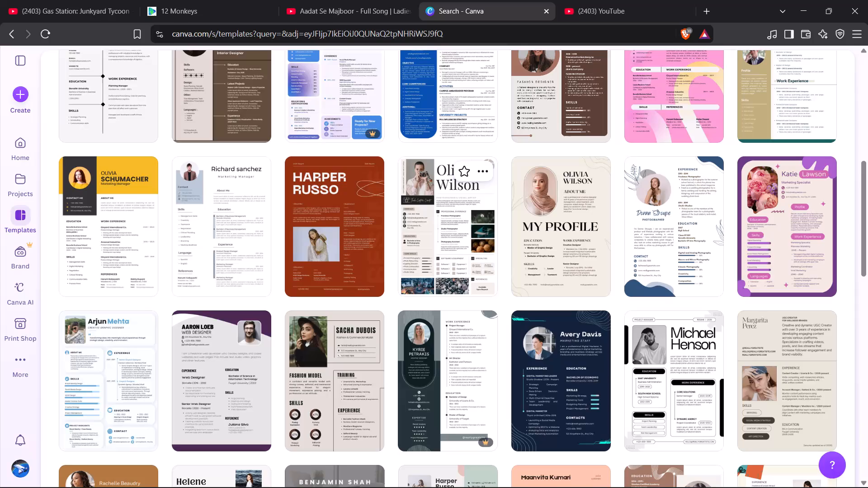
Look through the CV template gallery for a suitable design.
{"action": "scroll", "coordinate": [427, 297], "scroll_direction": "down", "scroll_amount": 1}
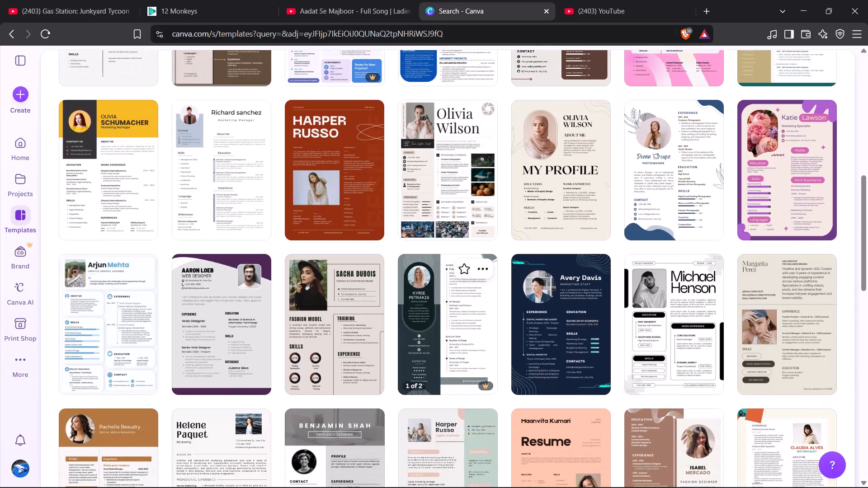
{"action": "scroll", "coordinate": [427, 297], "scroll_direction": "down", "scroll_amount": 1}
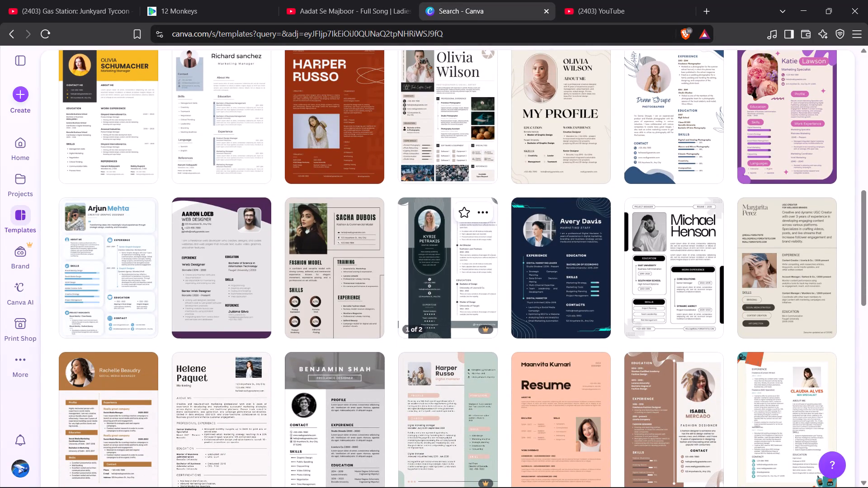
{"action": "scroll", "coordinate": [364, 315], "scroll_direction": "down", "scroll_amount": 1}
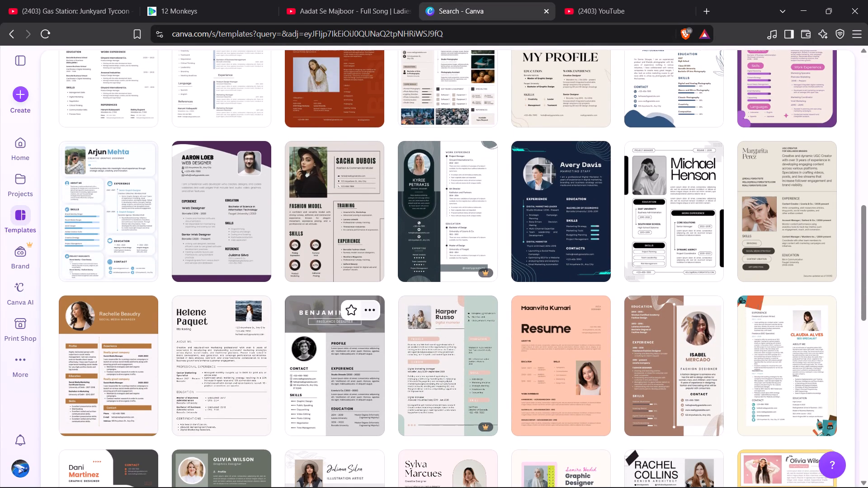
{"action": "scroll", "coordinate": [364, 315], "scroll_direction": "down", "scroll_amount": 1}
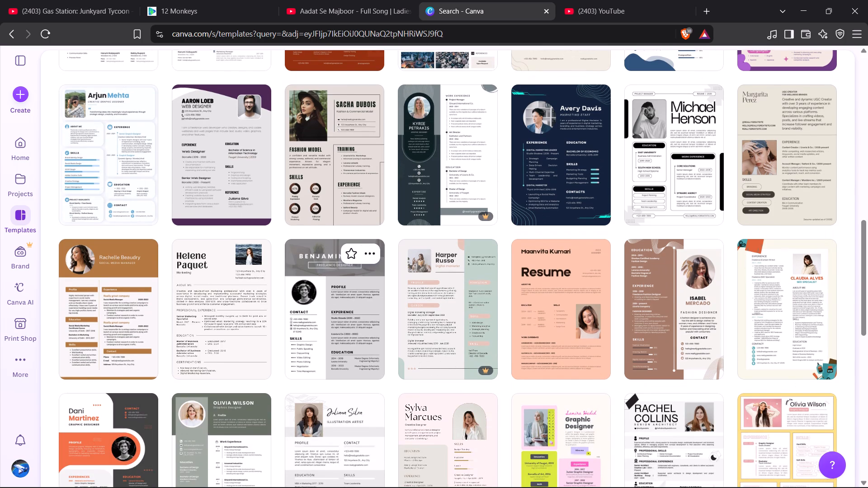
{"action": "scroll", "coordinate": [364, 315], "scroll_direction": "down", "scroll_amount": 1}
{"action": "scroll", "coordinate": [364, 315], "scroll_direction": "up", "scroll_amount": 11}
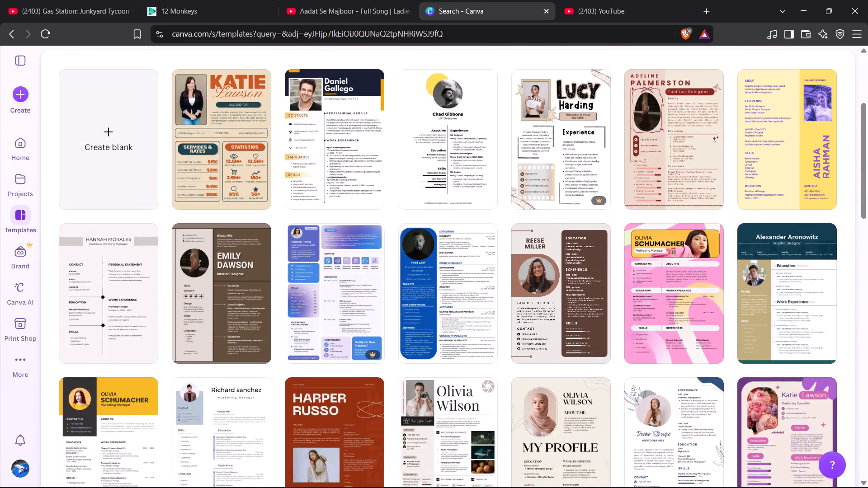
{"action": "scroll", "coordinate": [364, 315], "scroll_direction": "up", "scroll_amount": 6}
Clear the CV category filter to return to the general templates page.
{"action": "left_click", "coordinate": [390, 210]}
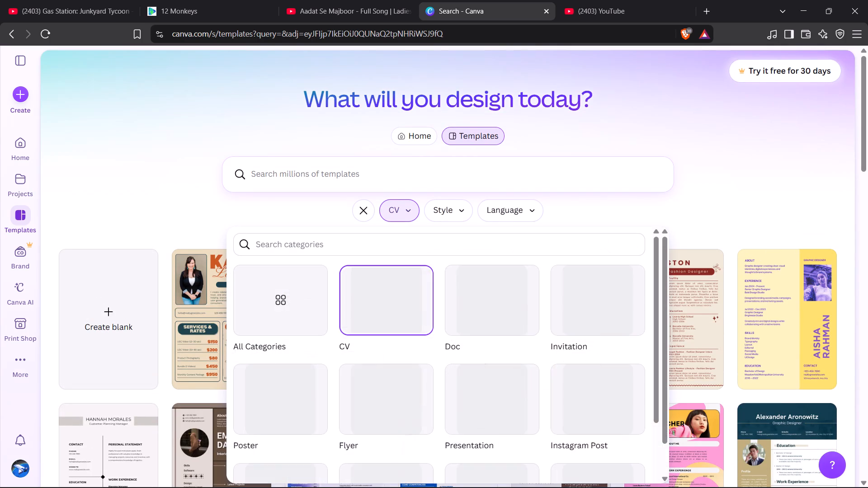
{"action": "left_click", "coordinate": [355, 205]}
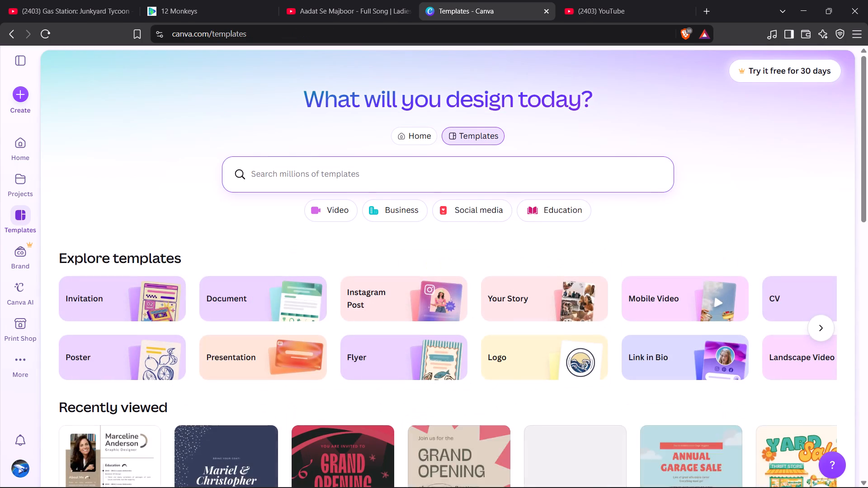
Look through the general templates page and the Your Story category, ending back on the templates page.
{"action": "scroll", "coordinate": [433, 247], "scroll_direction": "down", "scroll_amount": 8}
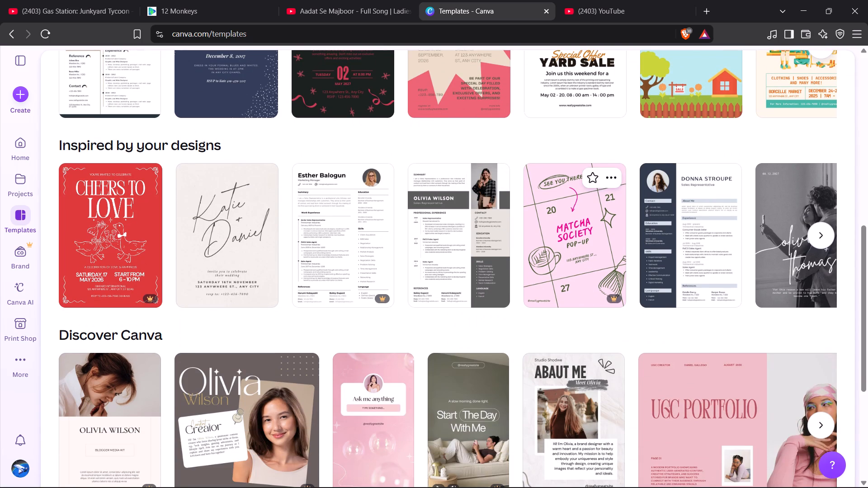
{"action": "scroll", "coordinate": [404, 278], "scroll_direction": "up", "scroll_amount": 8}
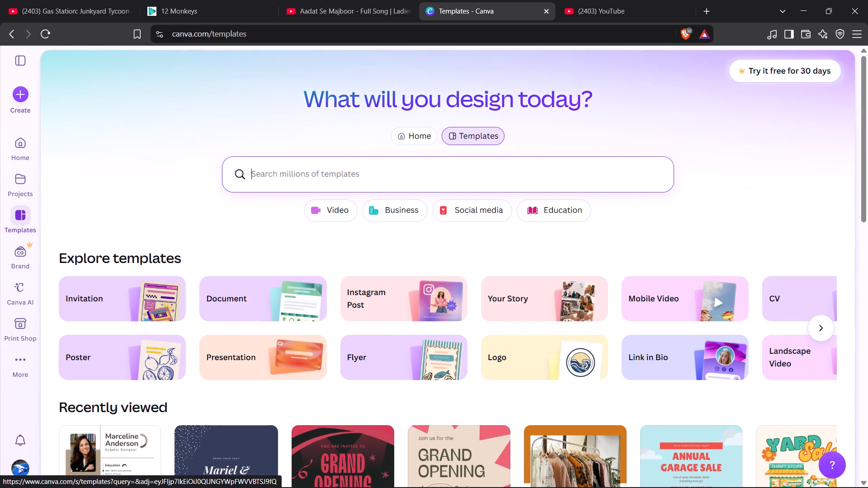
{"action": "left_click", "coordinate": [509, 297]}
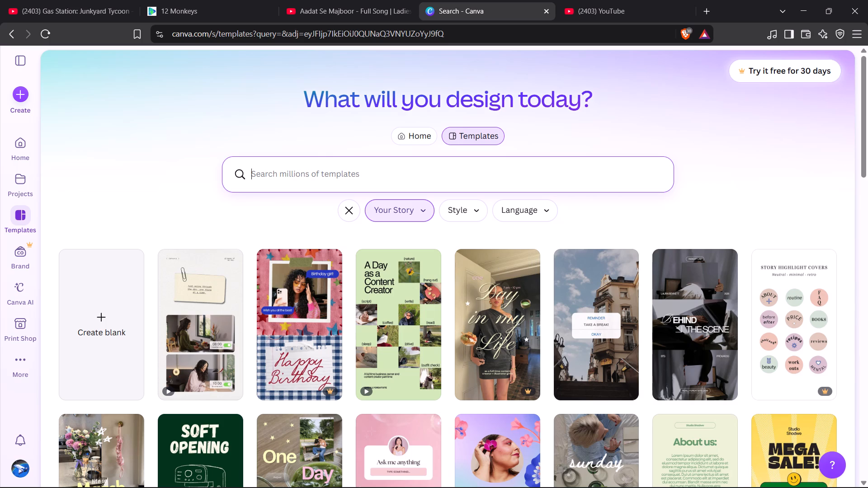
{"action": "left_click", "coordinate": [4, 27]}
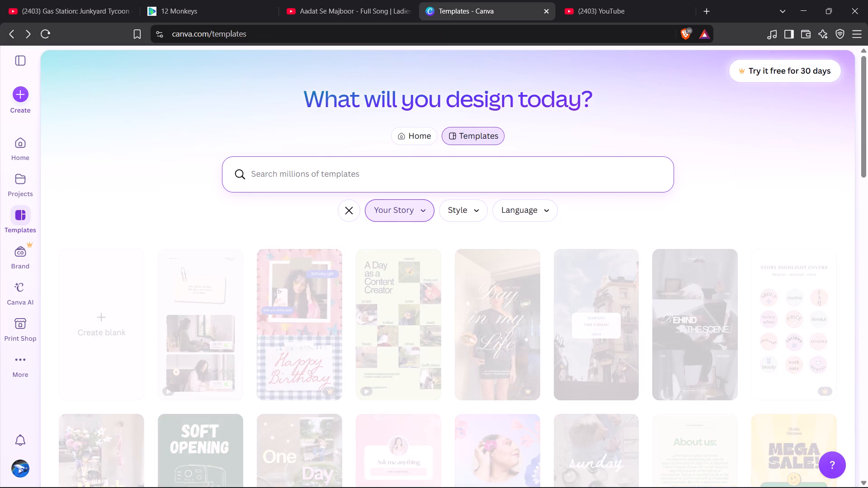
Open the Logo template category and look through its designs.
{"action": "scroll", "coordinate": [319, 283], "scroll_direction": "down", "scroll_amount": 1}
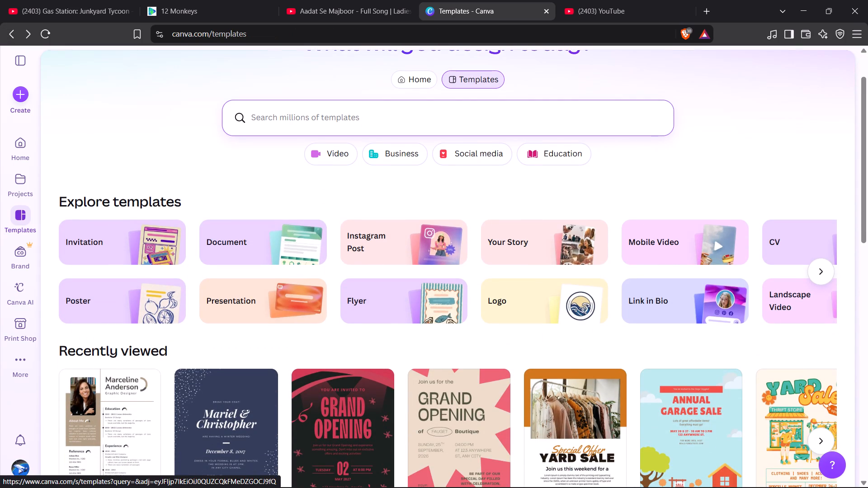
{"action": "left_click", "coordinate": [528, 306]}
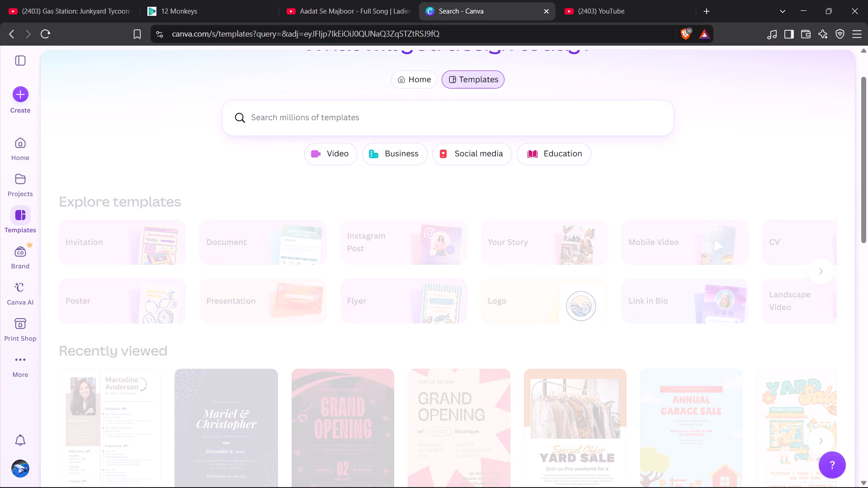
{"action": "scroll", "coordinate": [474, 308], "scroll_direction": "down", "scroll_amount": 2}
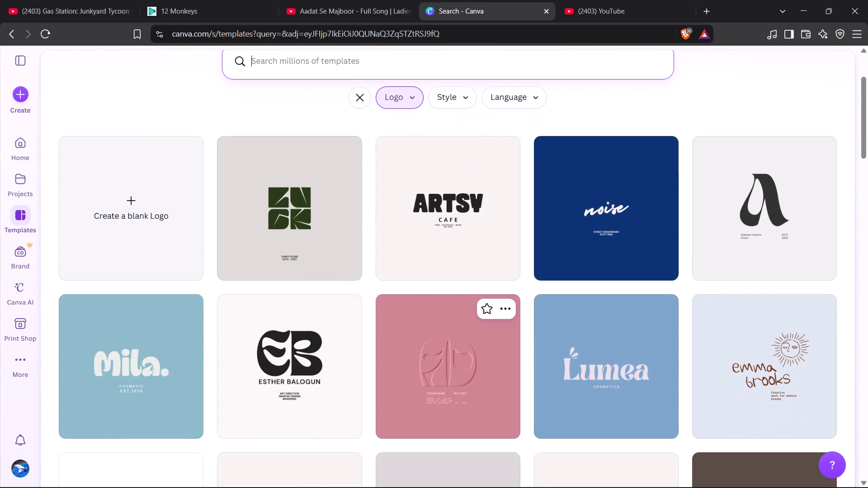
{"action": "scroll", "coordinate": [476, 305], "scroll_direction": "down", "scroll_amount": 2}
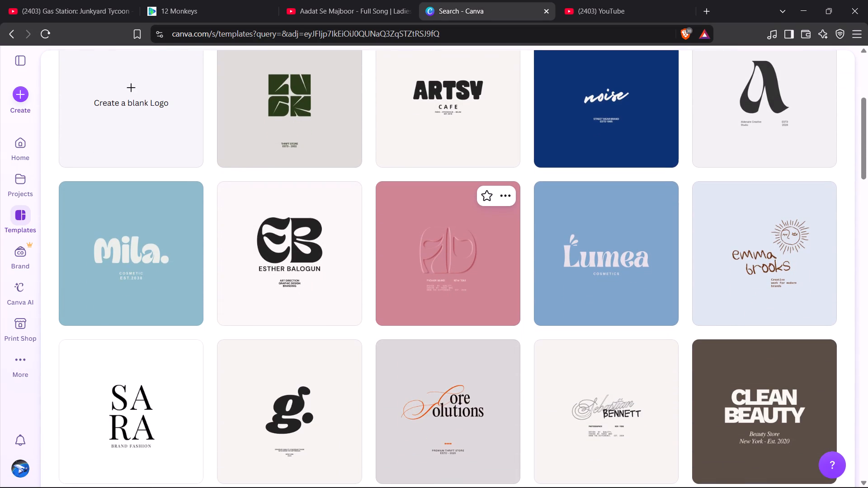
{"action": "scroll", "coordinate": [476, 305], "scroll_direction": "down", "scroll_amount": 4}
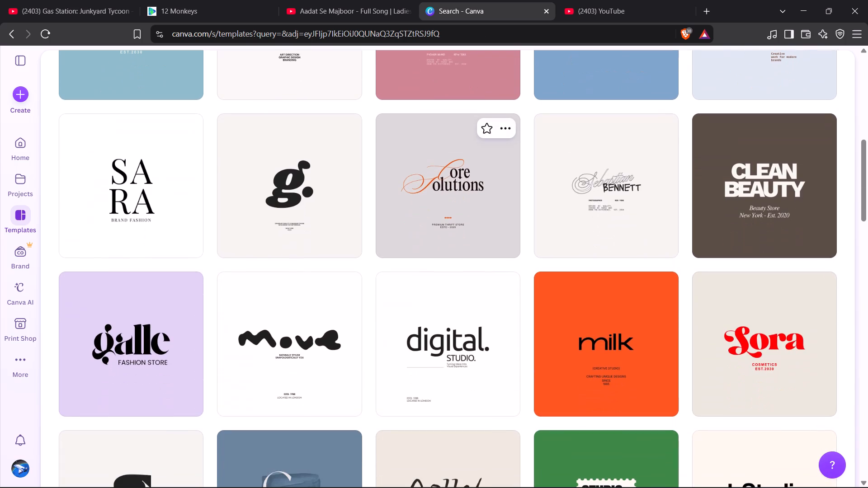
{"action": "scroll", "coordinate": [476, 305], "scroll_direction": "down", "scroll_amount": 3}
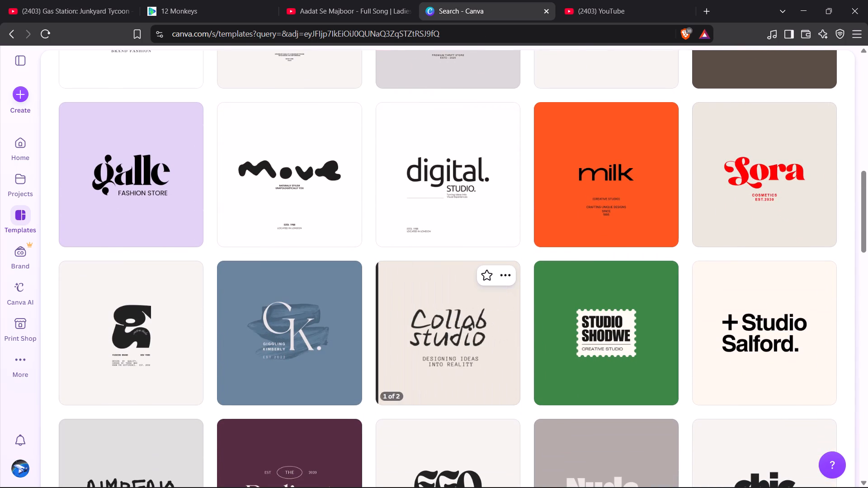
{"action": "scroll", "coordinate": [476, 305], "scroll_direction": "up", "scroll_amount": 9}
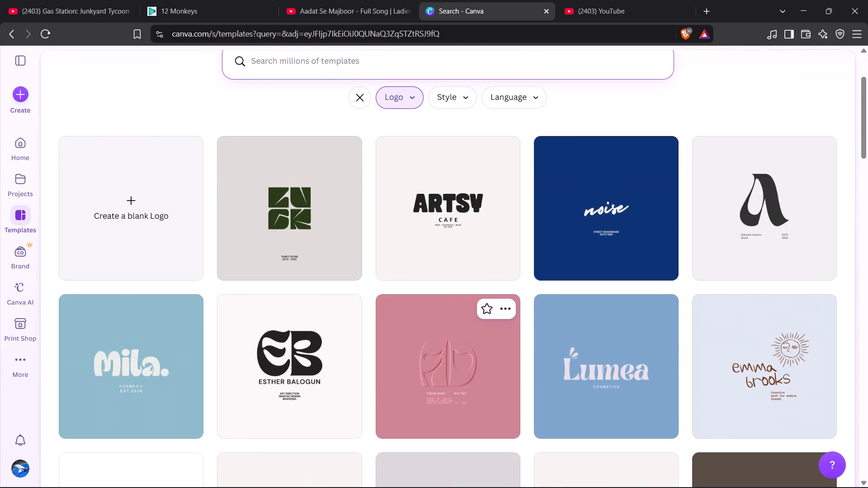
{"action": "scroll", "coordinate": [481, 299], "scroll_direction": "up", "scroll_amount": 6}
Reset the category filter, reopen the Logo category and create a blank logo design from it.
{"action": "left_click", "coordinate": [366, 217]}
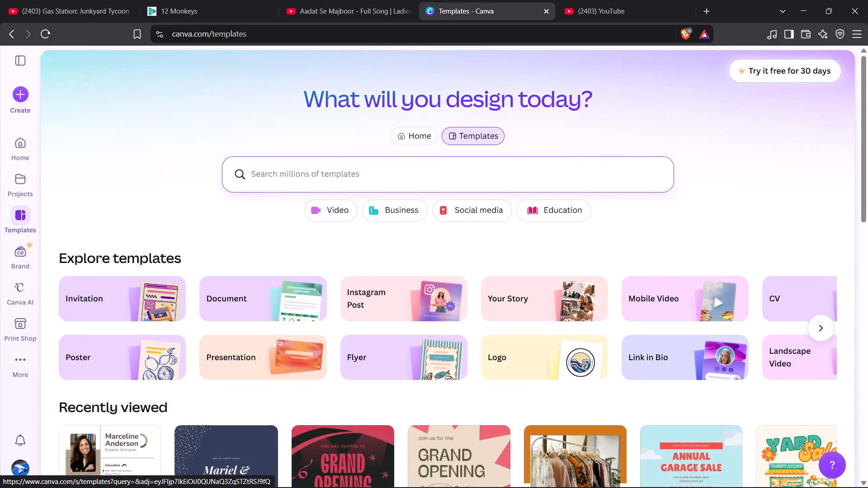
{"action": "left_click", "coordinate": [531, 348]}
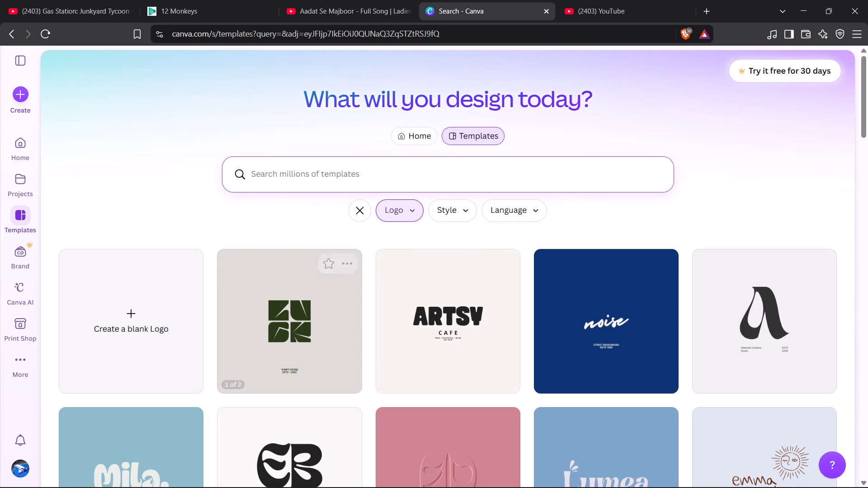
{"action": "left_click", "coordinate": [130, 344]}
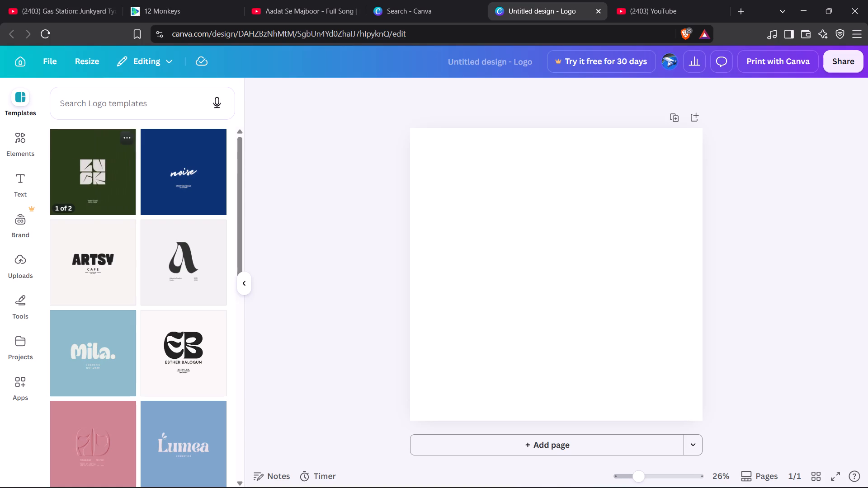
Apply the colours and full style of the Blue White Minimalist Streetwear Logo template to the blank page.
{"action": "right_click", "coordinate": [162, 182]}
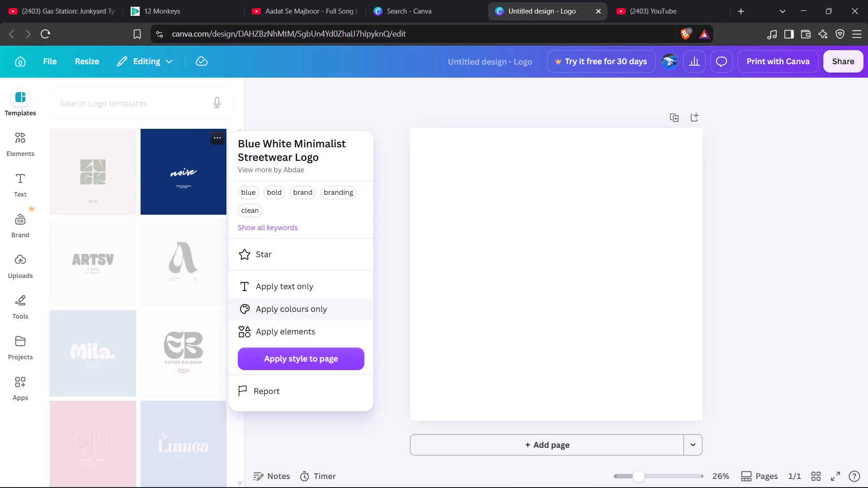
{"action": "left_click", "coordinate": [272, 313]}
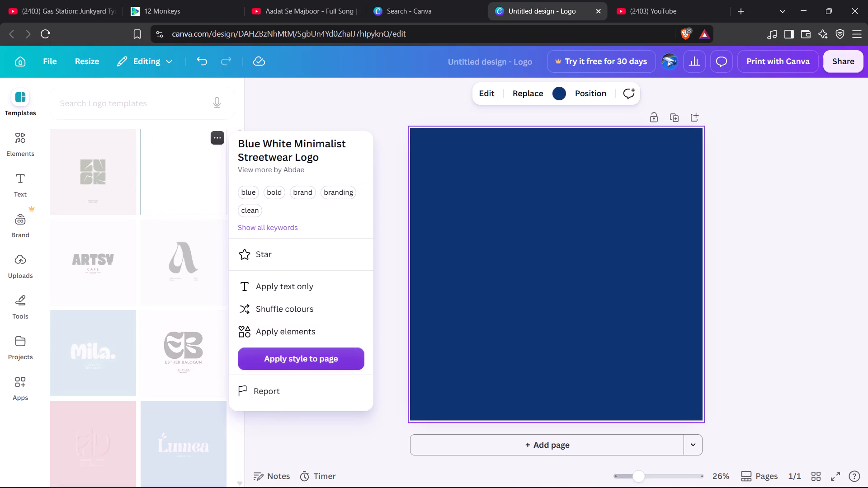
{"action": "left_click", "coordinate": [307, 357]}
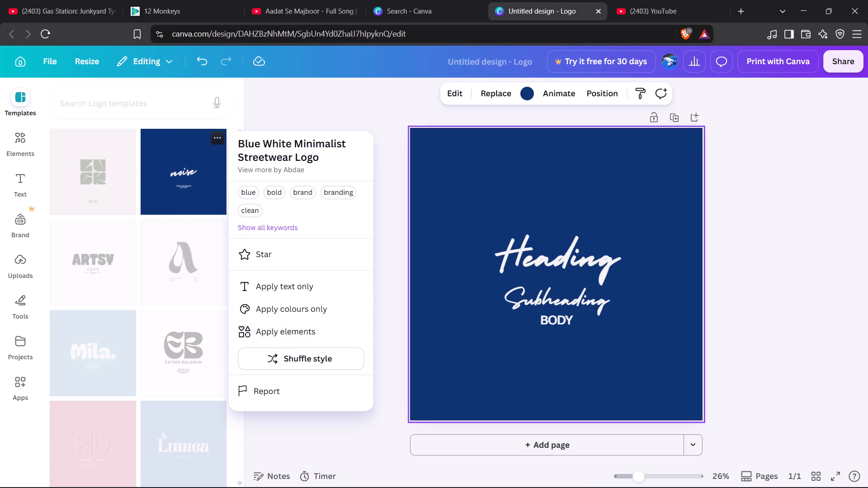
{"action": "left_click", "coordinate": [391, 300]}
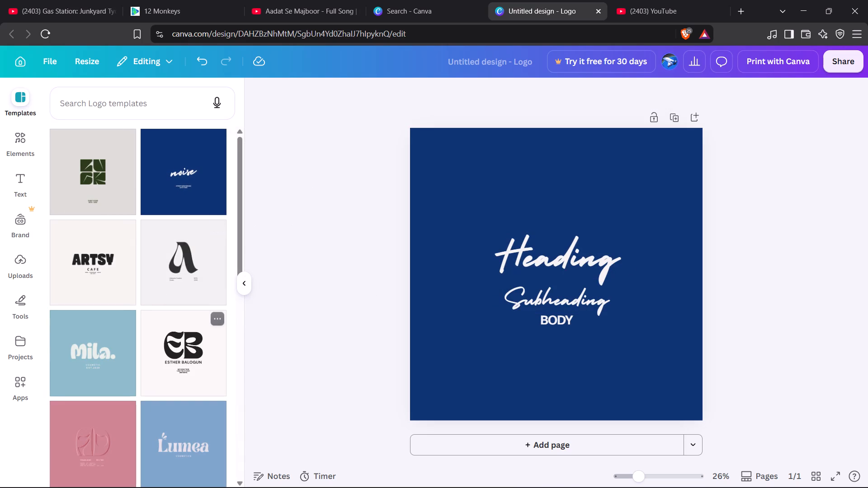
Look through the logo template designs for another style option, returning to the Lumea design.
{"action": "scroll", "coordinate": [175, 358], "scroll_direction": "down", "scroll_amount": 2}
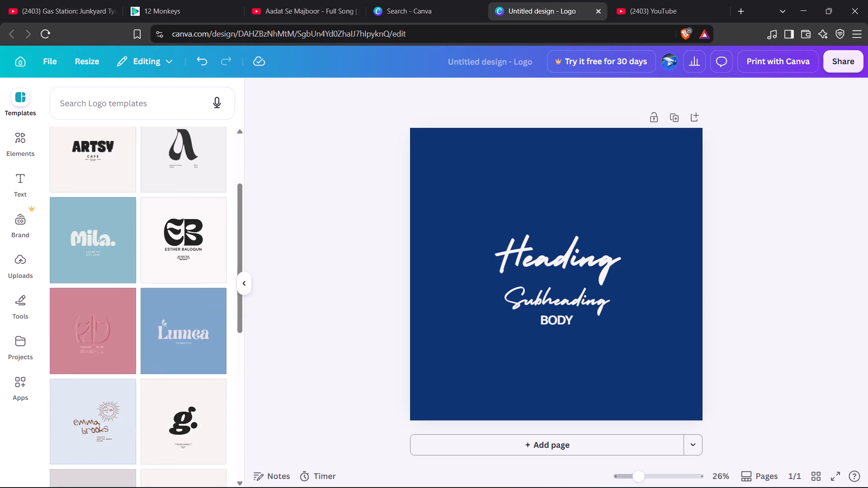
{"action": "scroll", "coordinate": [166, 332], "scroll_direction": "down", "scroll_amount": 2}
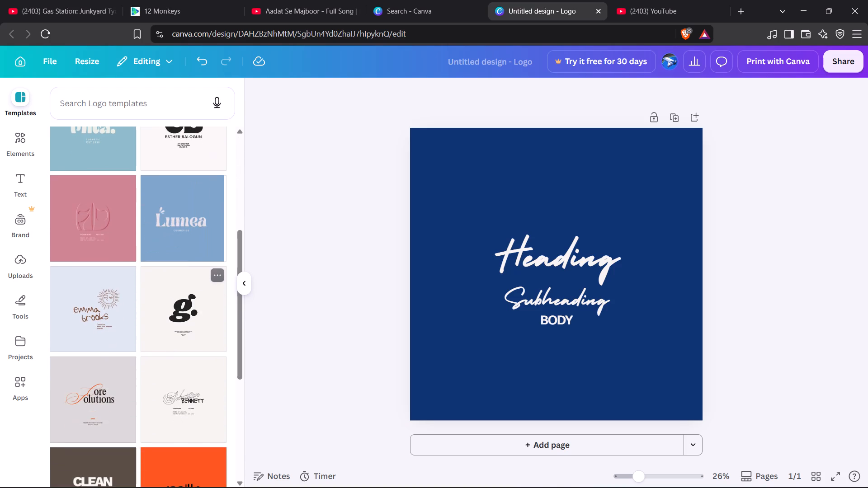
{"action": "scroll", "coordinate": [166, 332], "scroll_direction": "down", "scroll_amount": 1}
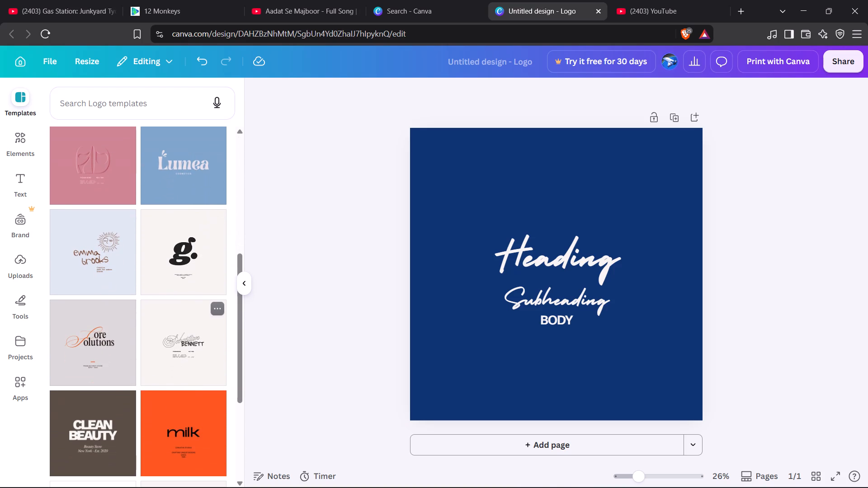
{"action": "scroll", "coordinate": [166, 332], "scroll_direction": "down", "scroll_amount": 2}
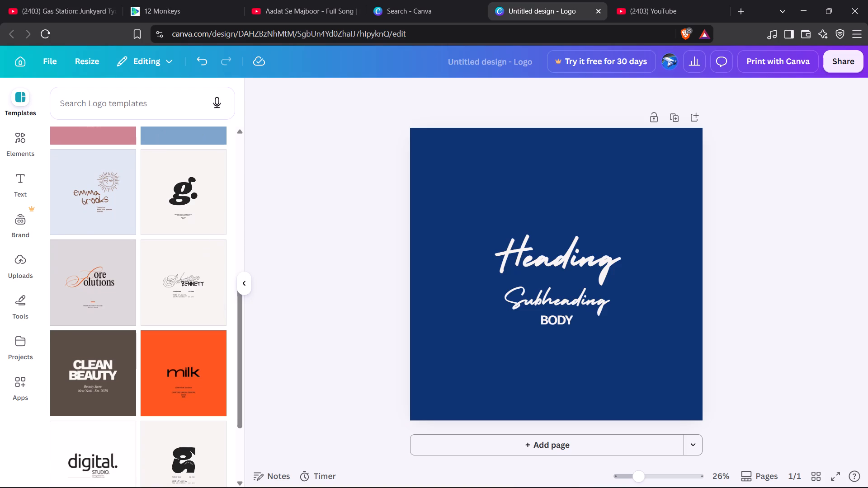
{"action": "scroll", "coordinate": [166, 331], "scroll_direction": "down", "scroll_amount": 4}
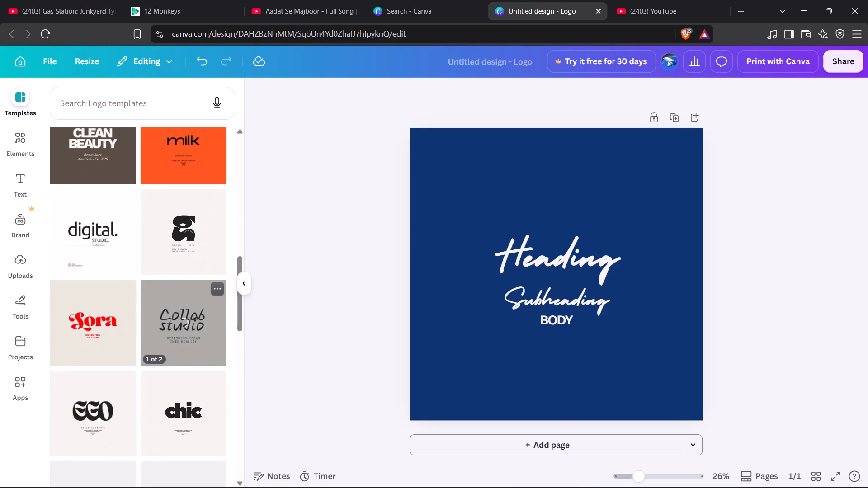
{"action": "scroll", "coordinate": [166, 331], "scroll_direction": "down", "scroll_amount": 4}
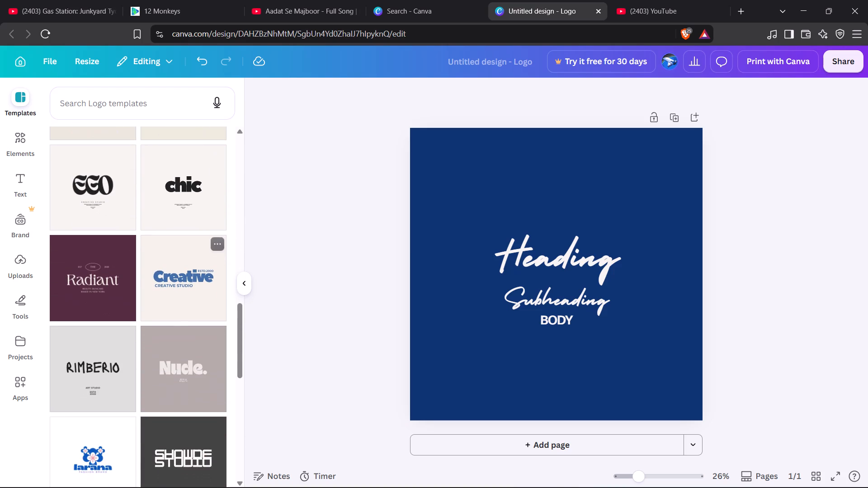
{"action": "scroll", "coordinate": [166, 331], "scroll_direction": "down", "scroll_amount": 1}
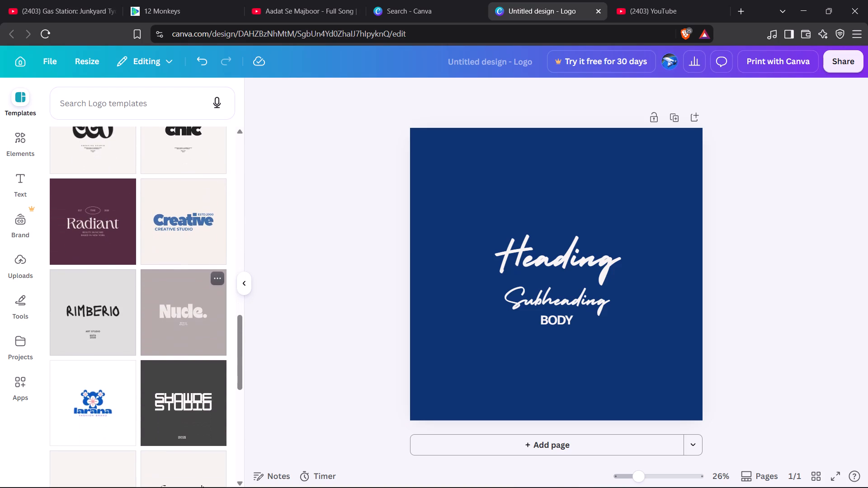
{"action": "scroll", "coordinate": [166, 331], "scroll_direction": "down", "scroll_amount": 1}
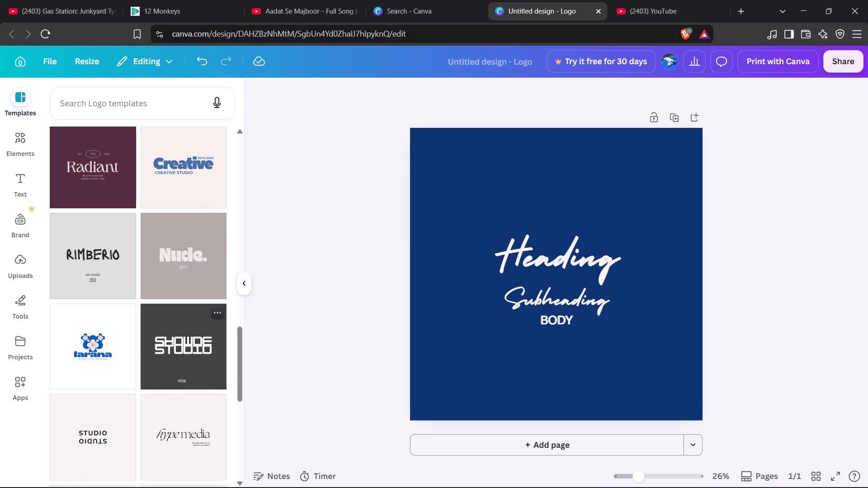
{"action": "scroll", "coordinate": [166, 331], "scroll_direction": "up", "scroll_amount": 1}
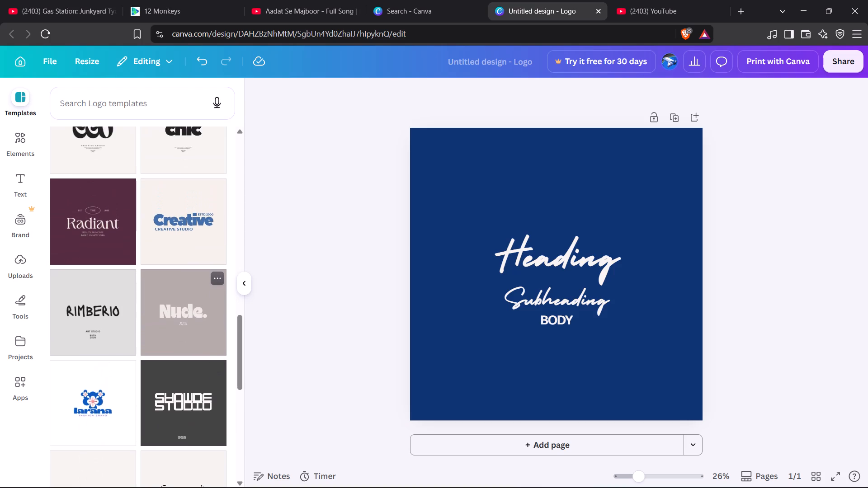
{"action": "scroll", "coordinate": [166, 330], "scroll_direction": "up", "scroll_amount": 1}
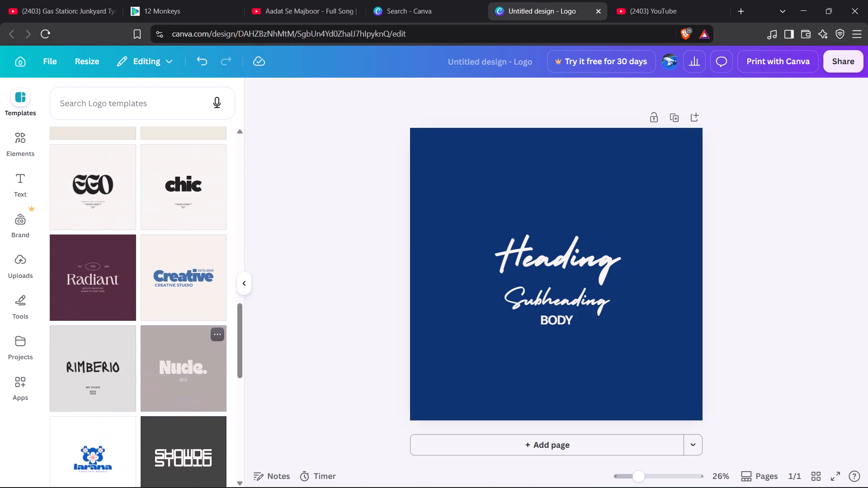
{"action": "scroll", "coordinate": [166, 330], "scroll_direction": "up", "scroll_amount": 2}
{"action": "scroll", "coordinate": [166, 330], "scroll_direction": "down", "scroll_amount": 1}
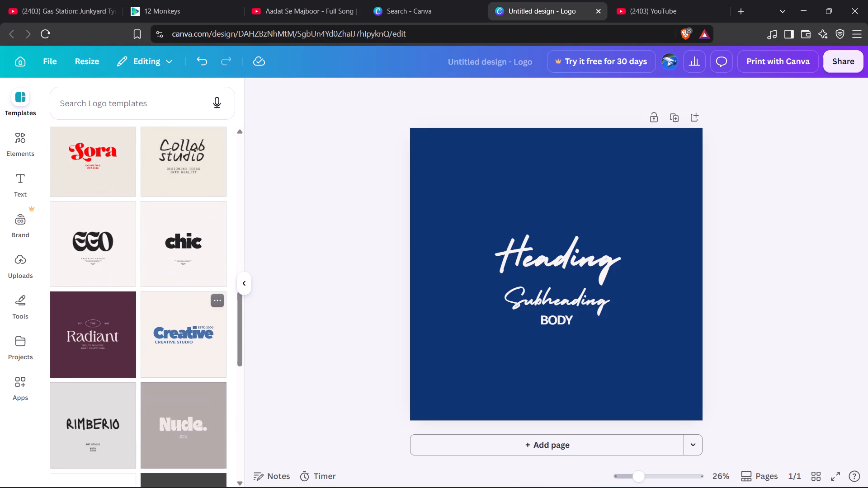
{"action": "scroll", "coordinate": [166, 329], "scroll_direction": "up", "scroll_amount": 8}
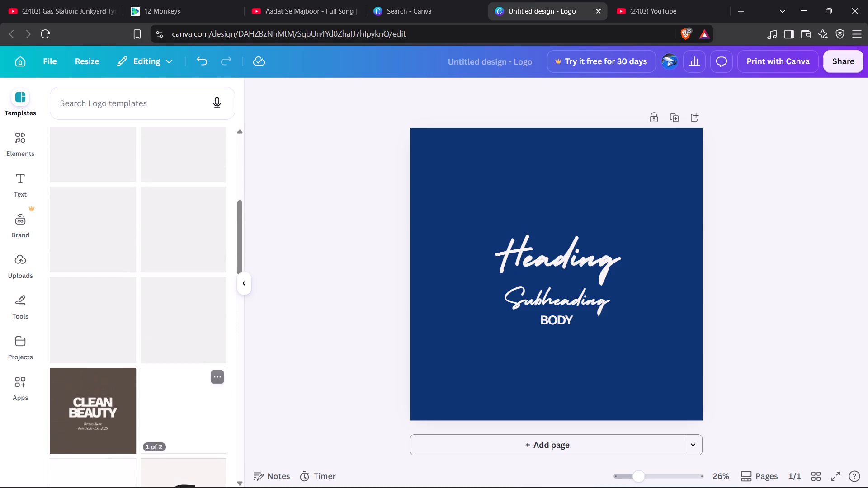
{"action": "scroll", "coordinate": [167, 329], "scroll_direction": "up", "scroll_amount": 2}
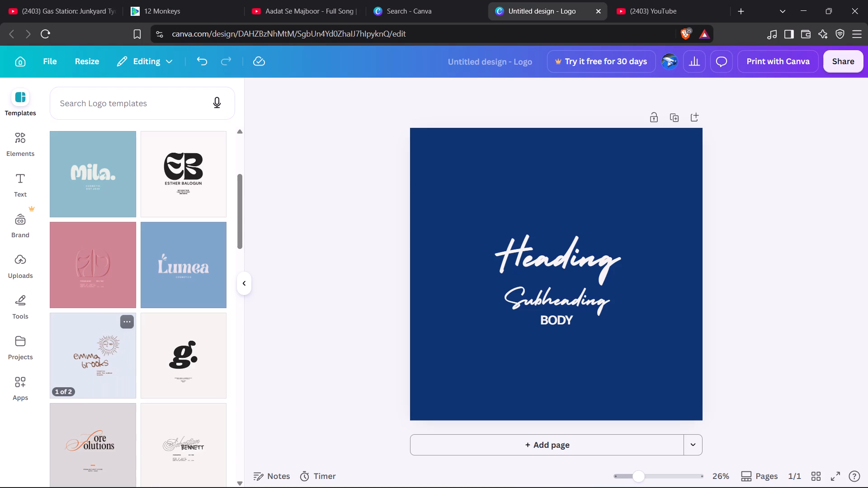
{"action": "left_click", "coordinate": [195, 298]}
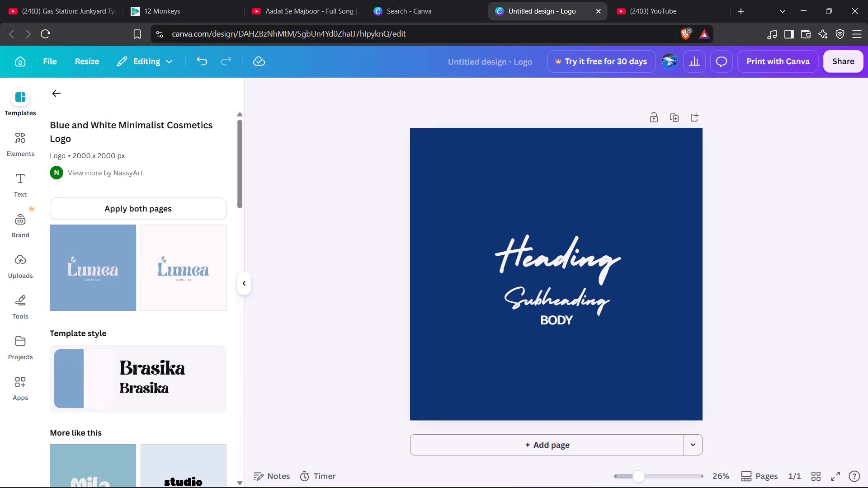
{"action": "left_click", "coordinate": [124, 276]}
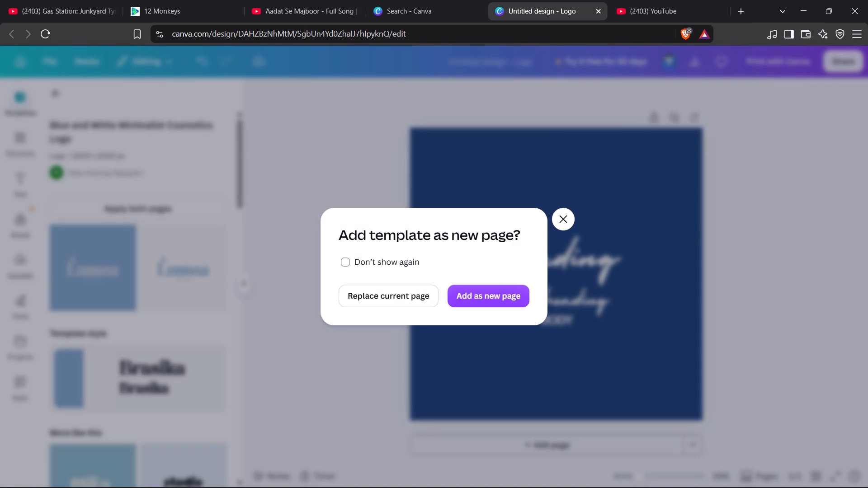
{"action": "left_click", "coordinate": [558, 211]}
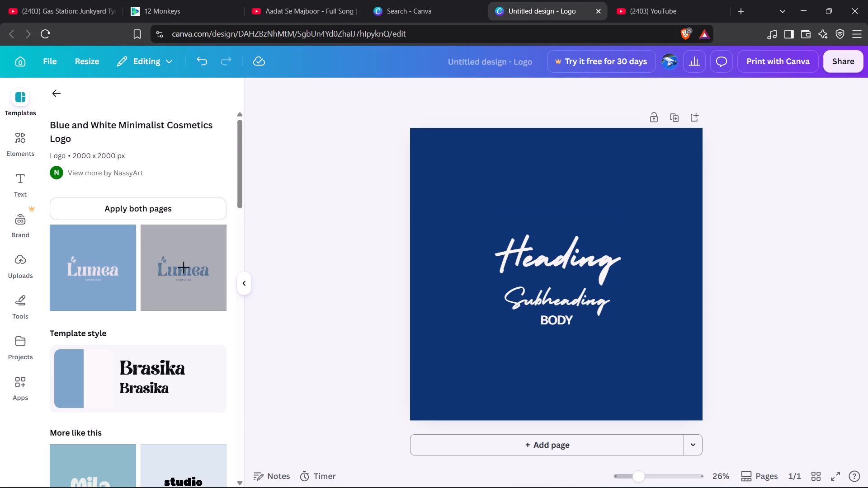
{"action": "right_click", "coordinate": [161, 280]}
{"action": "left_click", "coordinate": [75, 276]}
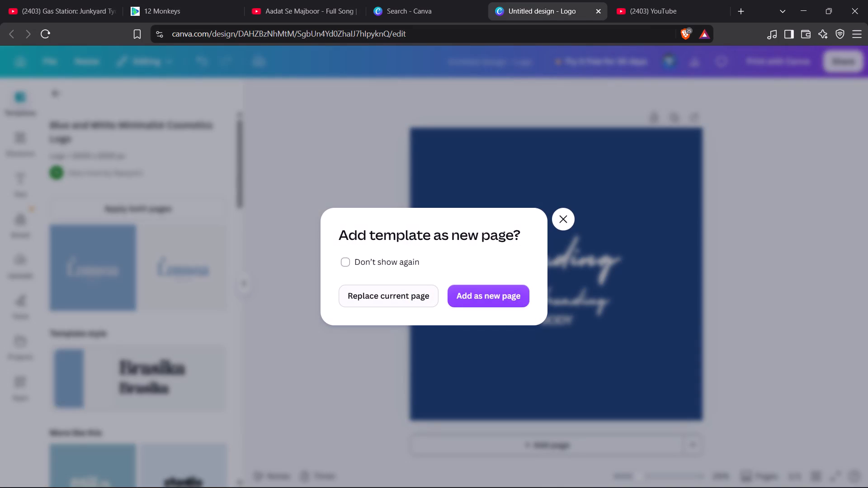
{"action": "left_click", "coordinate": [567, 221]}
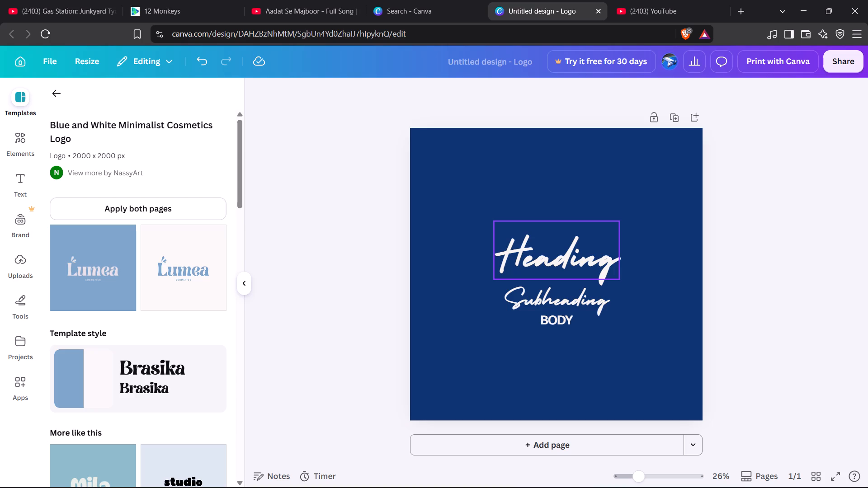
Replace the heading text on the logo page with "lacoste".
{"action": "left_click", "coordinate": [568, 269]}
{"action": "left_click", "coordinate": [568, 269]}
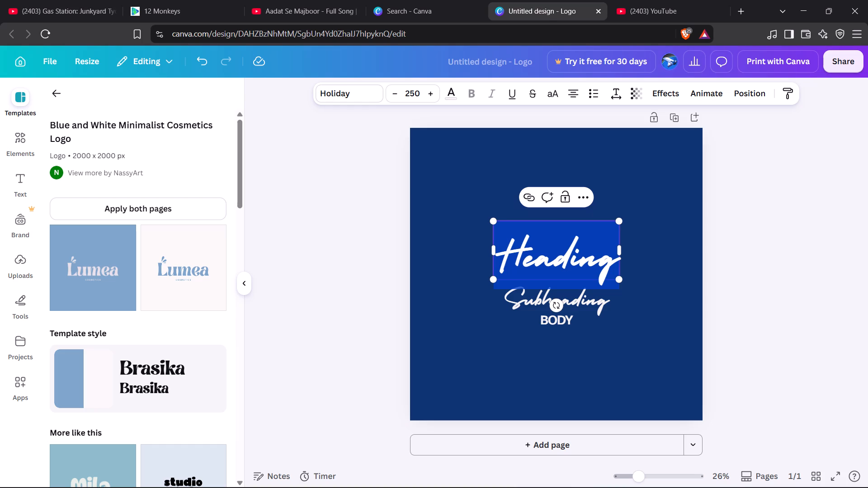
{"action": "key", "text": "BackSpace"}
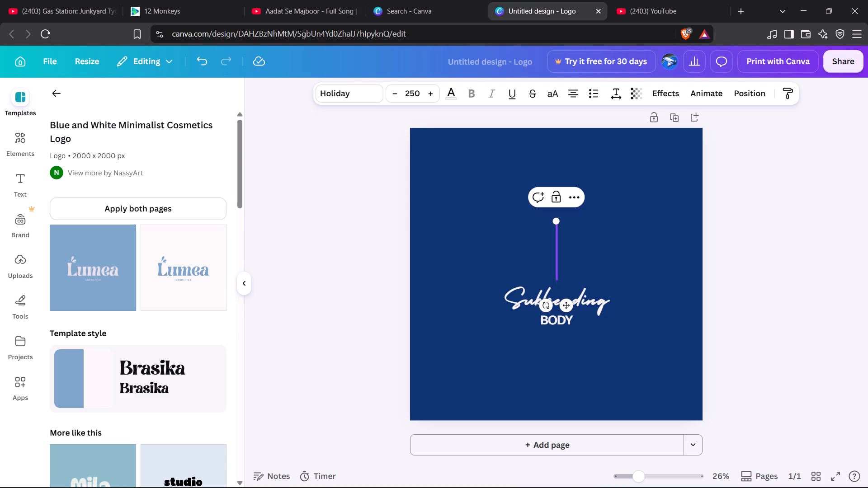
{"action": "key", "text": "l"}
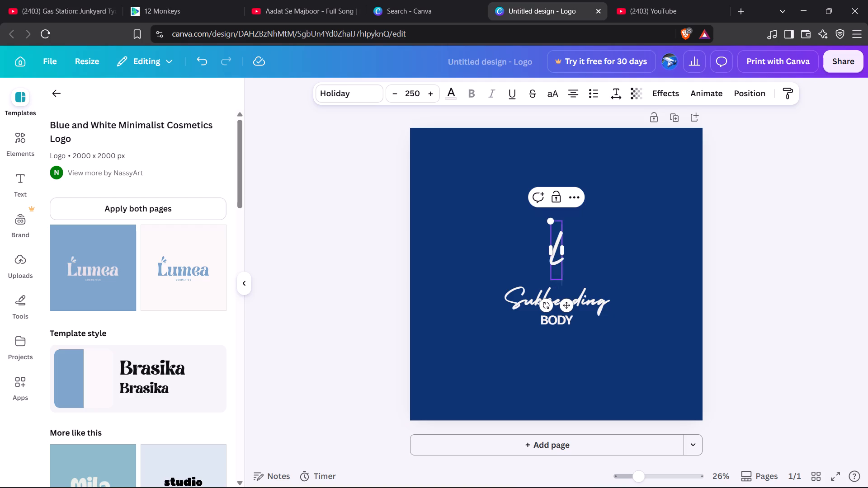
{"action": "type", "text": "acoste"}
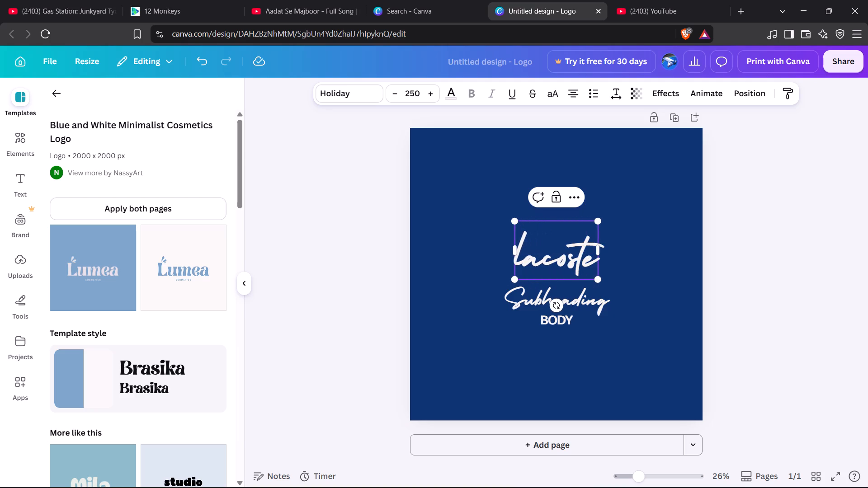
Replace the subheading text under the brand name with "Wear the Spirit".
{"action": "left_click", "coordinate": [600, 298]}
{"action": "left_click", "coordinate": [600, 298]}
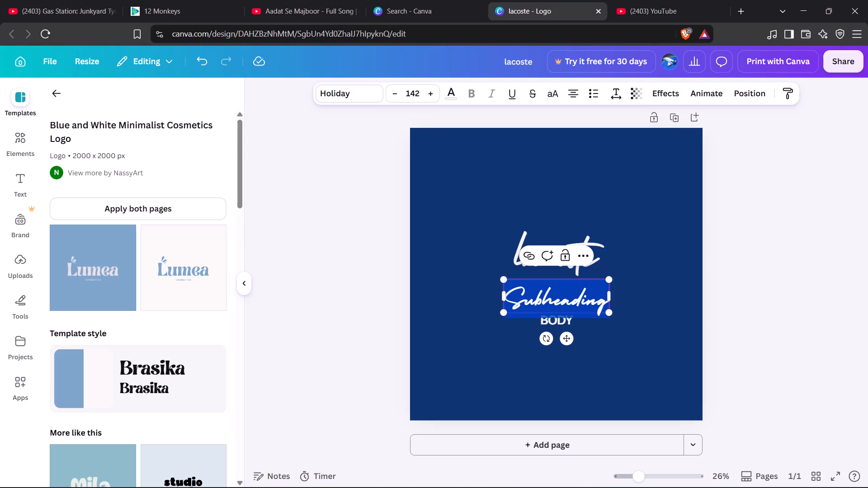
{"action": "key", "text": "BackSpace"}
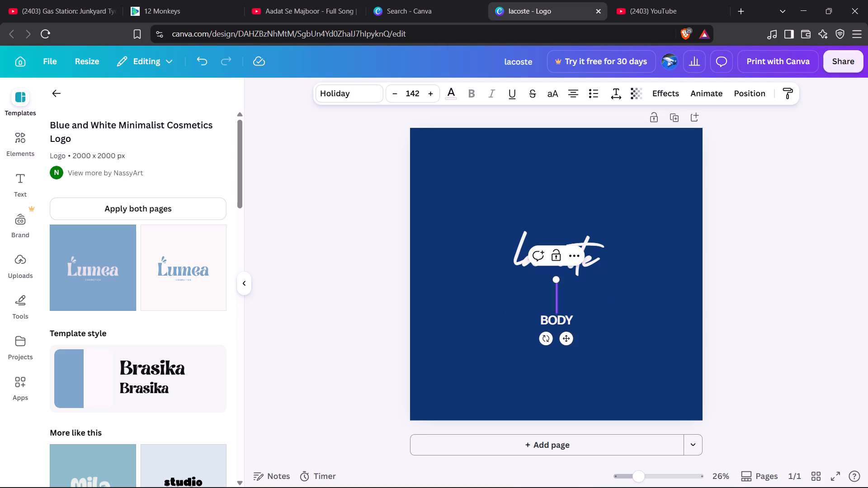
{"action": "key", "text": "shift+w"}
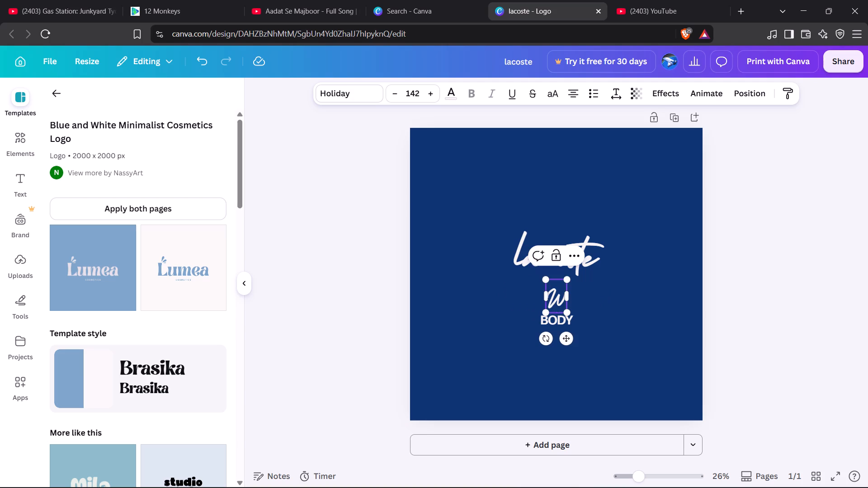
{"action": "type", "text": "ear"}
{"action": "key", "text": "space"}
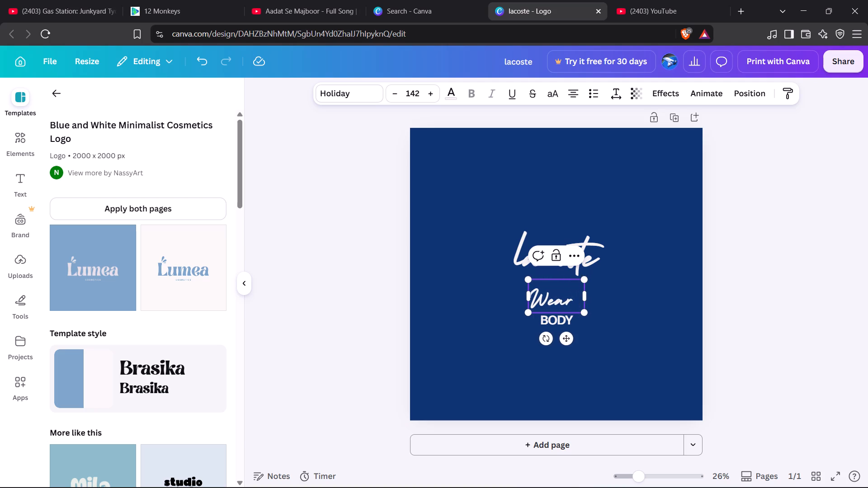
{"action": "type", "text": "Co"}
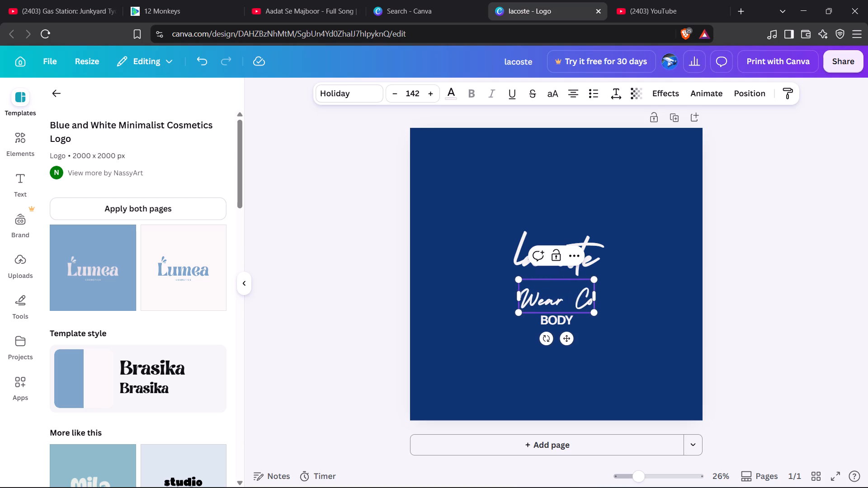
{"action": "key", "text": "m"}
{"action": "key", "text": "f"}
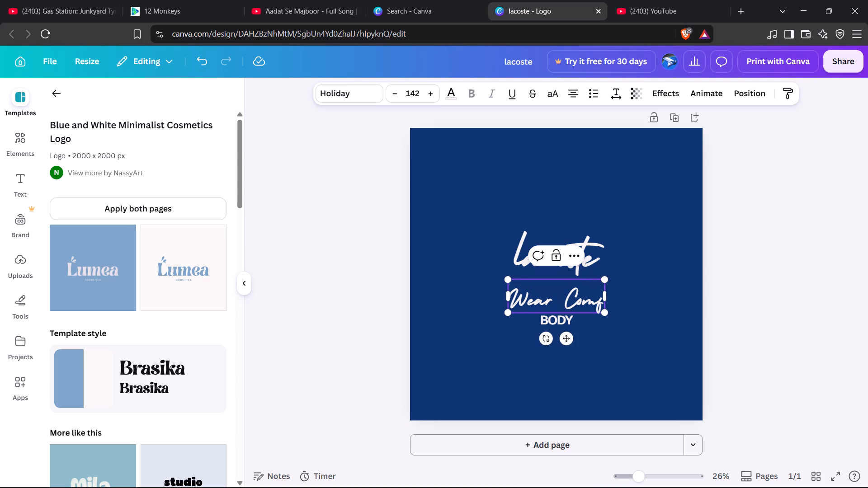
{"action": "type", "text": "iy"}
{"action": "key", "text": "BackSpace"}
{"action": "key", "text": "BackSpace"}
{"action": "key", "text": "BackSpace"}
{"action": "key", "text": "BackSpace"}
{"action": "key", "text": "BackSpace"}
{"action": "key", "text": "BackSpace"}
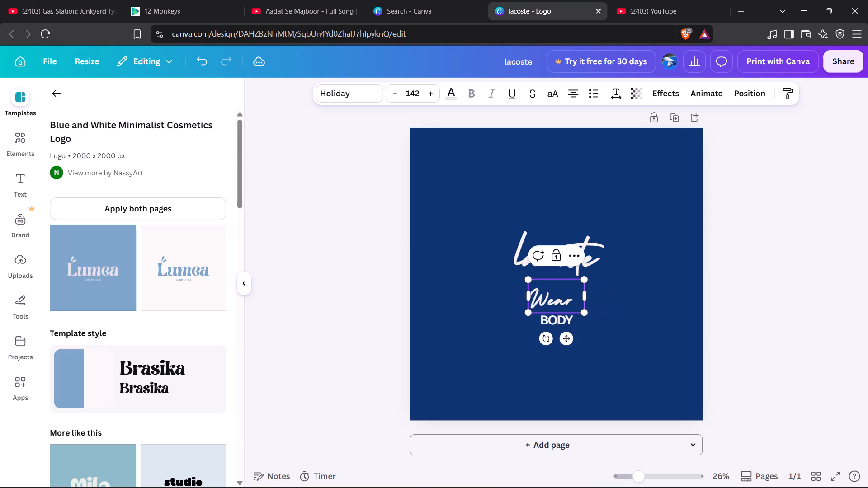
{"action": "type", "text": "the"}
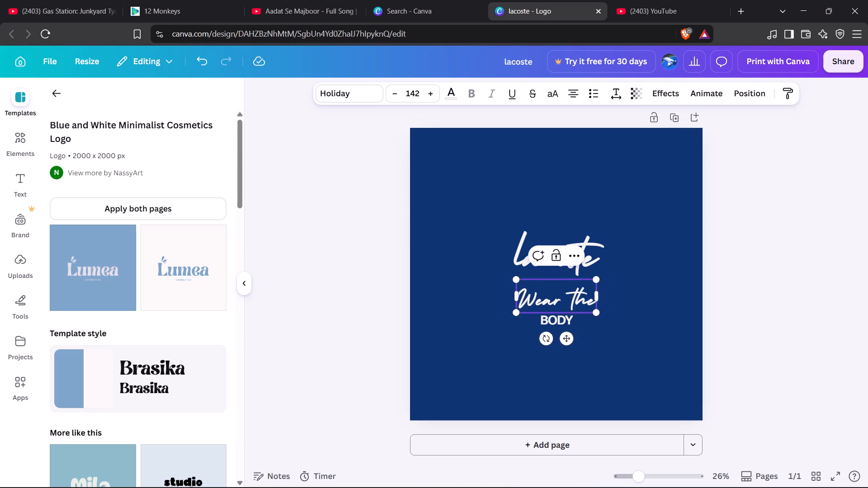
{"action": "key", "text": "space"}
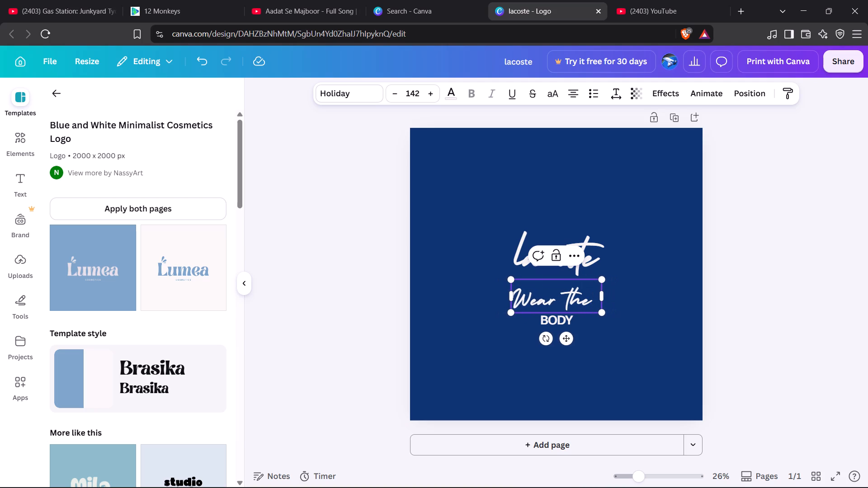
{"action": "key", "text": "s"}
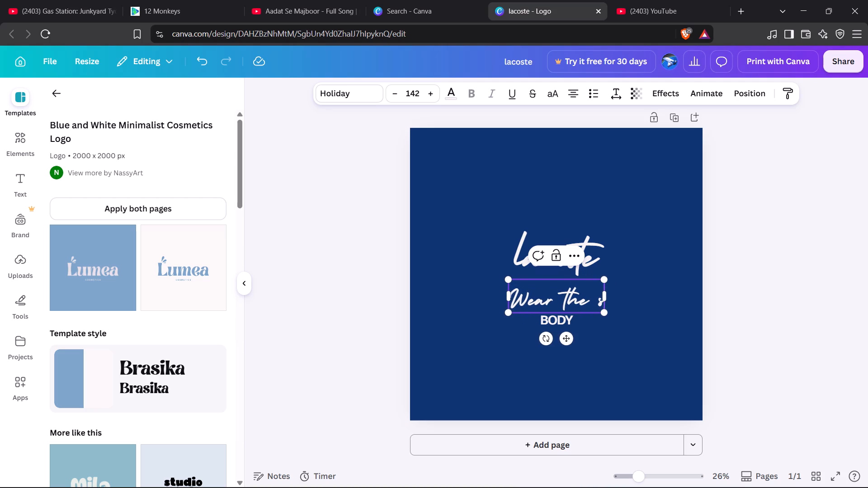
{"action": "key", "text": "BackSpace"}
{"action": "key", "text": "shift+s"}
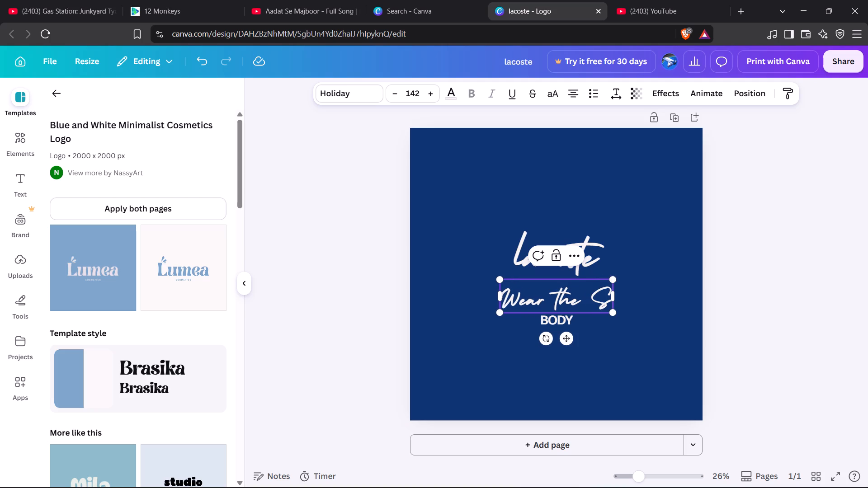
{"action": "type", "text": "pi"}
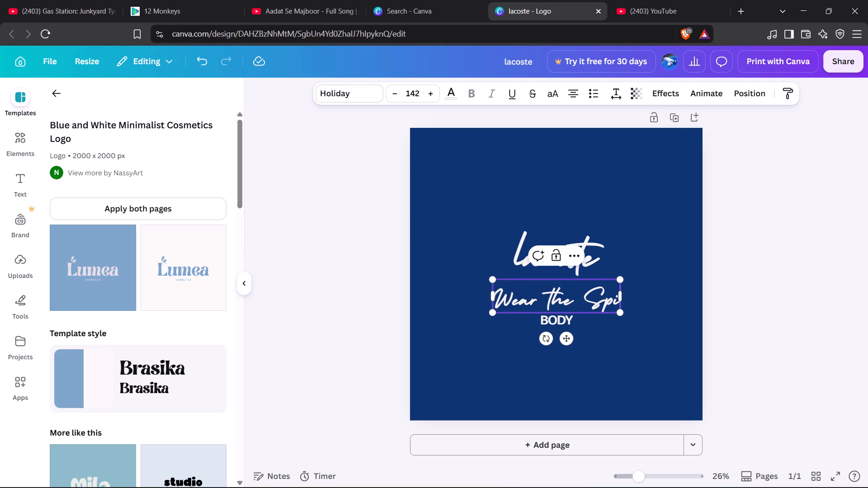
{"action": "type", "text": "rit"}
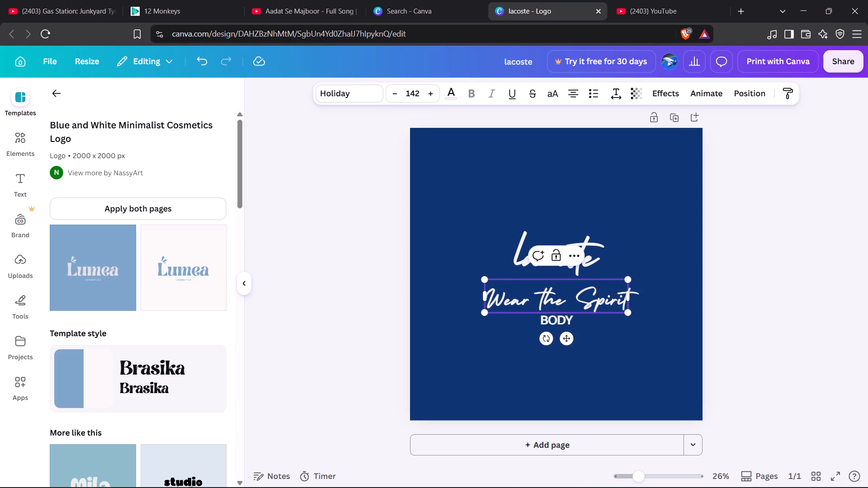
{"action": "left_click", "coordinate": [816, 282]}
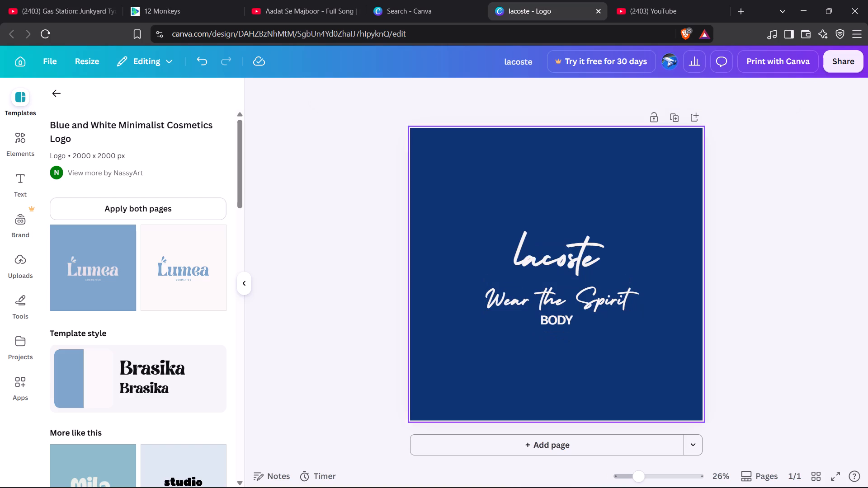
Replace the "BODY" placeholder text under the tagline with "It is the clothing brand".
{"action": "left_click", "coordinate": [558, 318]}
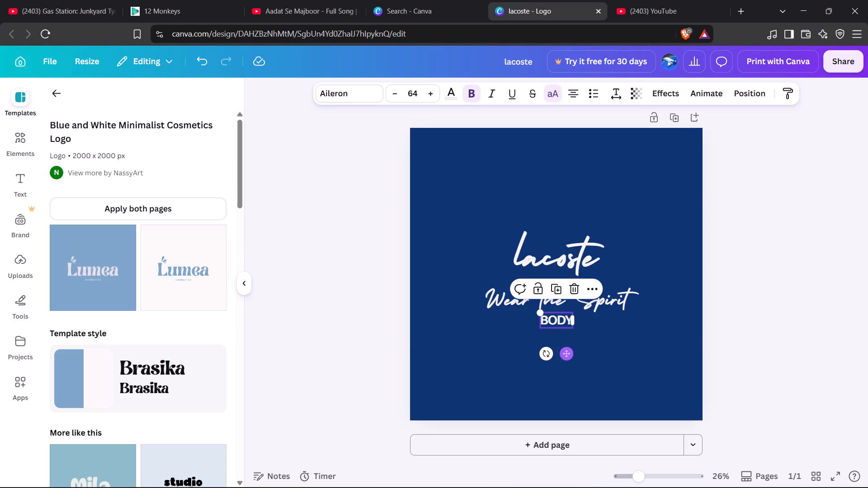
{"action": "left_click", "coordinate": [559, 323]}
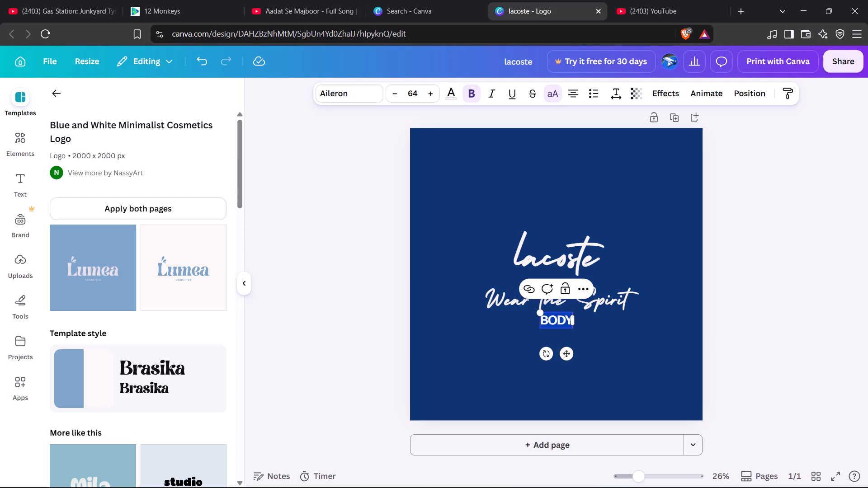
{"action": "type", "text": "It"}
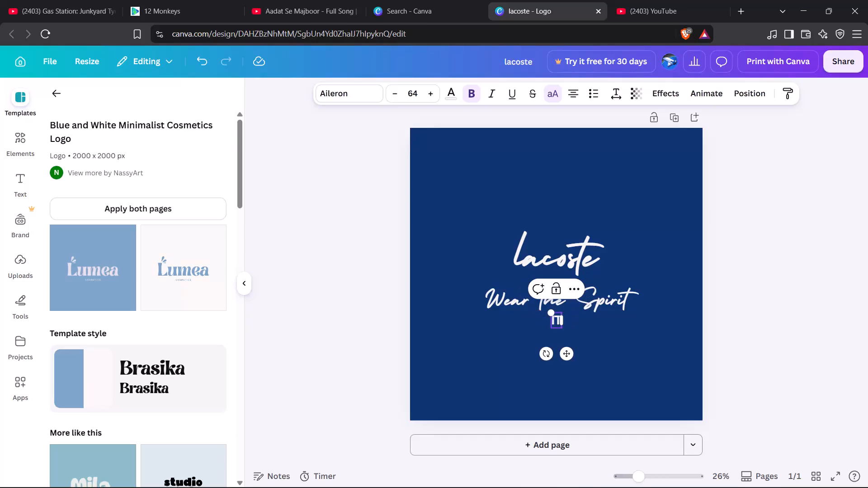
{"action": "key", "text": "space"}
{"action": "key", "text": "BackSpace"}
{"action": "key", "text": "BackSpace"}
{"action": "key", "text": "s"}
{"action": "key", "text": "BackSpace"}
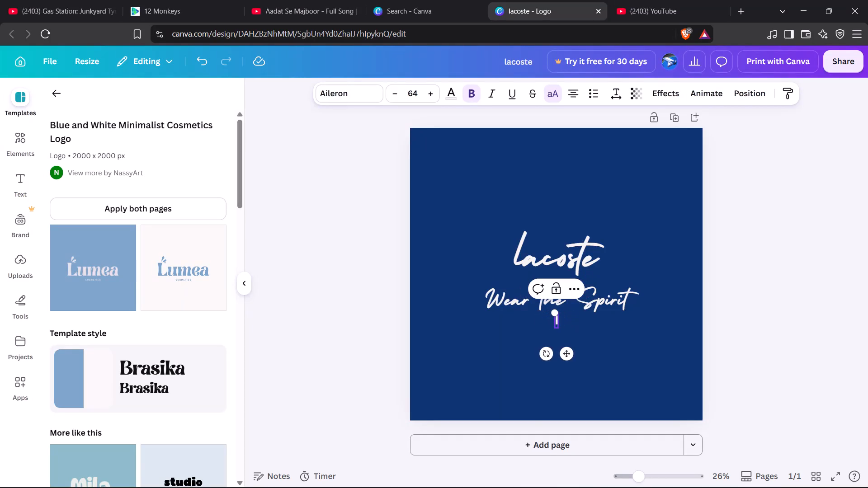
{"action": "type", "text": "t"}
{"action": "key", "text": "space"}
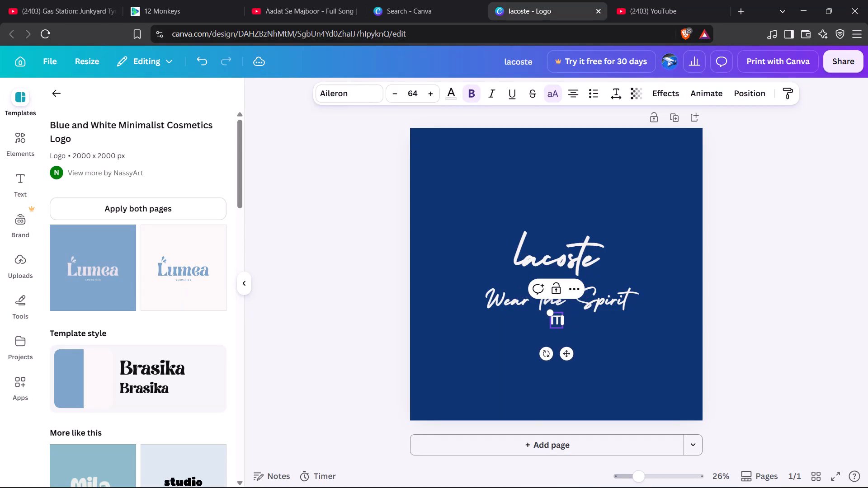
{"action": "type", "text": "is the"}
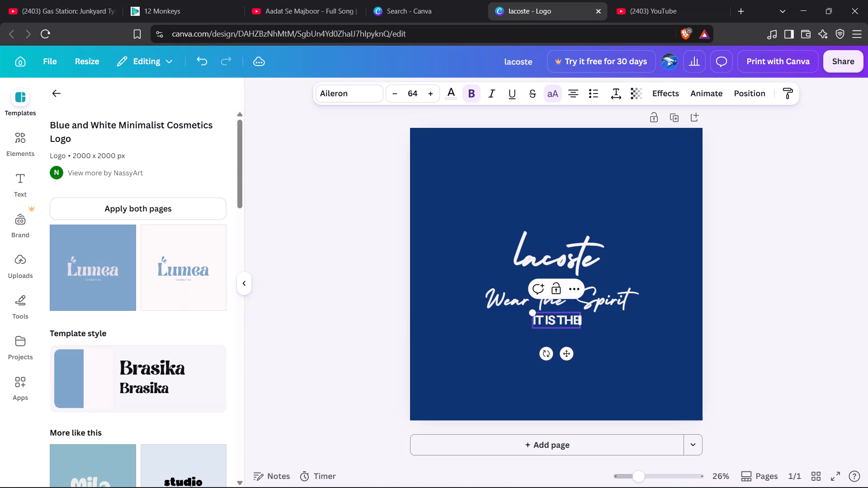
{"action": "key", "text": "space"}
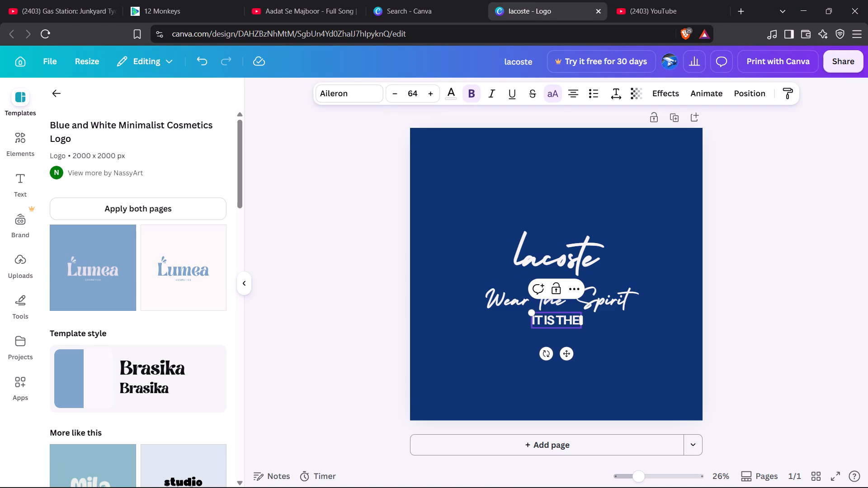
{"action": "type", "text": "co"}
{"action": "key", "text": "BackSpace"}
{"action": "type", "text": "lothing"}
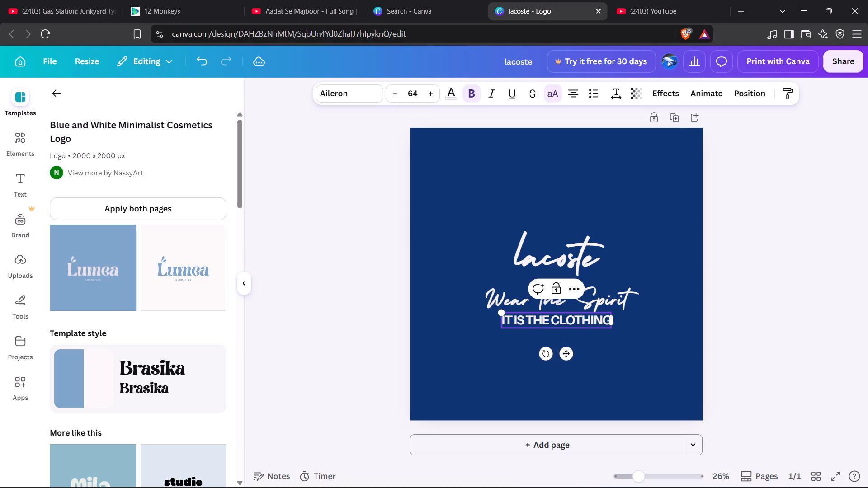
{"action": "key", "text": "space"}
{"action": "type", "text": "brand"}
Continue the body text on two new lines reading "which gives luxurious" and "feels".
{"action": "key", "text": "Return"}
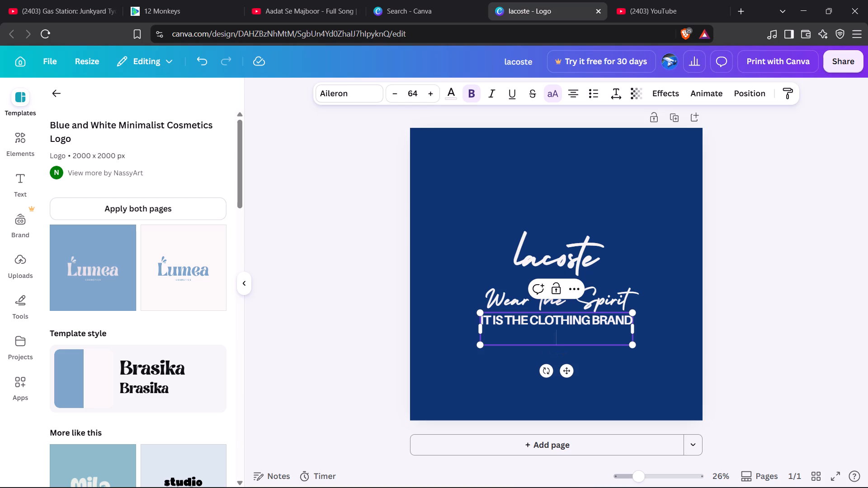
{"action": "key", "text": "w"}
{"action": "type", "text": "hich"}
{"action": "key", "text": "space"}
{"action": "type", "text": "gives"}
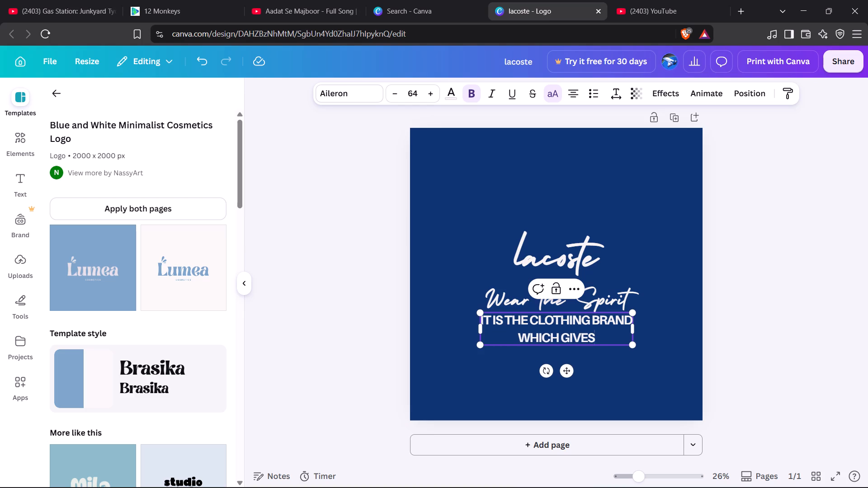
{"action": "key", "text": "space"}
{"action": "type", "text": "prie"}
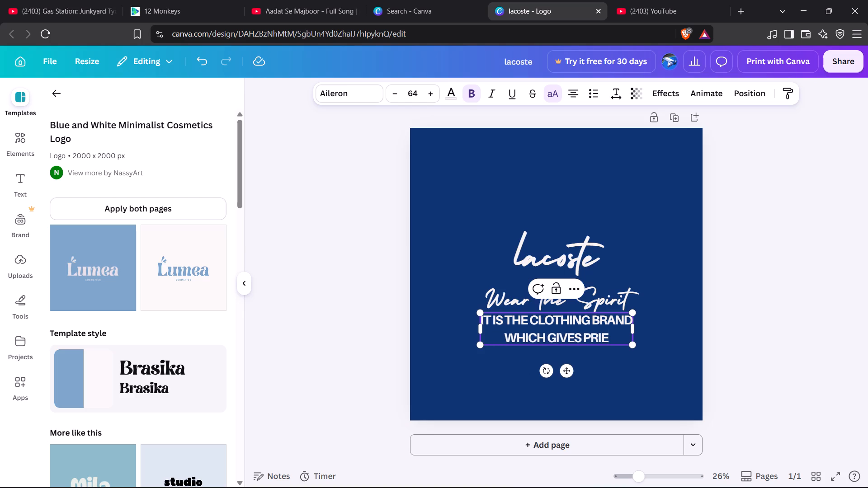
{"action": "key", "text": "BackSpace"}
{"action": "key", "text": "BackSpace"}
{"action": "key", "text": "e"}
{"action": "type", "text": "mium"}
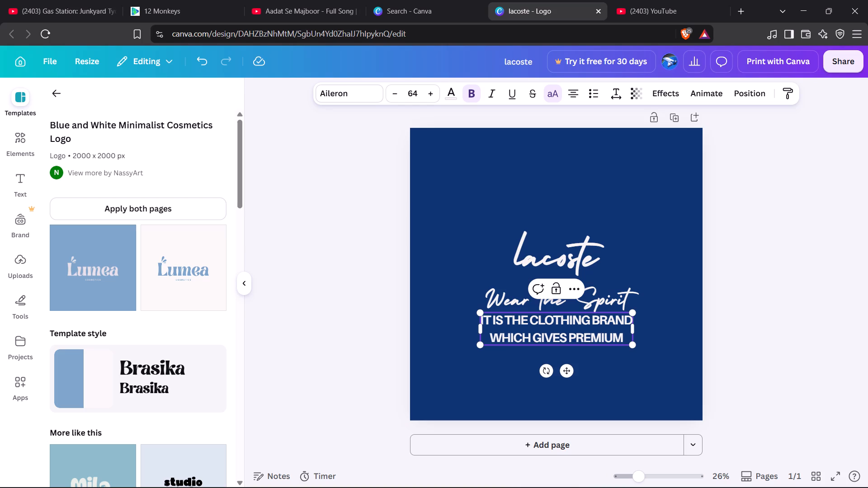
{"action": "key", "text": "BackSpace"}
{"action": "key", "text": "BackSpace"}
{"action": "key", "text": "BackSpace"}
{"action": "key", "text": "BackSpace"}
{"action": "key", "text": "BackSpace"}
{"action": "key", "text": "BackSpace"}
{"action": "key", "text": "BackSpace"}
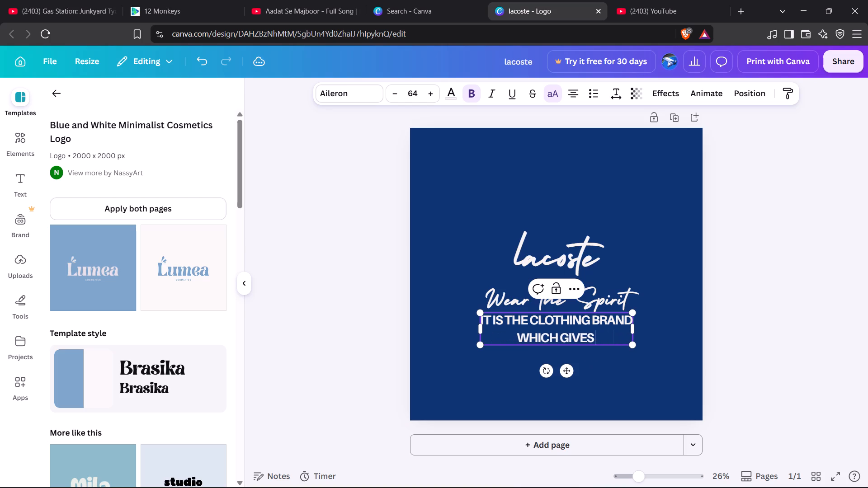
{"action": "type", "text": "luxury"}
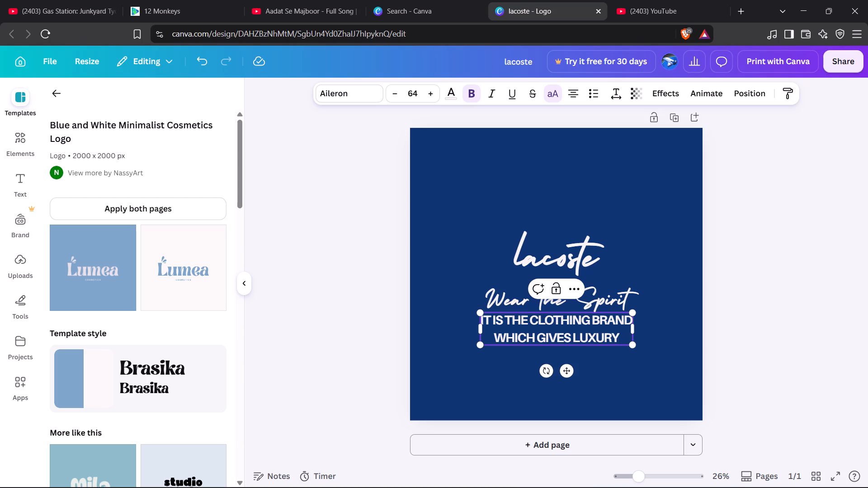
{"action": "key", "text": "BackSpace"}
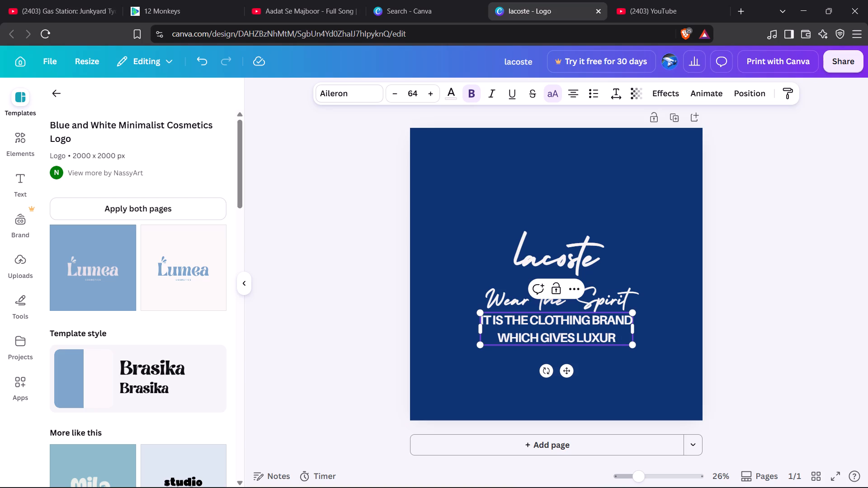
{"action": "type", "text": "ious"}
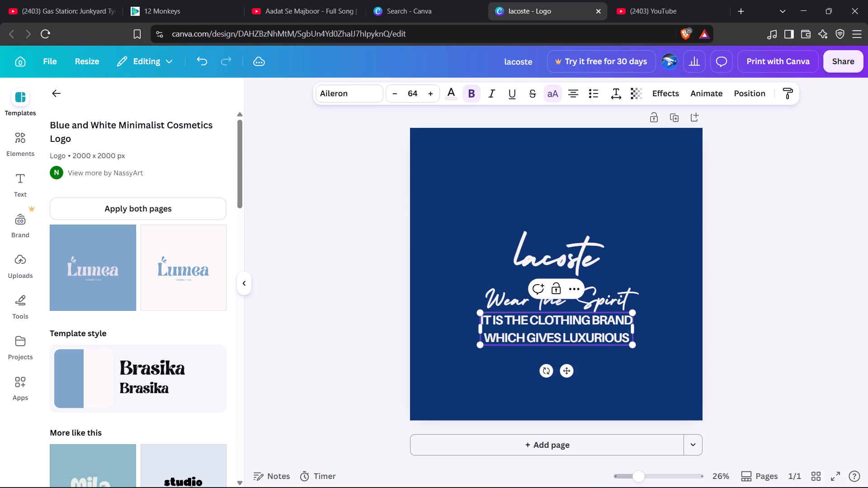
{"action": "key", "text": "Return"}
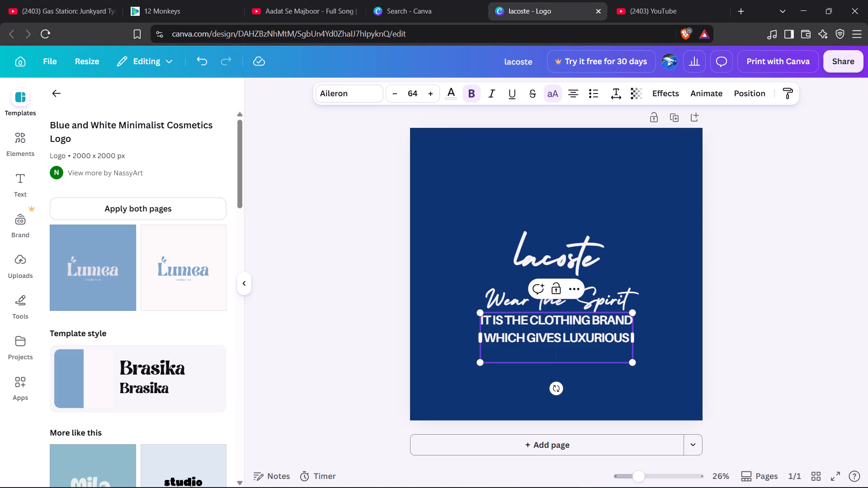
{"action": "type", "text": "feels"}
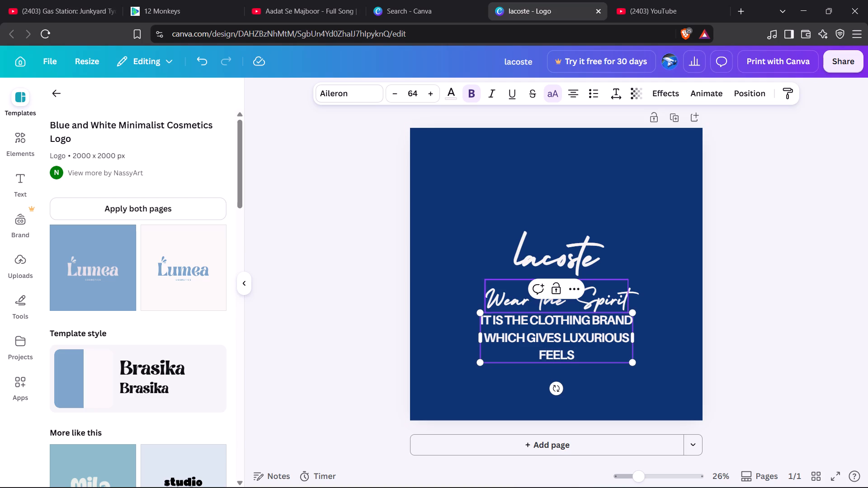
End the brand description with "...!" directly after the word "feels".
{"action": "left_click", "coordinate": [577, 356]}
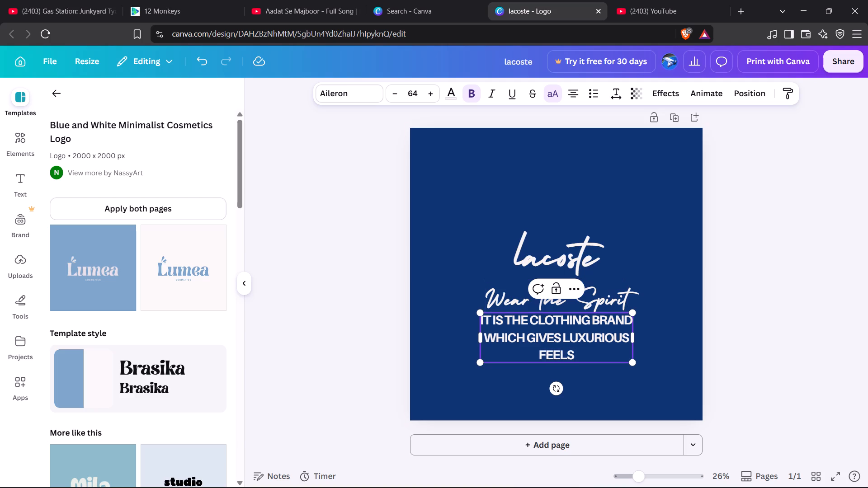
{"action": "key", "text": "ctrl+z"}
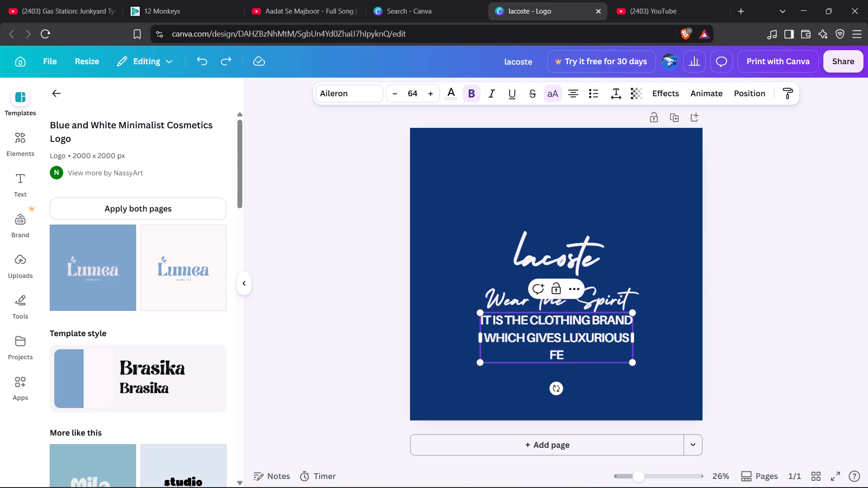
{"action": "type", "text": "els"}
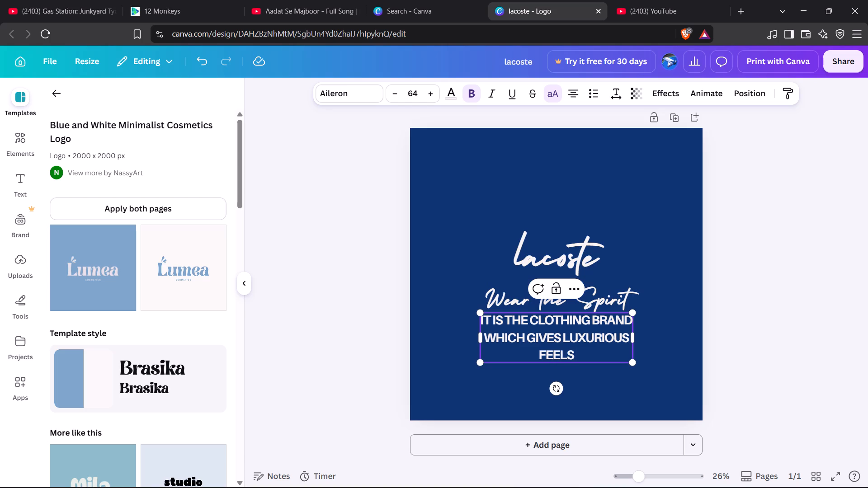
{"action": "type", "text": "..."}
{"action": "key", "text": "shift+exclam"}
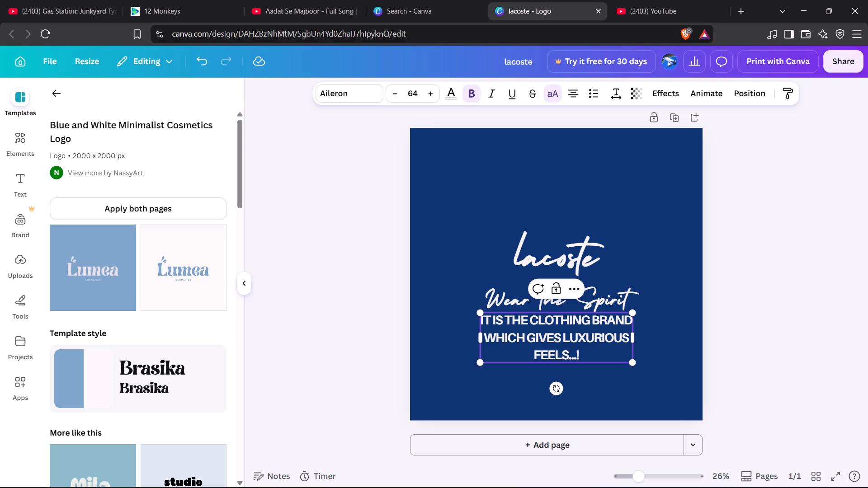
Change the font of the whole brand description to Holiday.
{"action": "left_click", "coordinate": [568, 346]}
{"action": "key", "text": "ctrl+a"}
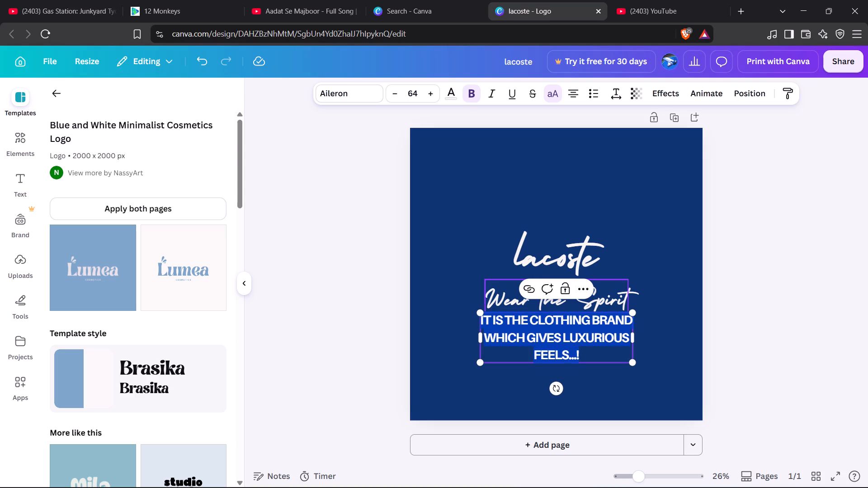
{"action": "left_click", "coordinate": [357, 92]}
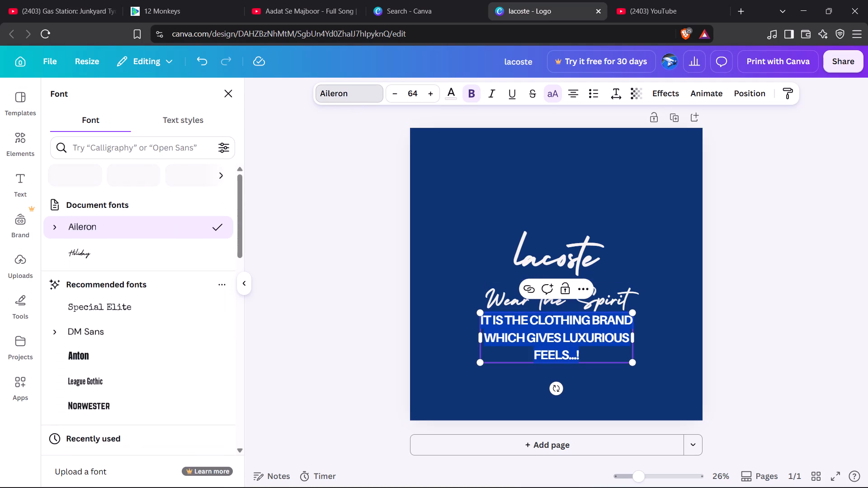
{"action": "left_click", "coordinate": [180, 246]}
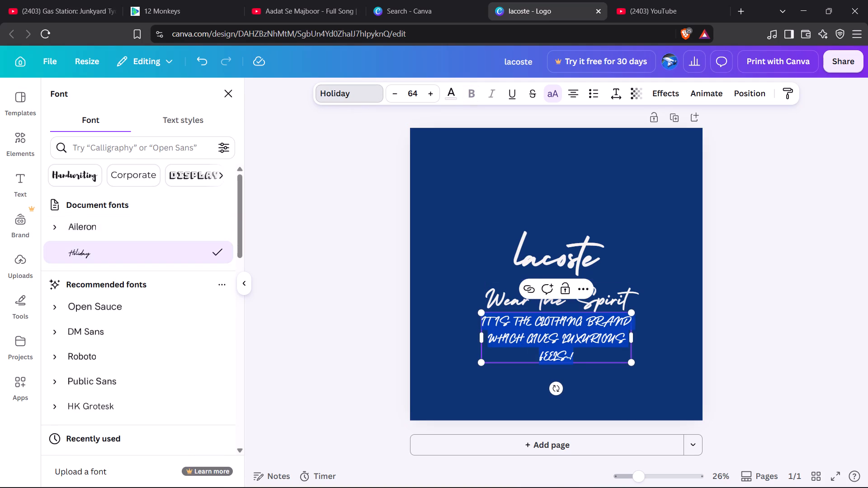
Move the brand description slightly lower to leave a gap beneath the tagline.
{"action": "left_click_drag", "start_coordinate": [507, 363], "coordinate": [509, 375]}
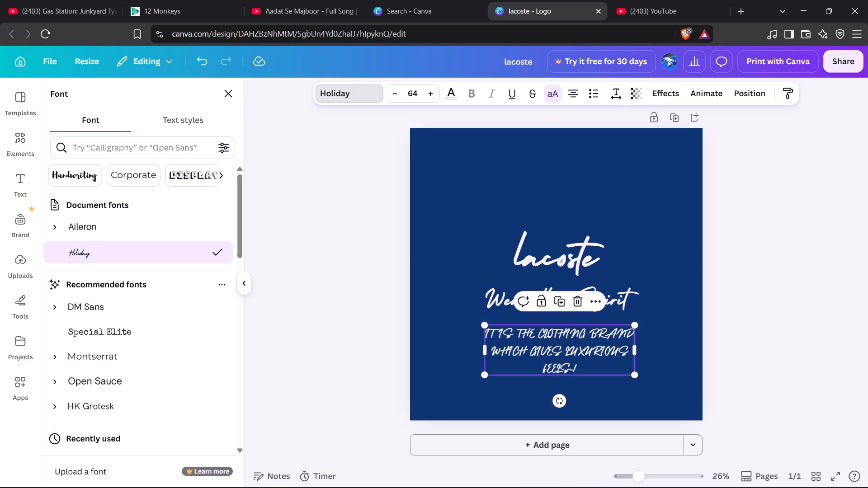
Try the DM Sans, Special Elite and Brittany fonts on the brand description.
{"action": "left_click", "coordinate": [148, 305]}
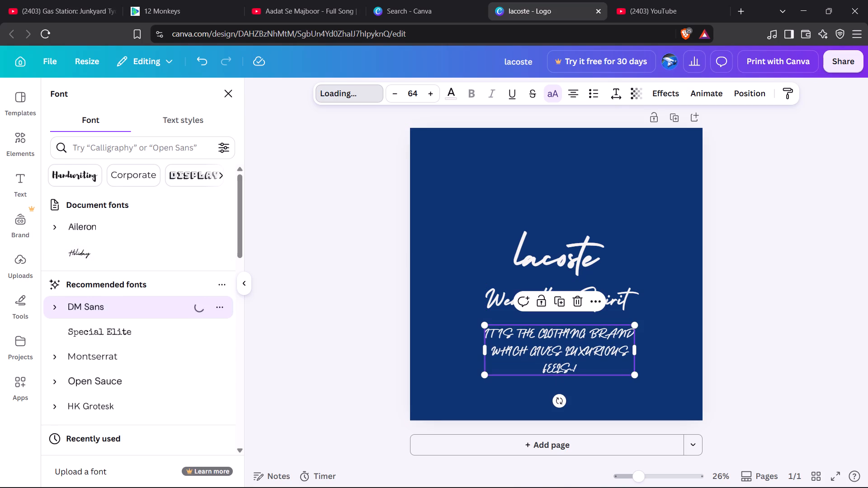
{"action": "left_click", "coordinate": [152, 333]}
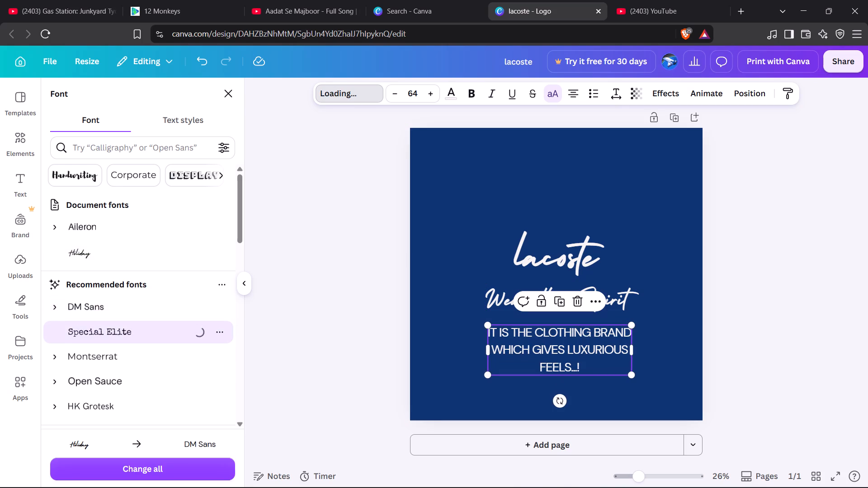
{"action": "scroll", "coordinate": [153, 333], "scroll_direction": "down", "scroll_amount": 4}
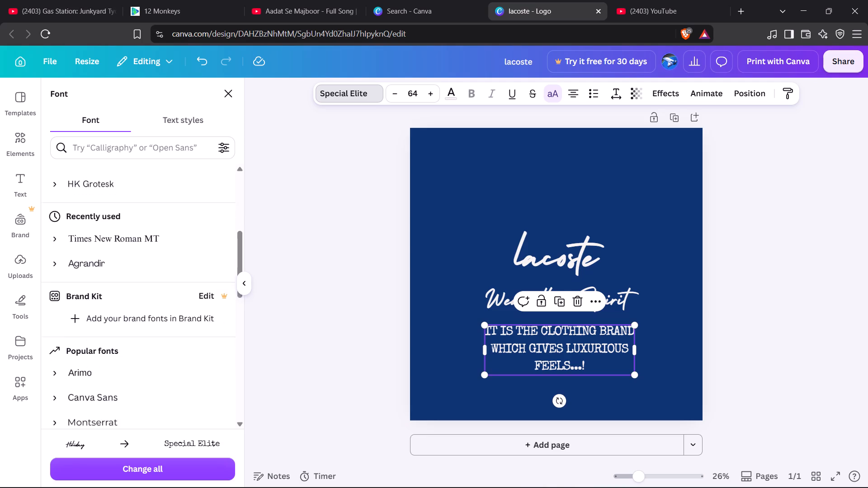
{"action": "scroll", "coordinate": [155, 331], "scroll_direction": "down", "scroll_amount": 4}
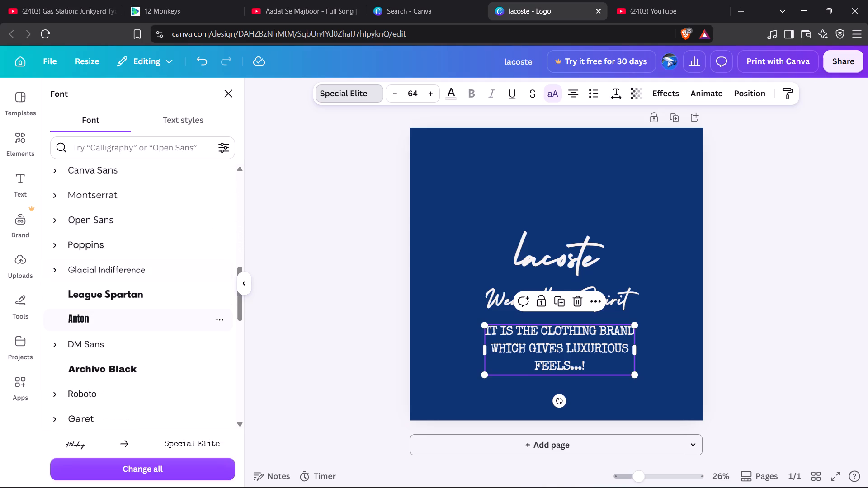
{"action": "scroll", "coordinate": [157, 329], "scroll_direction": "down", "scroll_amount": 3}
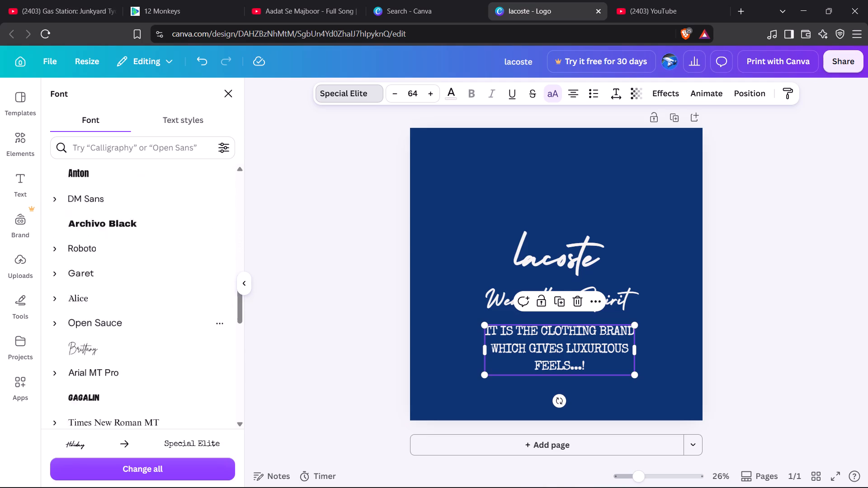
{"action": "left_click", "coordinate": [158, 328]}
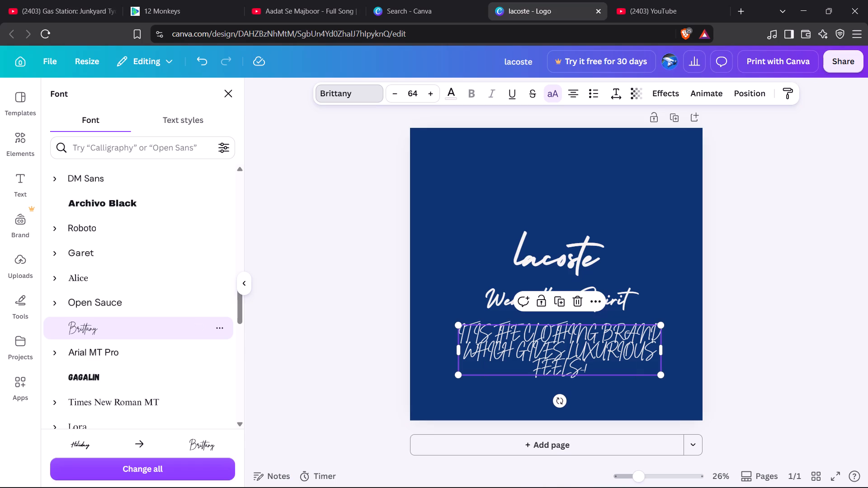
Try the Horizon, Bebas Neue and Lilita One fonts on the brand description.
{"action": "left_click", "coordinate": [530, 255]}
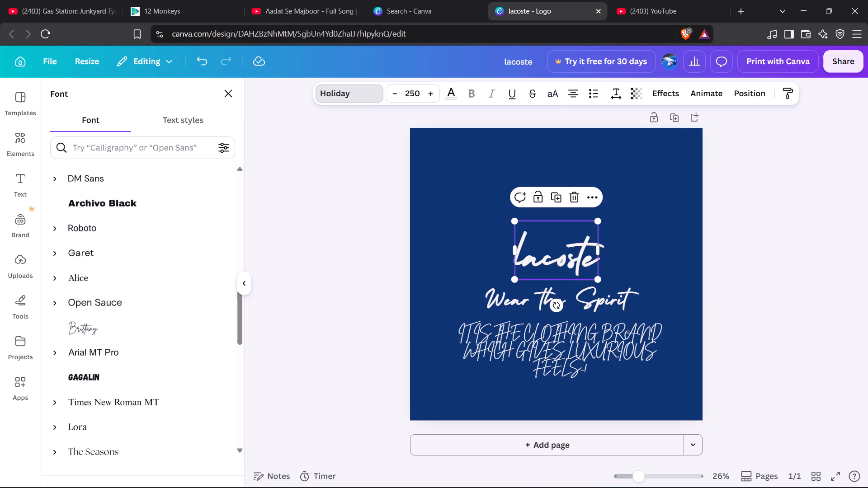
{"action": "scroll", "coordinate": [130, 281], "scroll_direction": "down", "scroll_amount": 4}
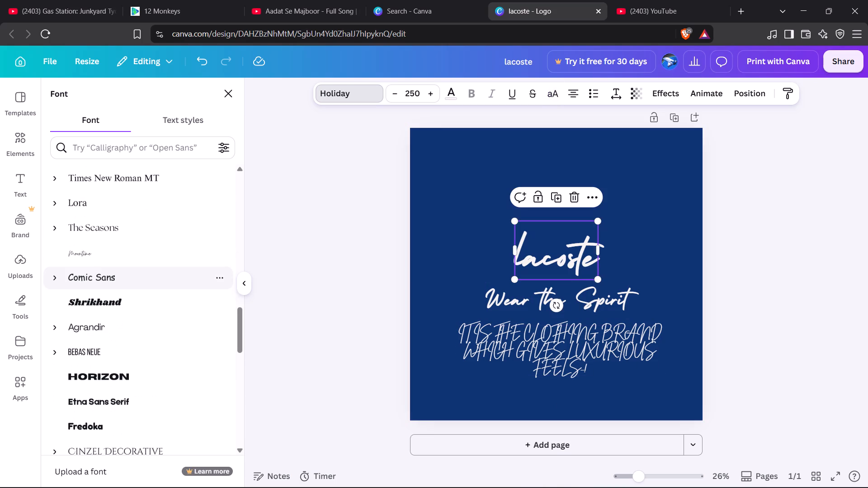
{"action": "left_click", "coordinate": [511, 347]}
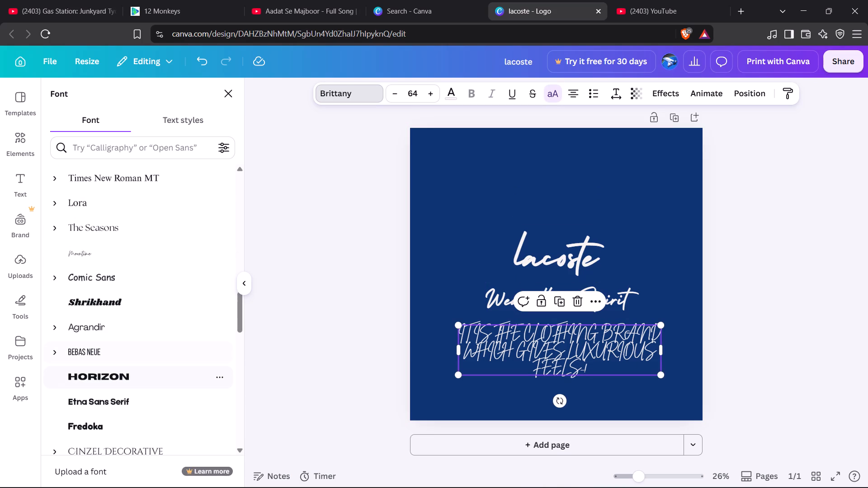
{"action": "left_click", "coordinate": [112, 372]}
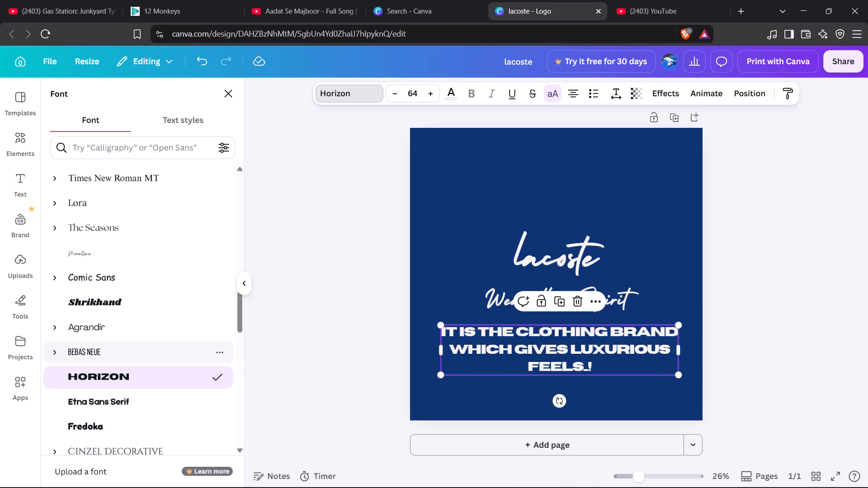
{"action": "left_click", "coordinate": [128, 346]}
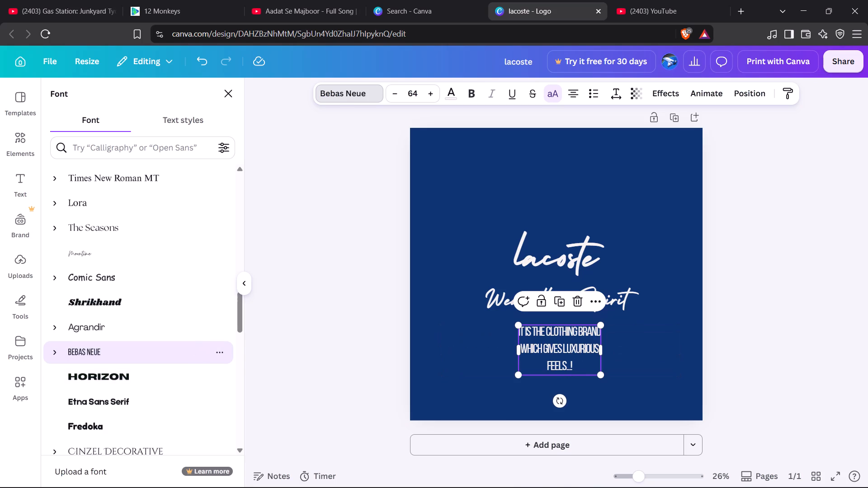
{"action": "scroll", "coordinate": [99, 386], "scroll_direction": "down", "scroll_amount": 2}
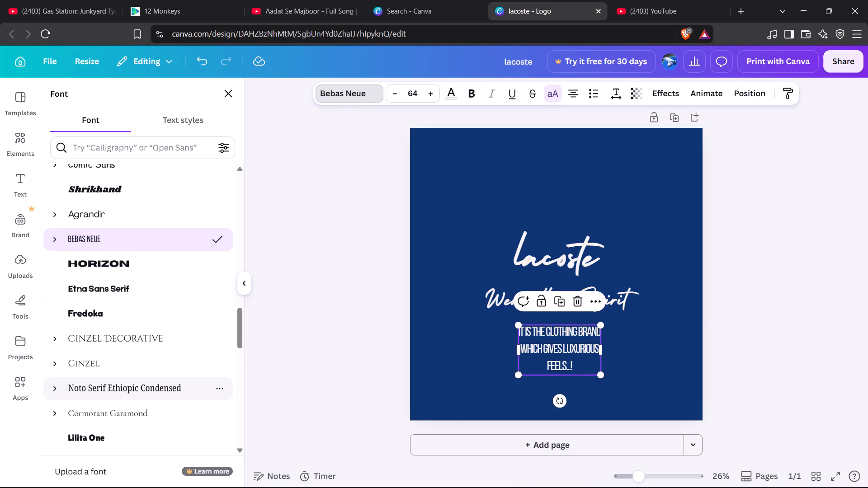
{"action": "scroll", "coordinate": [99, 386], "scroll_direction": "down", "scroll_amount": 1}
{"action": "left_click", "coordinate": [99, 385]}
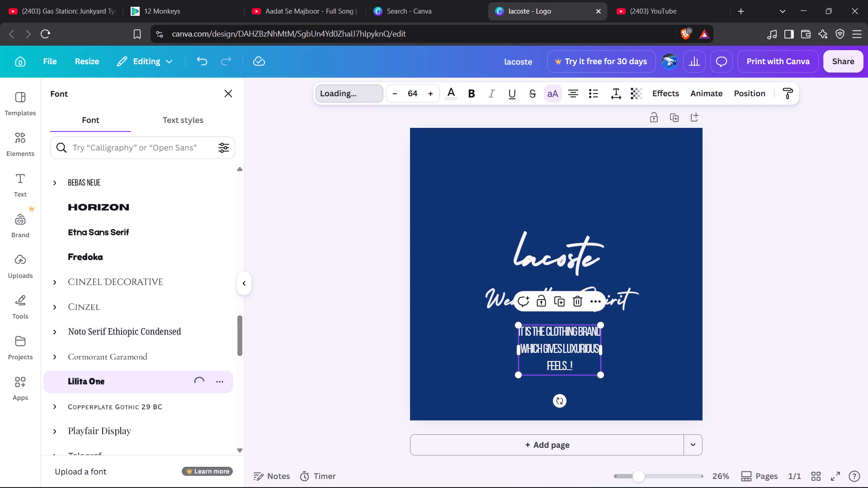
Look through the available fonts for one that suits the brand description.
{"action": "scroll", "coordinate": [99, 385], "scroll_direction": "down", "scroll_amount": 2}
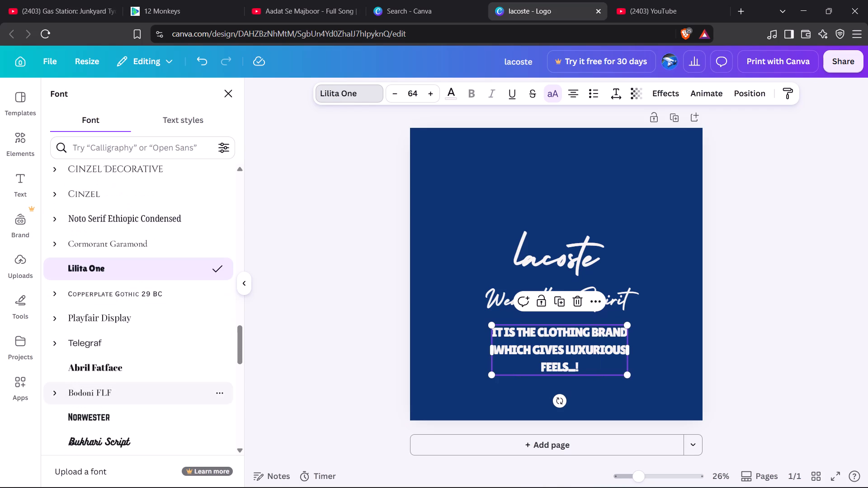
{"action": "scroll", "coordinate": [138, 328], "scroll_direction": "down", "scroll_amount": 1}
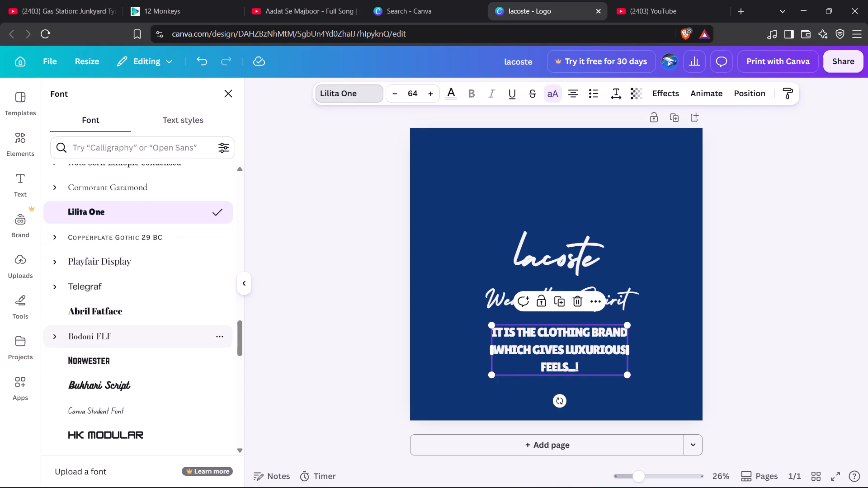
{"action": "scroll", "coordinate": [138, 328], "scroll_direction": "down", "scroll_amount": 3}
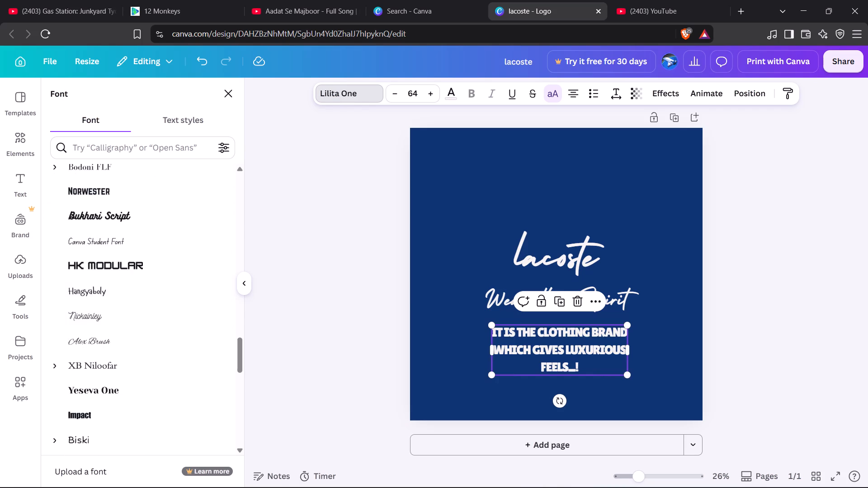
{"action": "scroll", "coordinate": [138, 328], "scroll_direction": "down", "scroll_amount": 3}
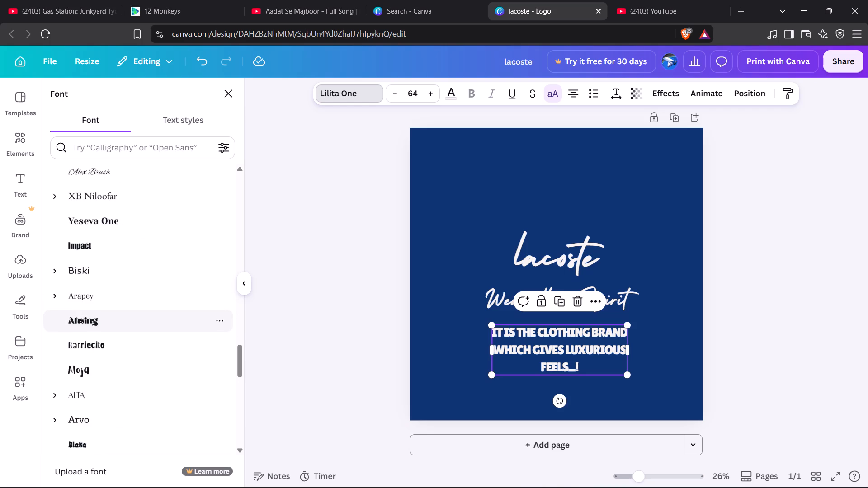
{"action": "scroll", "coordinate": [138, 328], "scroll_direction": "down", "scroll_amount": 4}
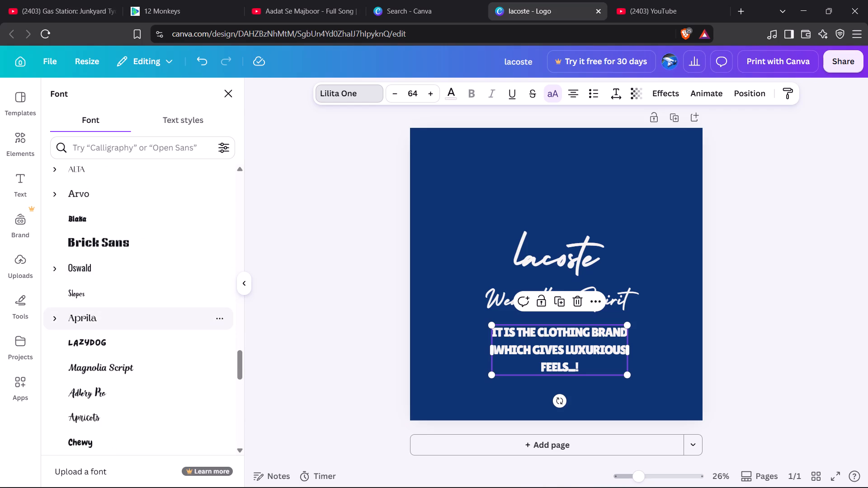
{"action": "scroll", "coordinate": [138, 328], "scroll_direction": "down", "scroll_amount": 4}
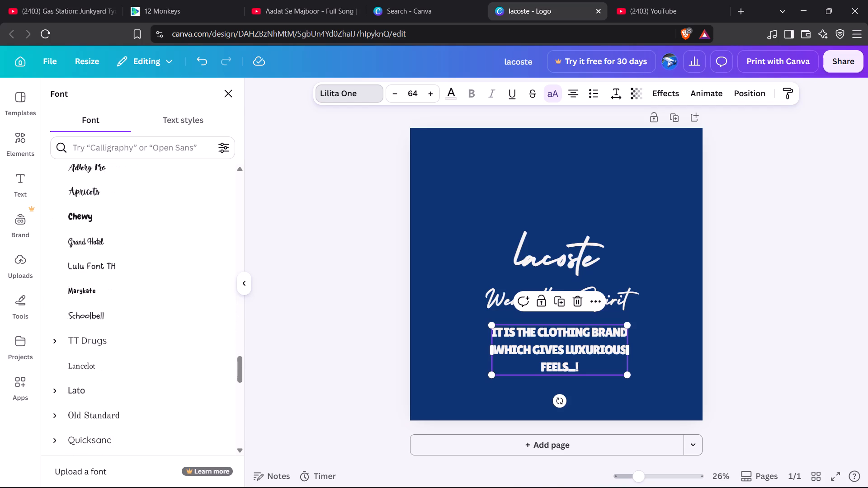
{"action": "scroll", "coordinate": [138, 328], "scroll_direction": "down", "scroll_amount": 3}
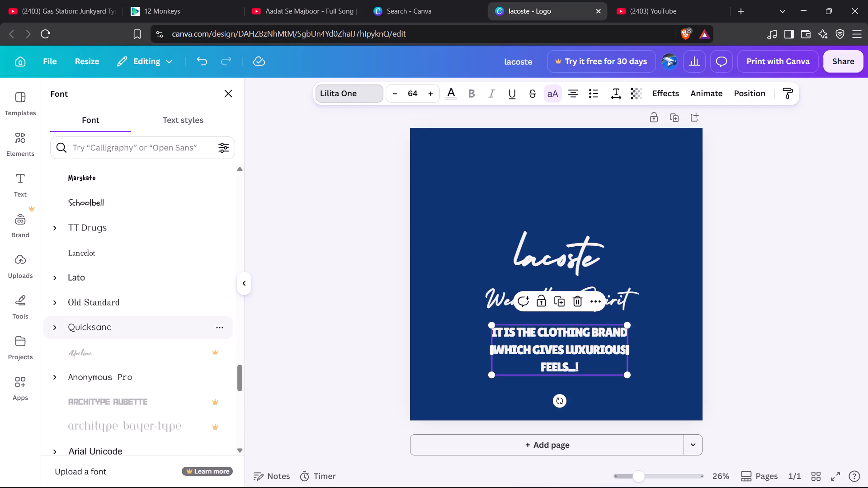
{"action": "scroll", "coordinate": [138, 328], "scroll_direction": "down", "scroll_amount": 3}
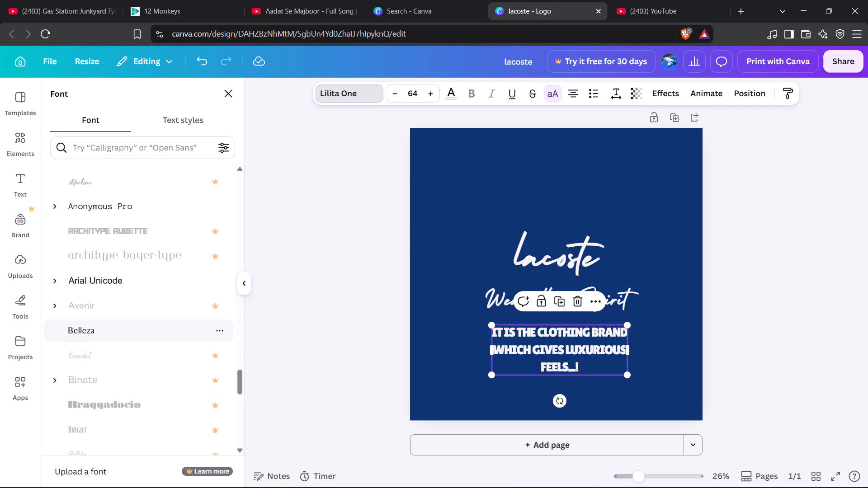
{"action": "scroll", "coordinate": [138, 328], "scroll_direction": "down", "scroll_amount": 1}
{"action": "scroll", "coordinate": [138, 328], "scroll_direction": "up", "scroll_amount": 2}
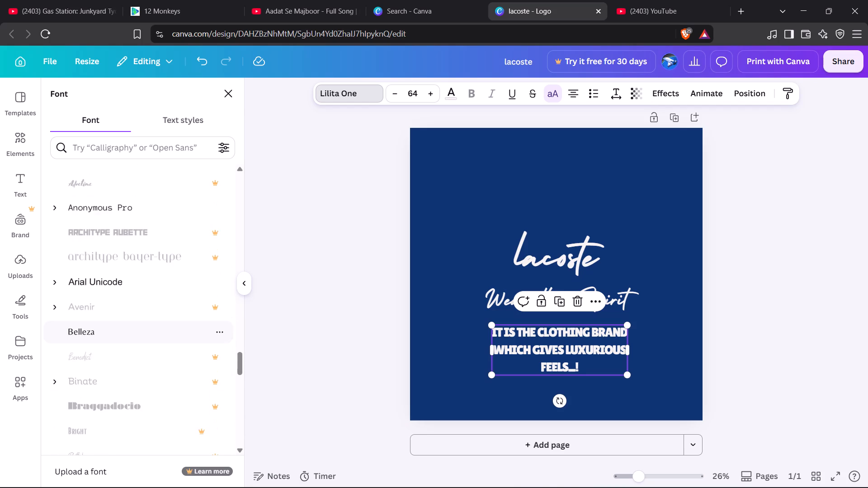
{"action": "scroll", "coordinate": [138, 328], "scroll_direction": "up", "scroll_amount": 8}
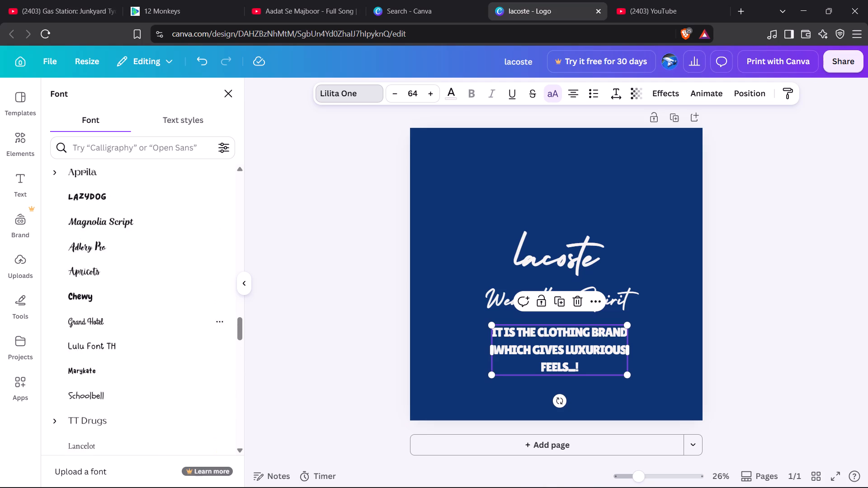
{"action": "scroll", "coordinate": [138, 328], "scroll_direction": "up", "scroll_amount": 6}
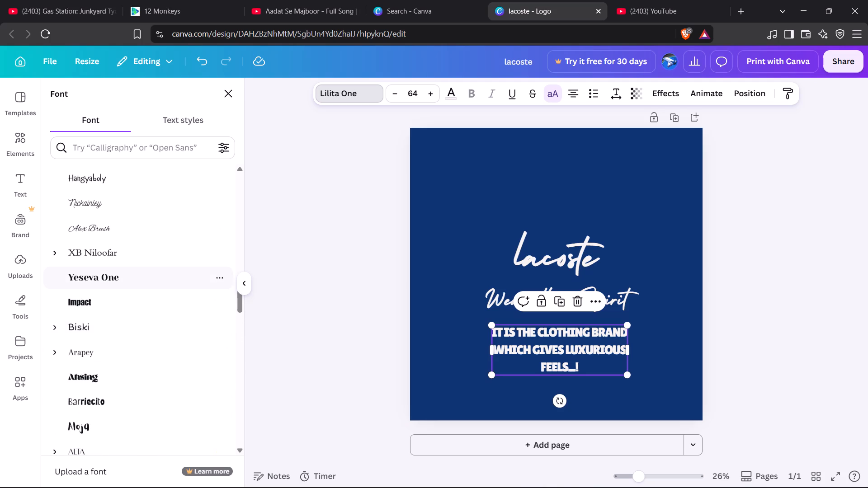
Search the fonts for "hol", try Holiday on the brand description, and set it in Blaka Hollow.
{"action": "left_click", "coordinate": [177, 145]}
{"action": "type", "text": "hol"}
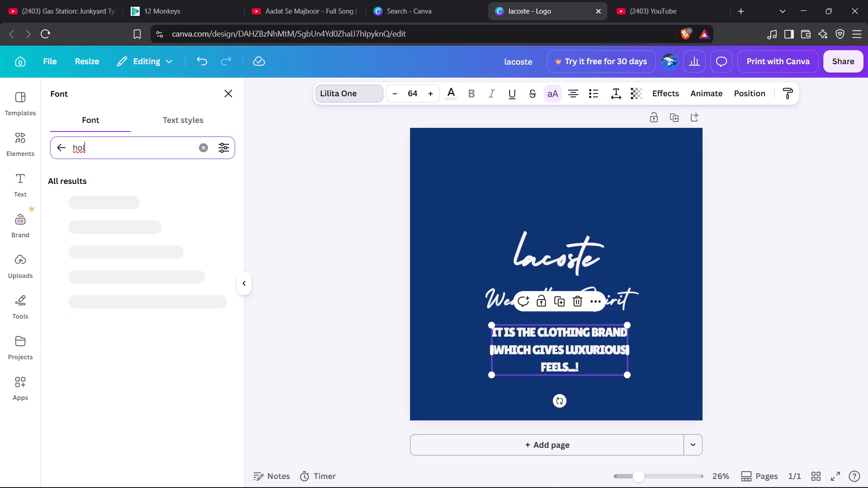
{"action": "left_click", "coordinate": [164, 199]}
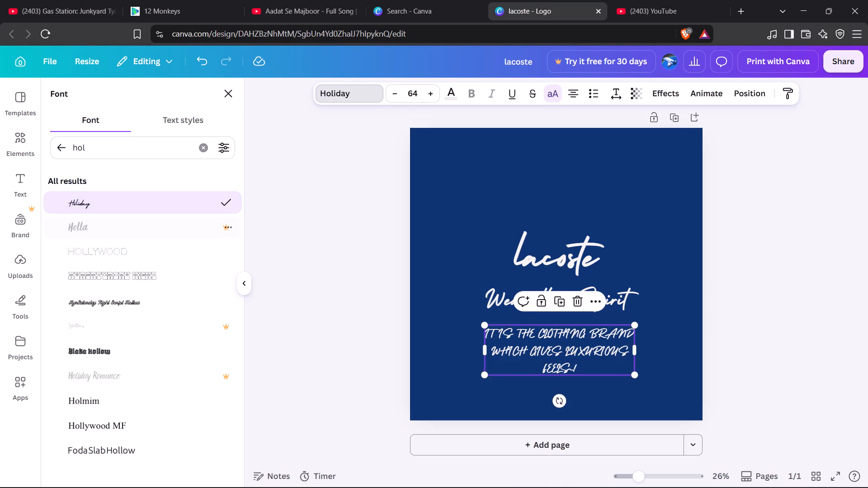
{"action": "left_click", "coordinate": [151, 343]}
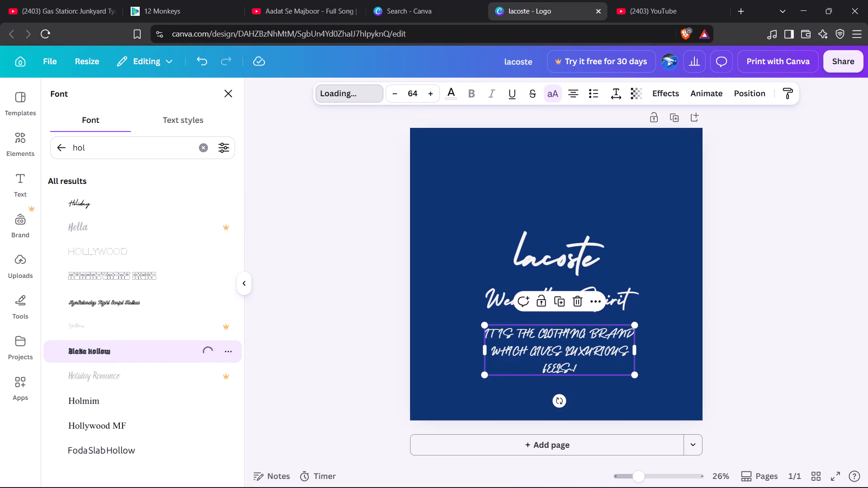
Set the brand description in the Holmim font.
{"action": "left_click", "coordinate": [130, 399]}
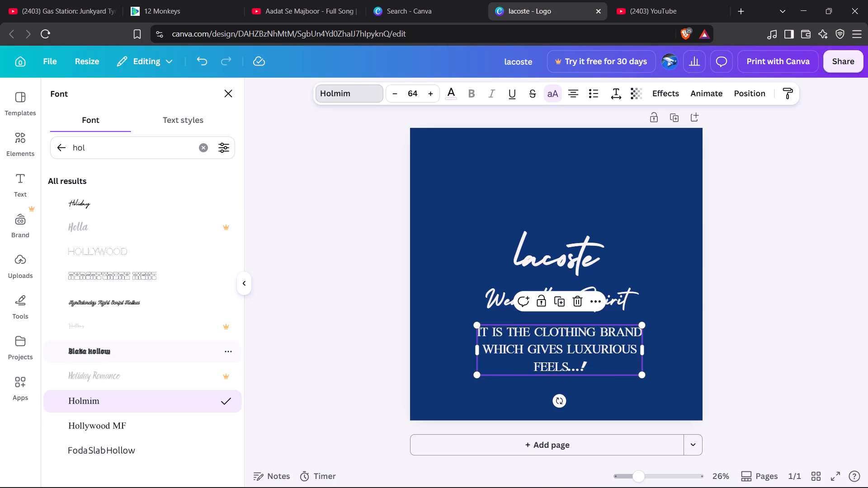
{"action": "left_click", "coordinate": [321, 298]}
{"action": "left_click", "coordinate": [867, 237]}
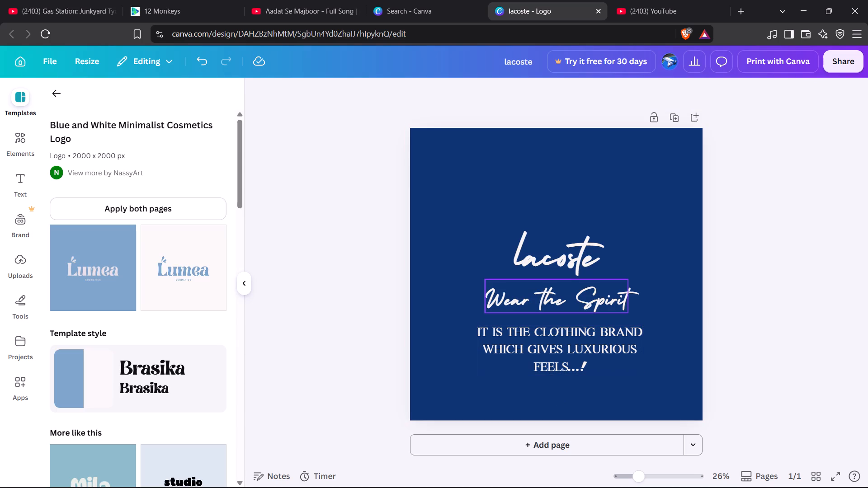
Try several yellow shades, including #ffde59, on the tagline "Wear the Spirit" and colour it in the palest cream yellow of that row.
{"action": "left_click", "coordinate": [514, 299]}
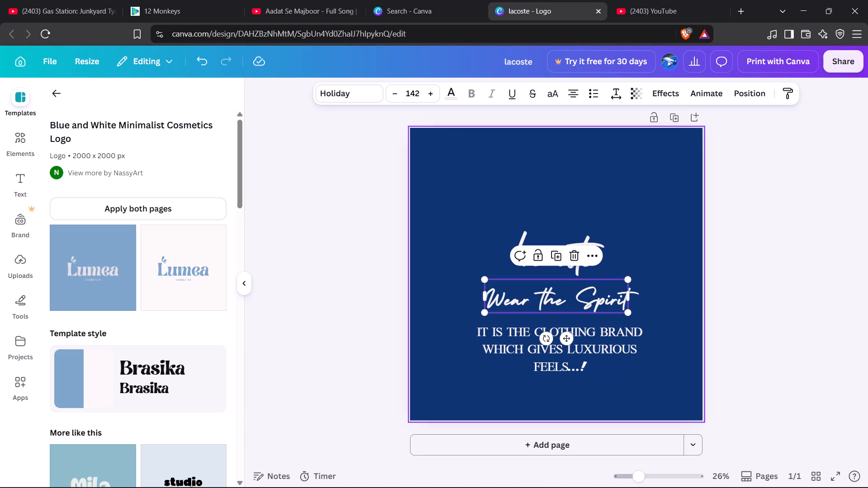
{"action": "left_click", "coordinate": [446, 94]}
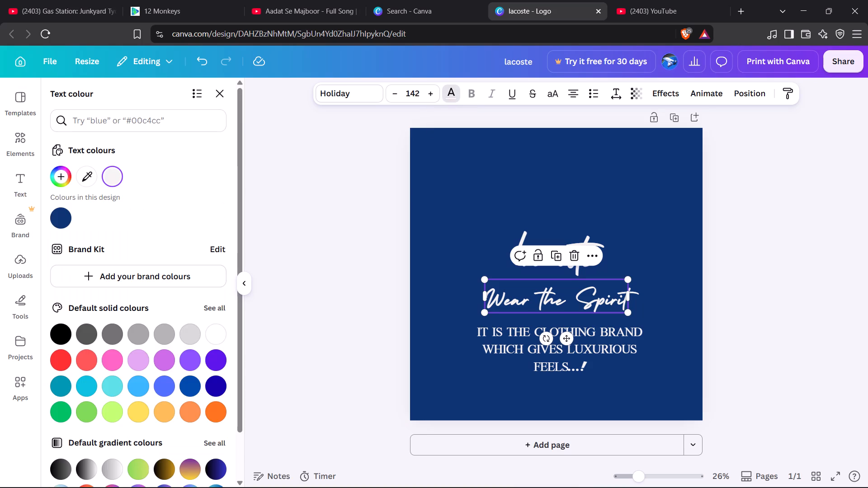
{"action": "left_click", "coordinate": [215, 303]}
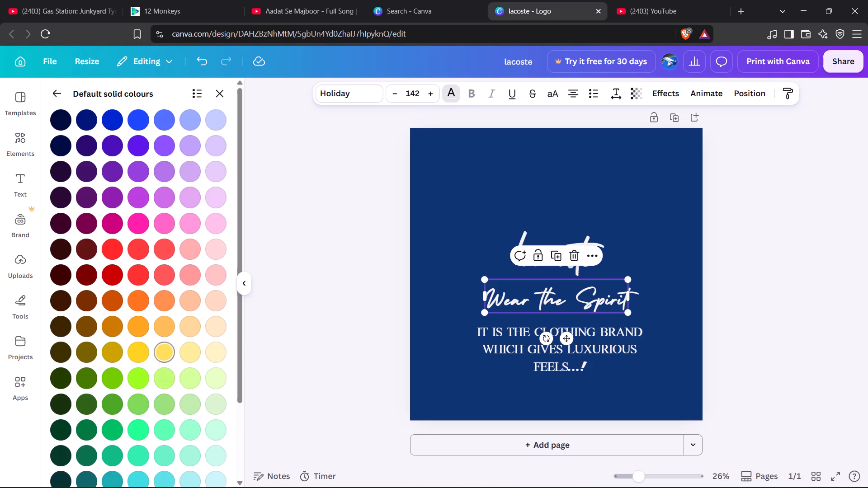
{"action": "left_click", "coordinate": [171, 356]}
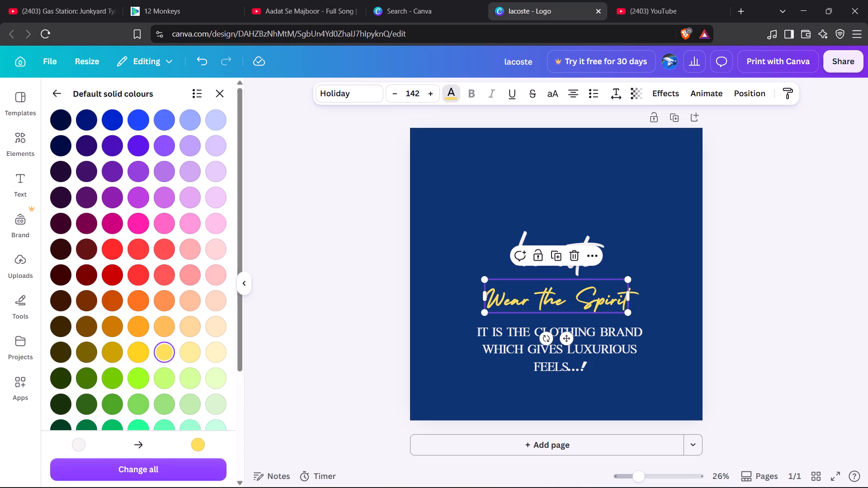
{"action": "left_click", "coordinate": [145, 352]}
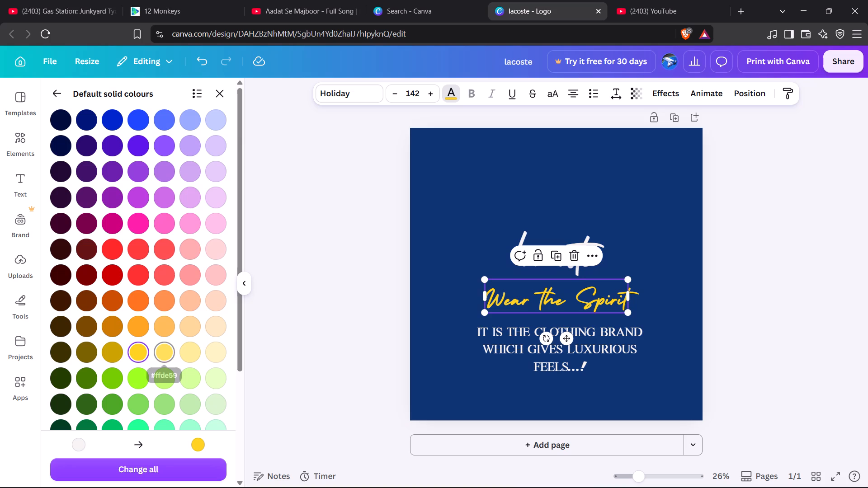
{"action": "left_click", "coordinate": [189, 350]}
{"action": "scroll", "coordinate": [189, 350], "scroll_direction": "down", "scroll_amount": 2}
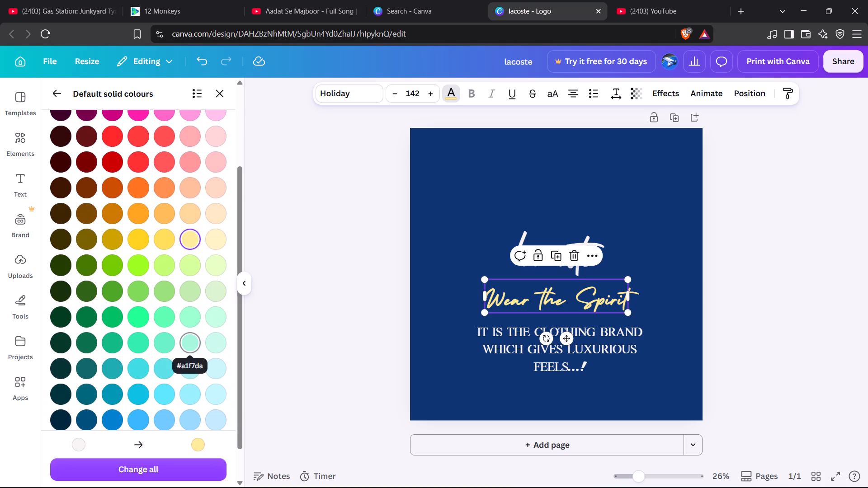
{"action": "scroll", "coordinate": [192, 342], "scroll_direction": "up", "scroll_amount": 1}
{"action": "scroll", "coordinate": [176, 306], "scroll_direction": "up", "scroll_amount": 1}
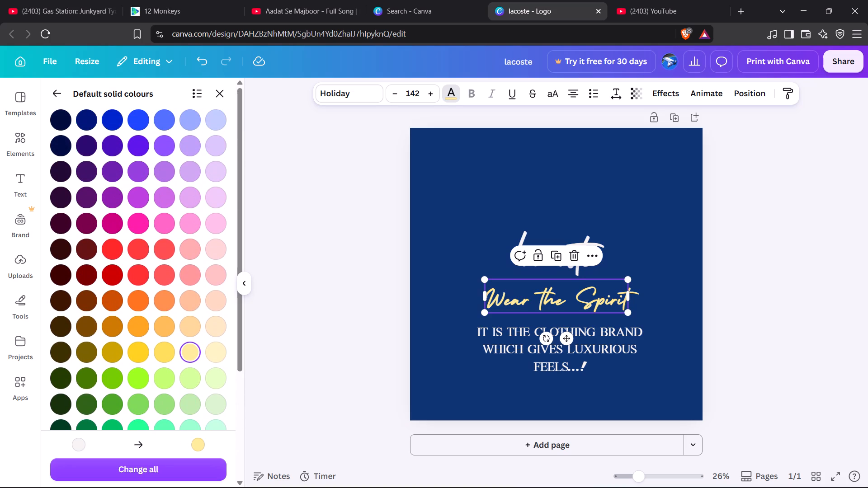
{"action": "left_click", "coordinate": [219, 352]}
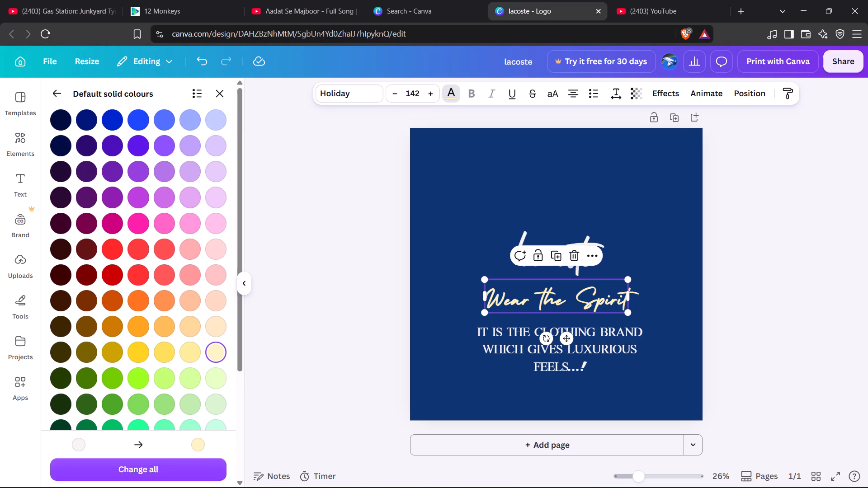
{"action": "left_click", "coordinate": [784, 297]}
{"action": "left_click", "coordinate": [743, 280]}
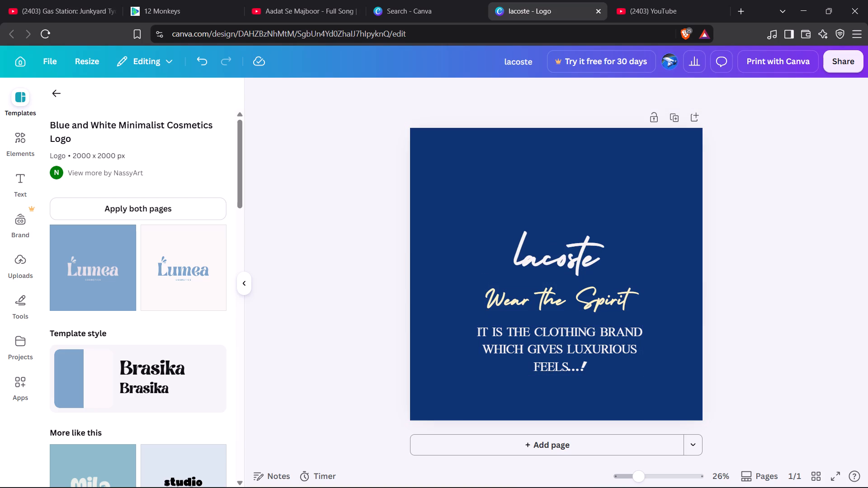
{"action": "left_click", "coordinate": [322, 269]}
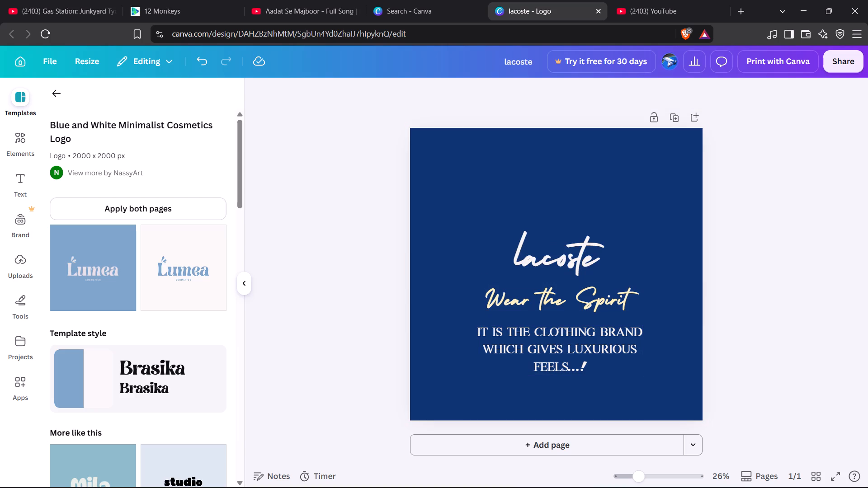
{"action": "left_click", "coordinate": [322, 269]}
Look through the drawing tools, photos and element categories for something to add to the logo.
{"action": "left_click", "coordinate": [11, 309]}
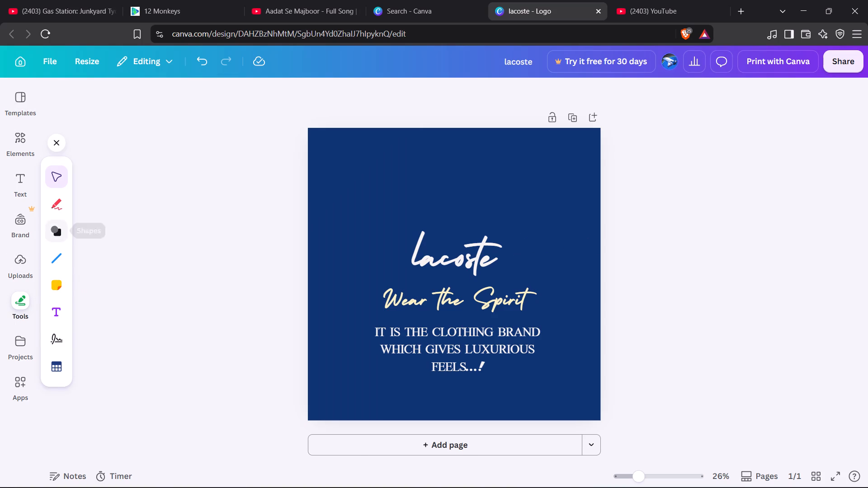
{"action": "left_click", "coordinate": [17, 160]}
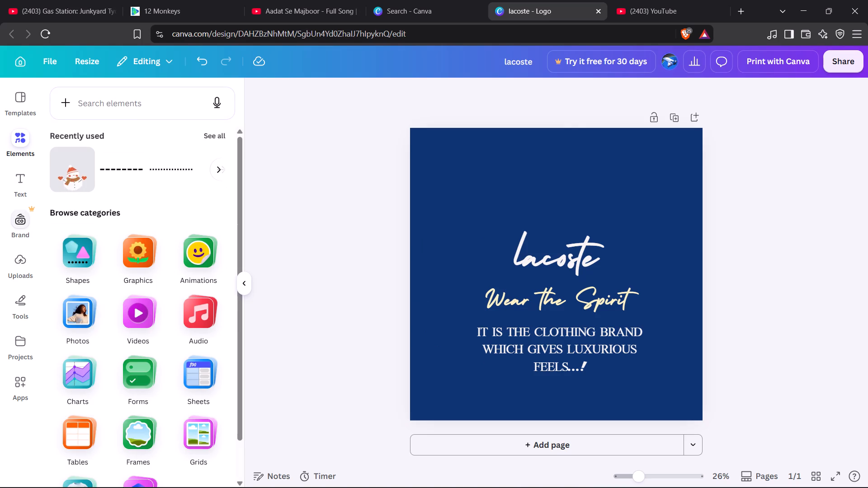
{"action": "left_click", "coordinate": [92, 311]}
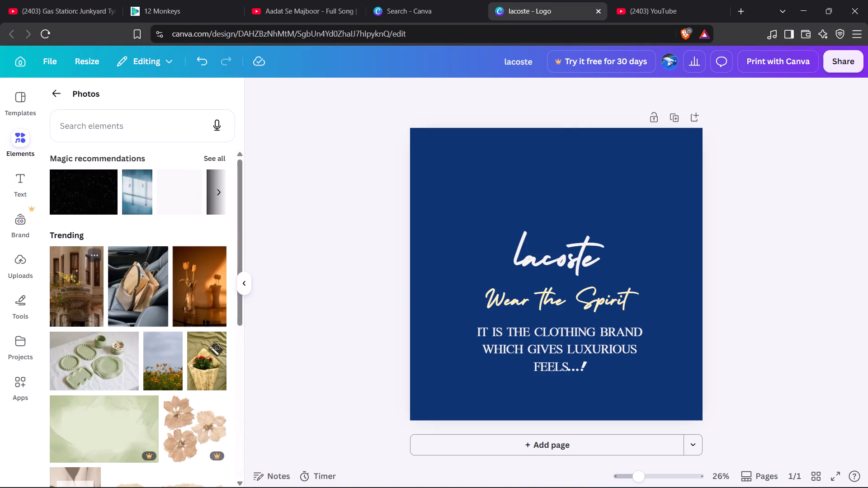
{"action": "left_click", "coordinate": [52, 93]}
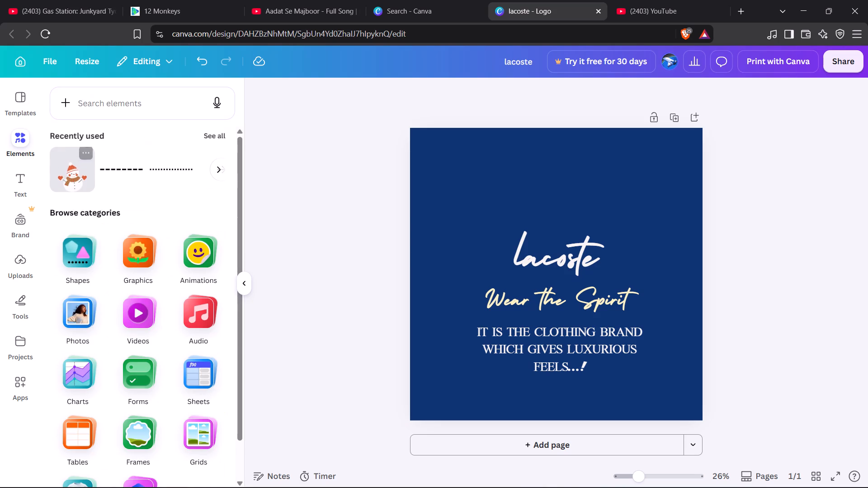
{"action": "scroll", "coordinate": [125, 303], "scroll_direction": "down", "scroll_amount": 3}
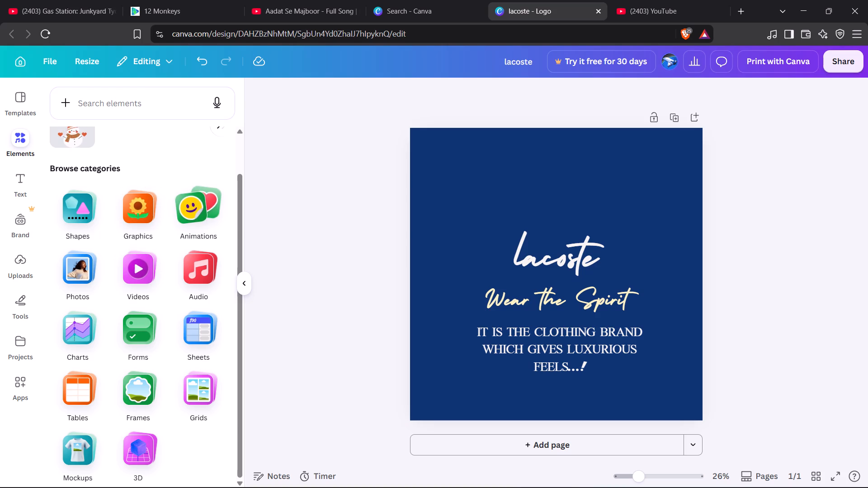
{"action": "scroll", "coordinate": [116, 206], "scroll_direction": "up", "scroll_amount": 5}
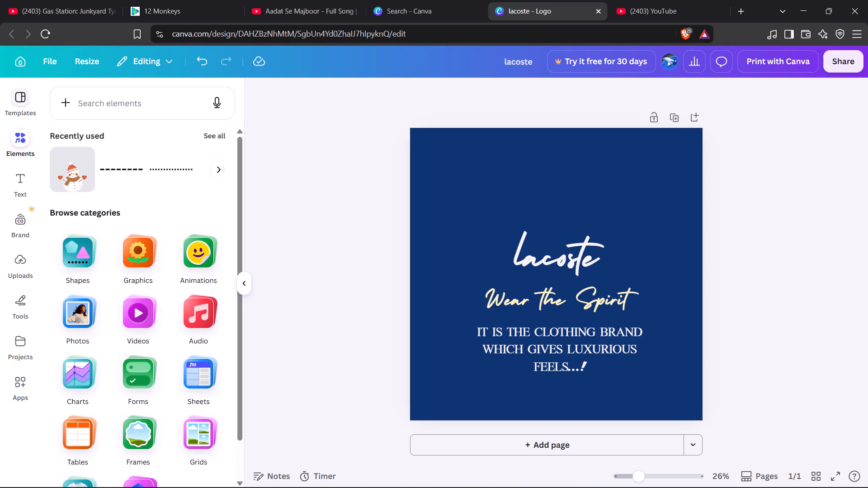
Look through the text styles, own projects and Brand Kit logos for material that could complete the logo.
{"action": "left_click", "coordinate": [22, 111]}
{"action": "left_click", "coordinate": [14, 185]}
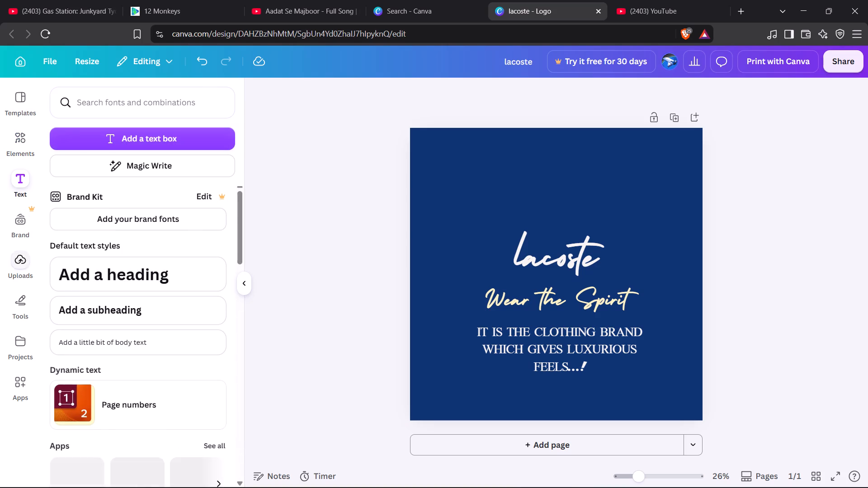
{"action": "left_click", "coordinate": [29, 343]}
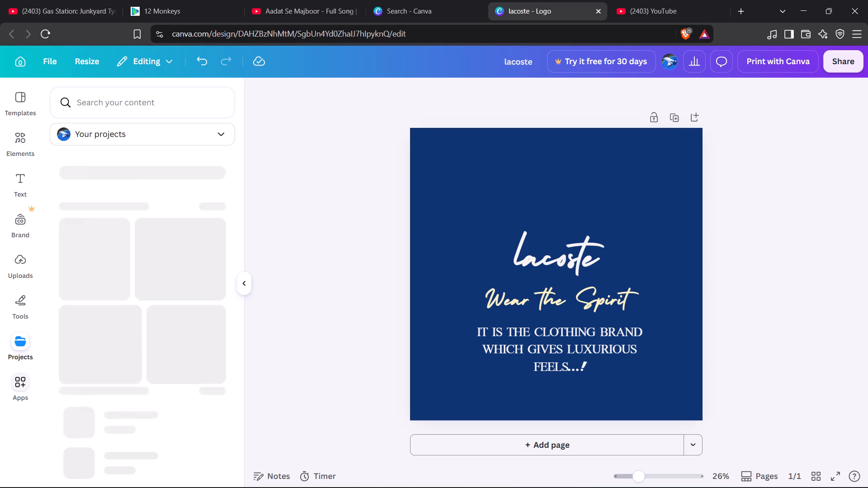
{"action": "left_click", "coordinate": [28, 311]}
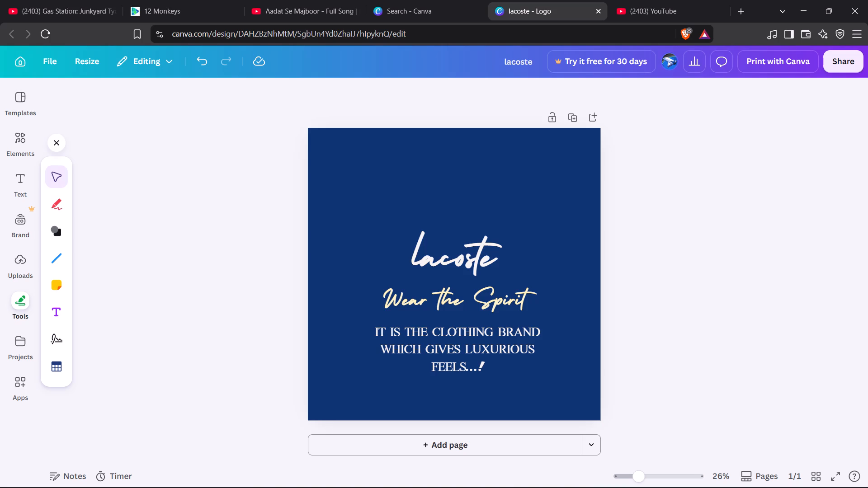
{"action": "left_click", "coordinate": [28, 231]}
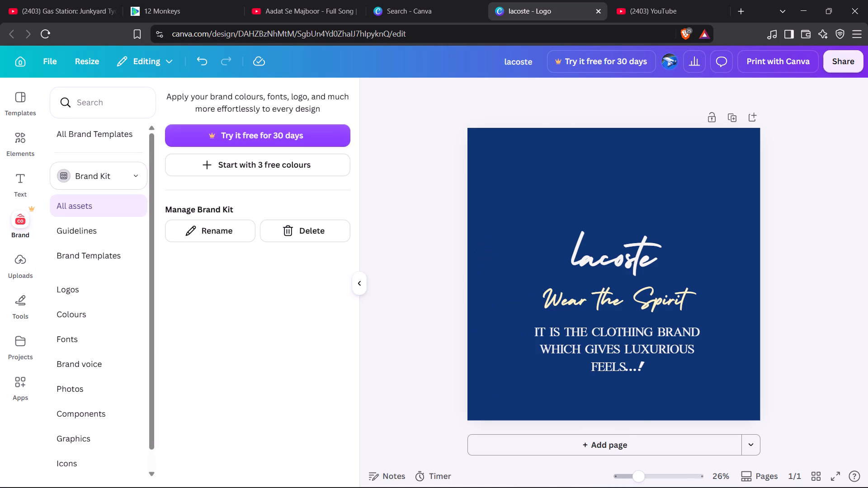
{"action": "left_click", "coordinate": [86, 291]}
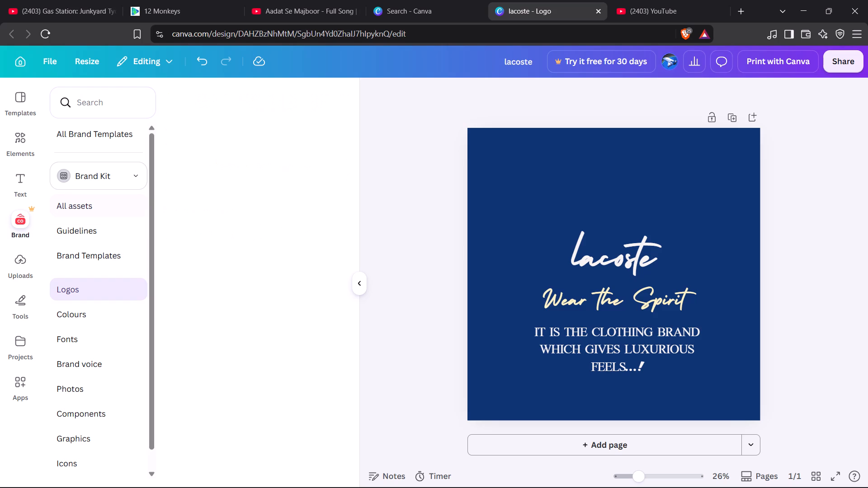
{"action": "left_click", "coordinate": [101, 294]}
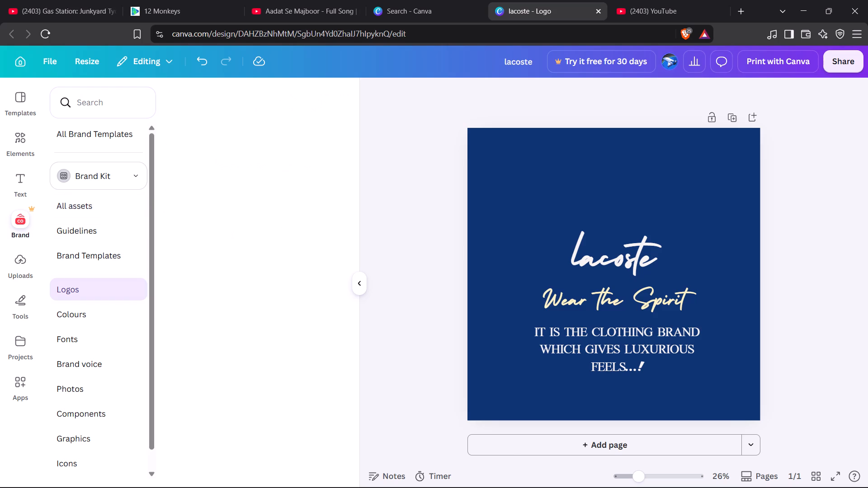
{"action": "left_click", "coordinate": [101, 294]}
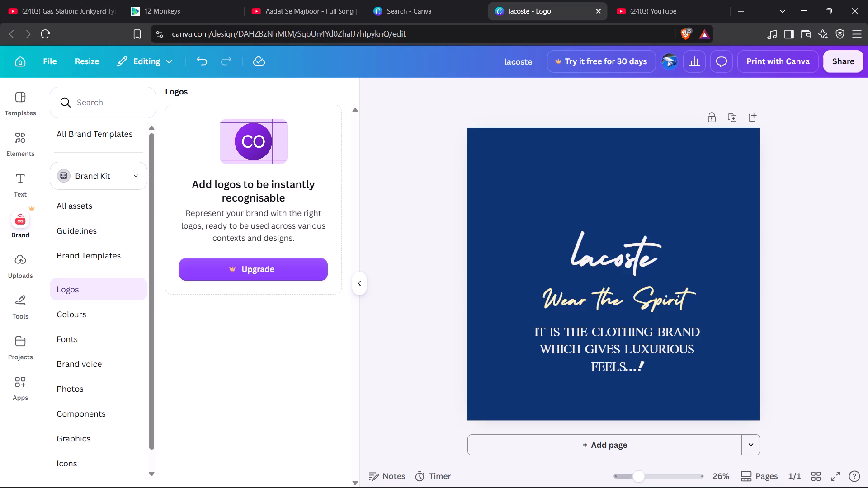
{"action": "left_click", "coordinate": [434, 281]}
{"action": "left_click", "coordinate": [17, 221]}
Remove the words "It is" from the brand description so that it begins with "The clothing brand".
{"action": "left_click", "coordinate": [389, 331]}
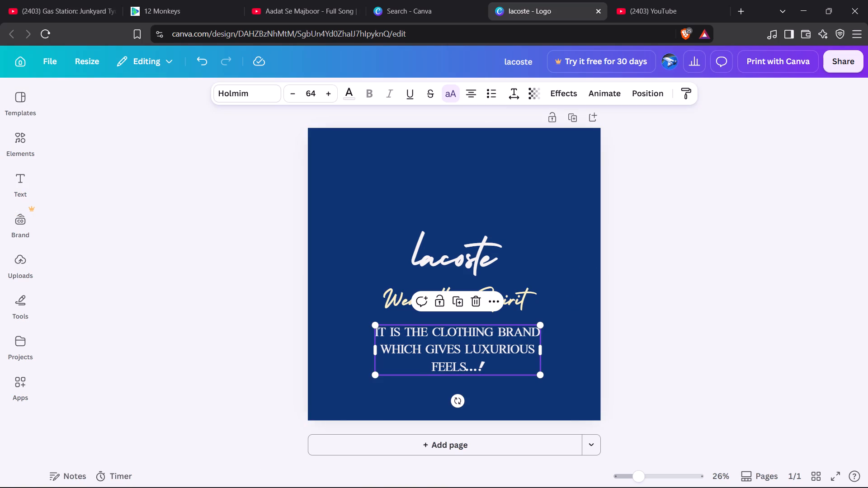
{"action": "left_click", "coordinate": [400, 330]}
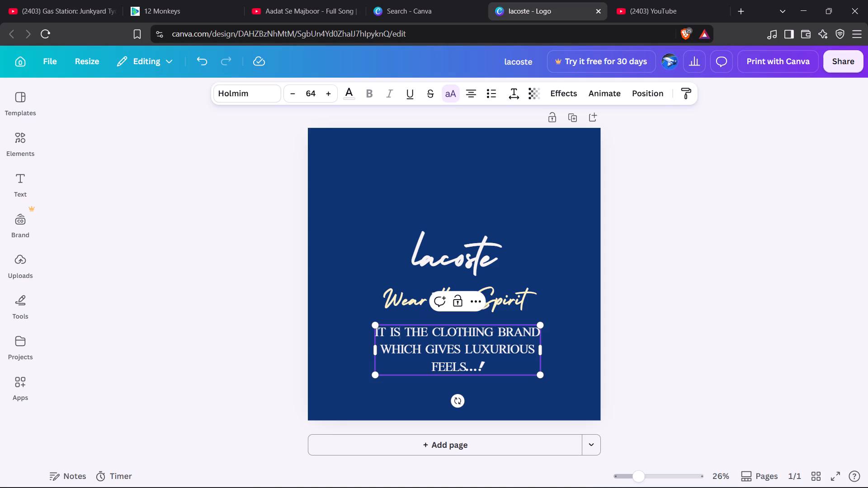
{"action": "key", "text": "BackSpace"}
{"action": "key", "text": "BackSpace"}
{"action": "key", "text": "BackSpace"}
{"action": "key", "text": "BackSpace"}
{"action": "key", "text": "BackSpace"}
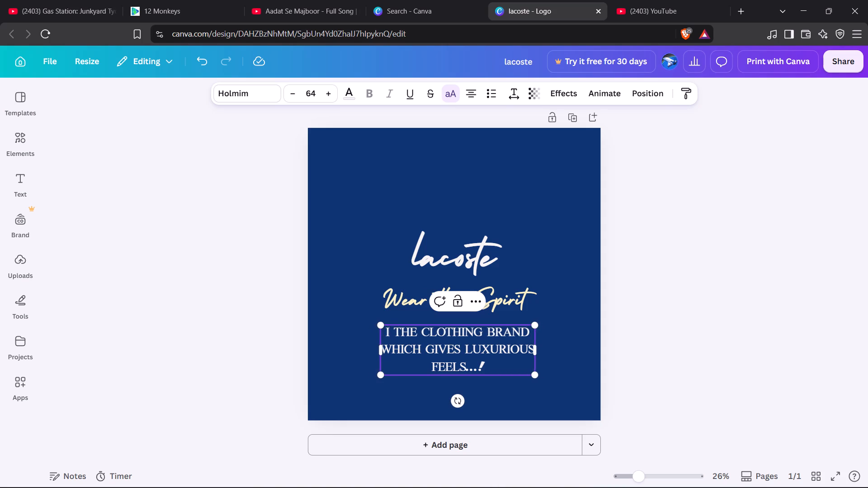
{"action": "key", "text": "BackSpace"}
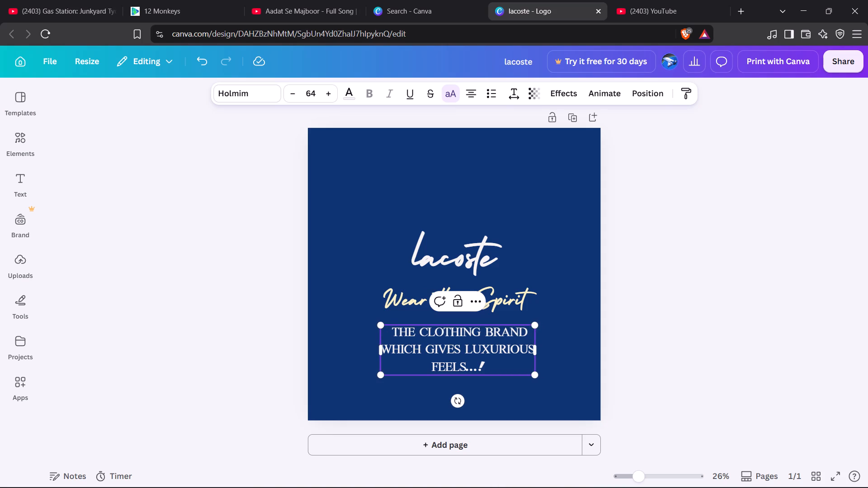
{"action": "left_click", "coordinate": [678, 271]}
{"action": "left_click", "coordinate": [678, 269]}
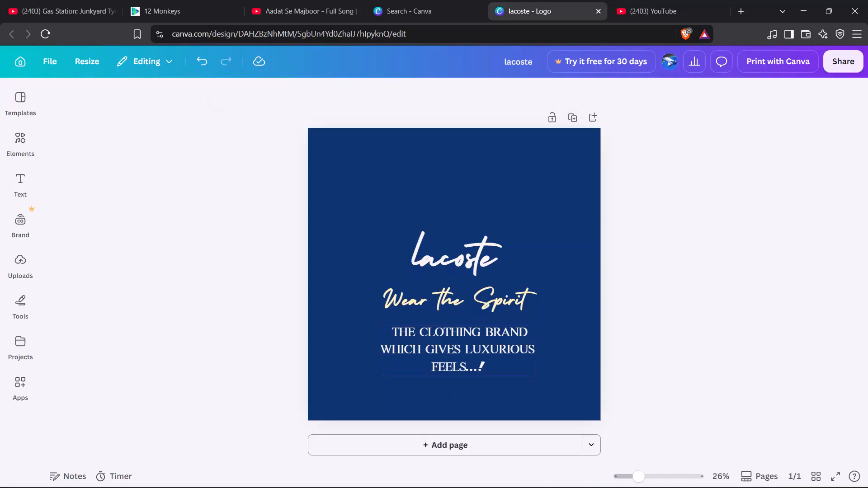
{"action": "left_click", "coordinate": [509, 174]}
{"action": "left_click", "coordinate": [723, 235]}
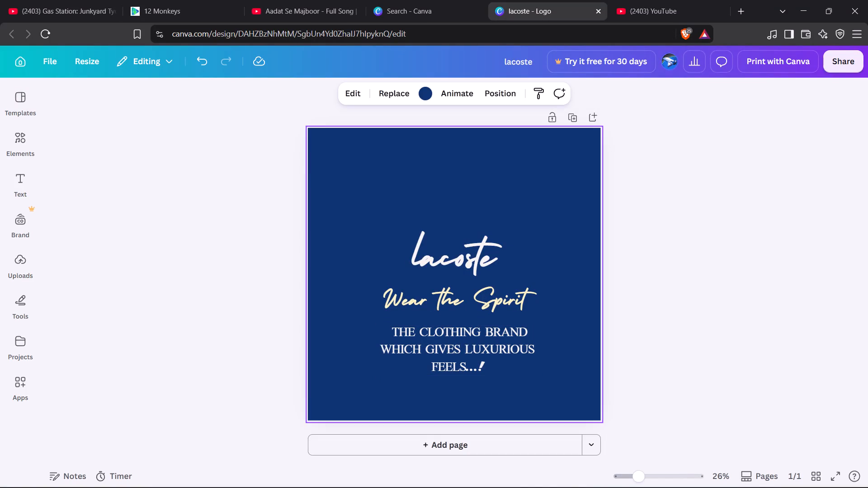
Look through the default text styles, text apps and font combinations for a style that could suit the Lacoste logo.
{"action": "left_click", "coordinate": [16, 171]}
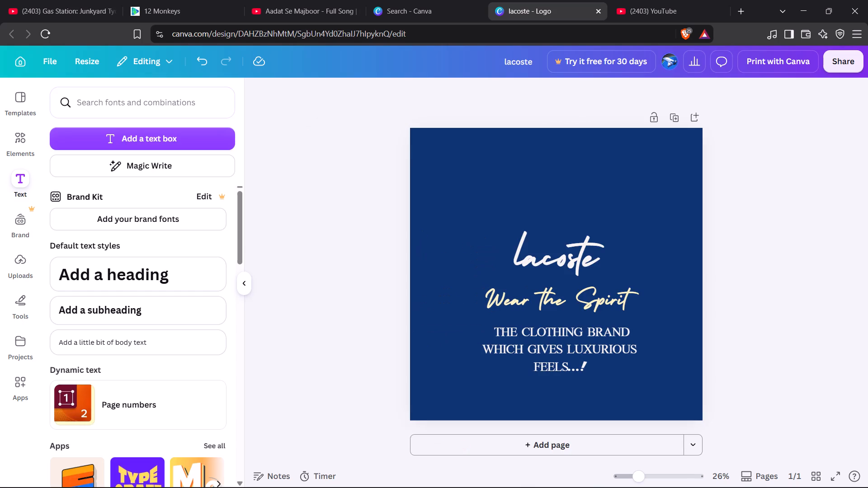
{"action": "scroll", "coordinate": [128, 211], "scroll_direction": "down", "scroll_amount": 3}
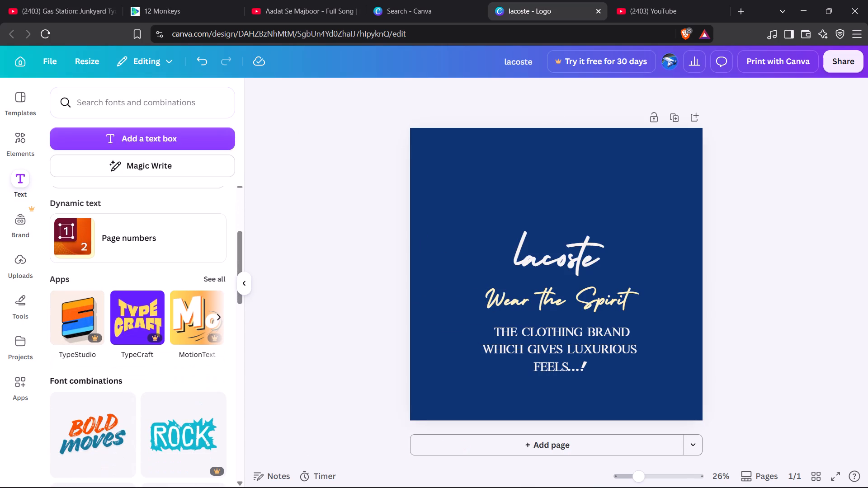
{"action": "scroll", "coordinate": [133, 204], "scroll_direction": "down", "scroll_amount": 4}
{"action": "scroll", "coordinate": [139, 198], "scroll_direction": "up", "scroll_amount": 1}
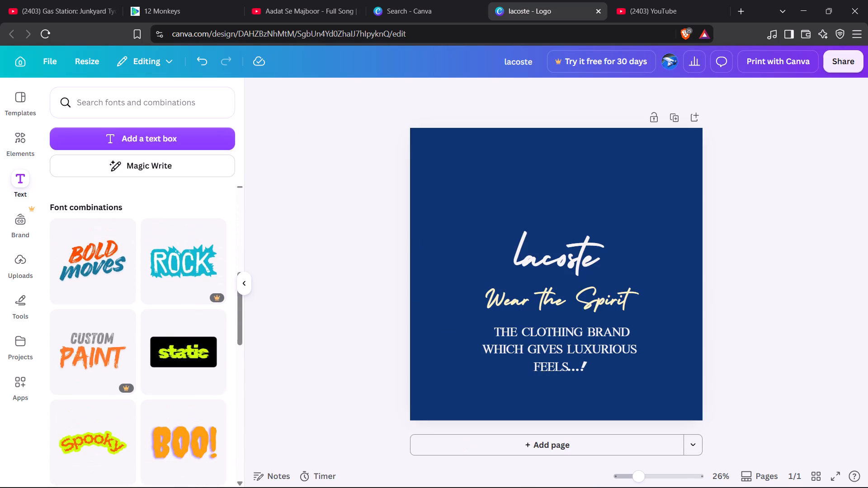
{"action": "scroll", "coordinate": [139, 198], "scroll_direction": "down", "scroll_amount": 16}
{"action": "scroll", "coordinate": [147, 189], "scroll_direction": "up", "scroll_amount": 12}
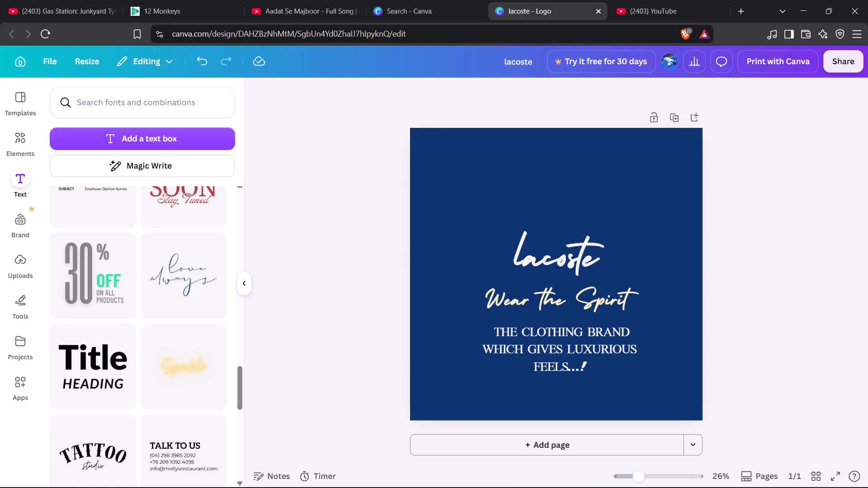
{"action": "scroll", "coordinate": [134, 213], "scroll_direction": "up", "scroll_amount": 20}
{"action": "scroll", "coordinate": [134, 213], "scroll_direction": "up", "scroll_amount": 9}
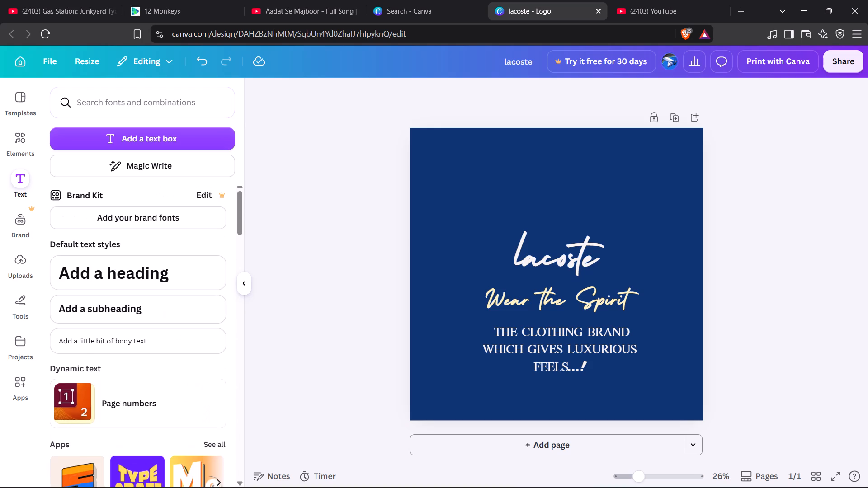
{"action": "scroll", "coordinate": [136, 208], "scroll_direction": "up", "scroll_amount": 4}
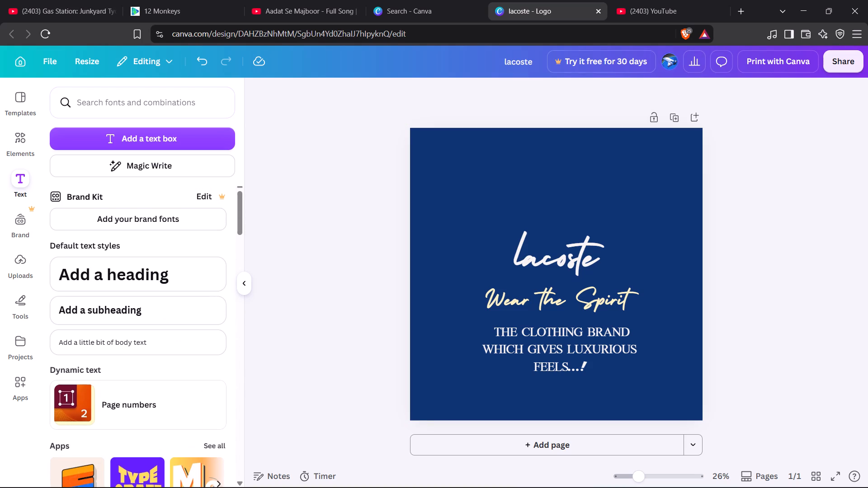
{"action": "scroll", "coordinate": [182, 183], "scroll_direction": "up", "scroll_amount": 3}
Look through the animation elements, from arrow, word and shape animations to the trending ones, for something that suits the logo.
{"action": "left_click", "coordinate": [19, 150]}
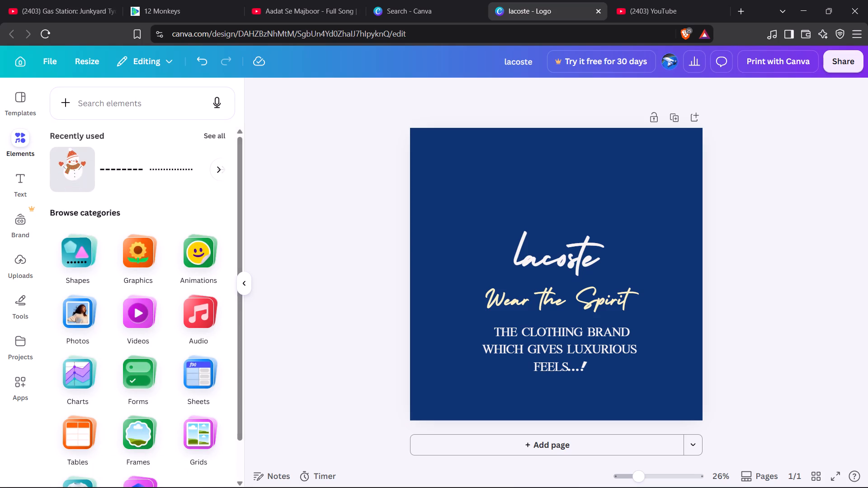
{"action": "left_click", "coordinate": [217, 268]}
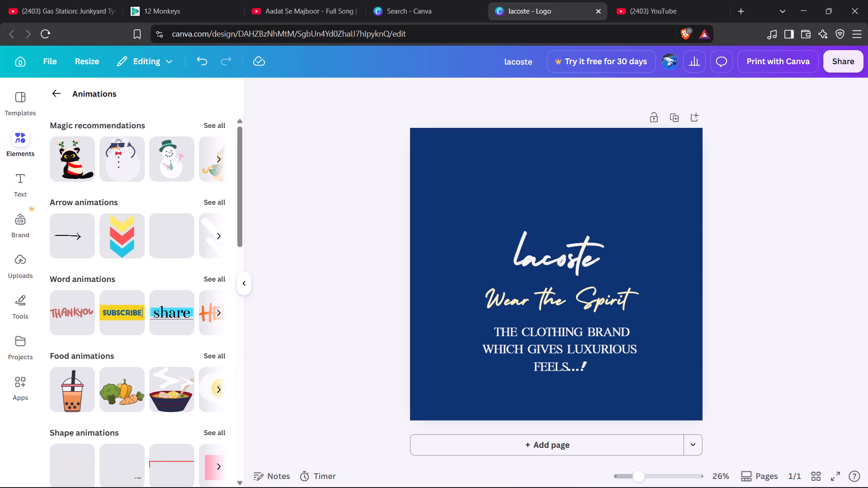
{"action": "scroll", "coordinate": [188, 211], "scroll_direction": "down", "scroll_amount": 2}
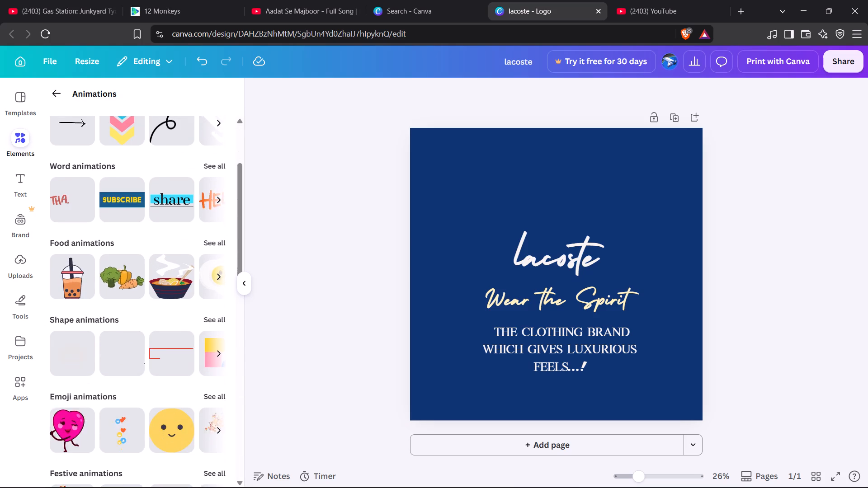
{"action": "scroll", "coordinate": [188, 211], "scroll_direction": "down", "scroll_amount": 3}
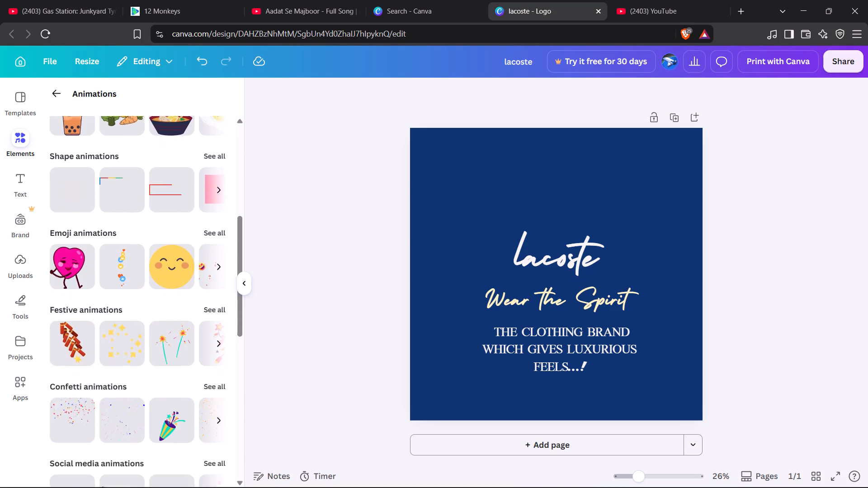
{"action": "scroll", "coordinate": [188, 211], "scroll_direction": "down", "scroll_amount": 2}
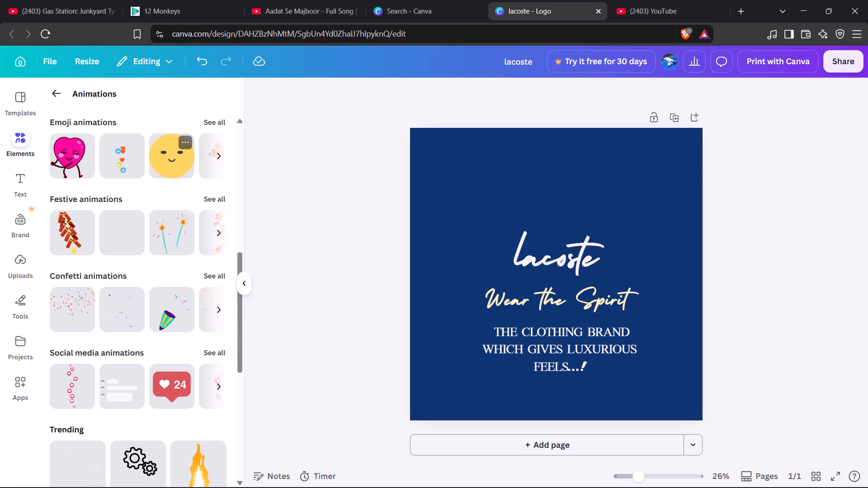
{"action": "scroll", "coordinate": [188, 211], "scroll_direction": "down", "scroll_amount": 1}
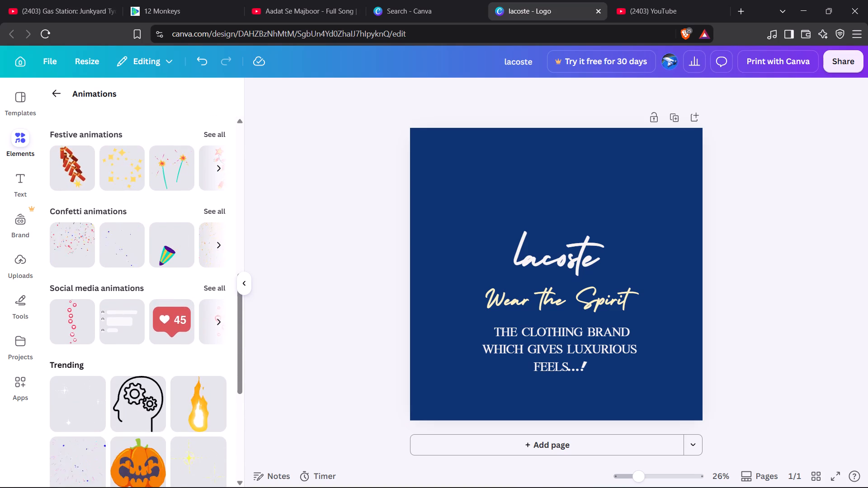
{"action": "scroll", "coordinate": [151, 206], "scroll_direction": "down", "scroll_amount": 2}
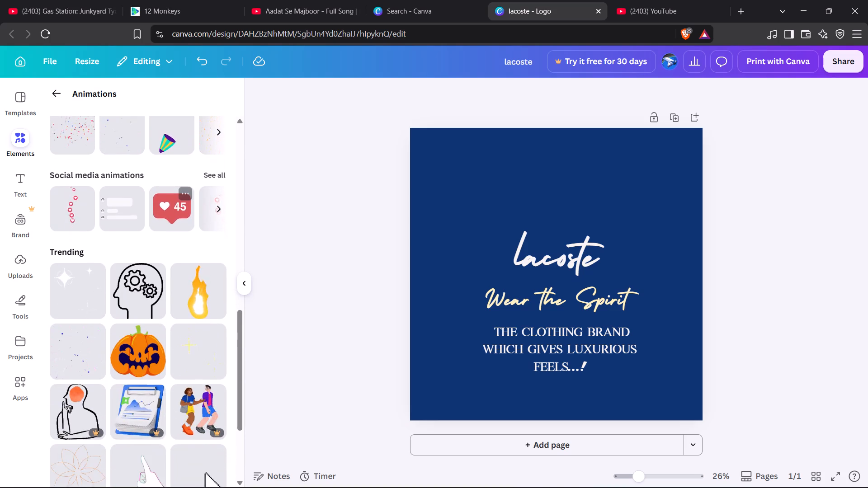
{"action": "scroll", "coordinate": [151, 206], "scroll_direction": "down", "scroll_amount": 4}
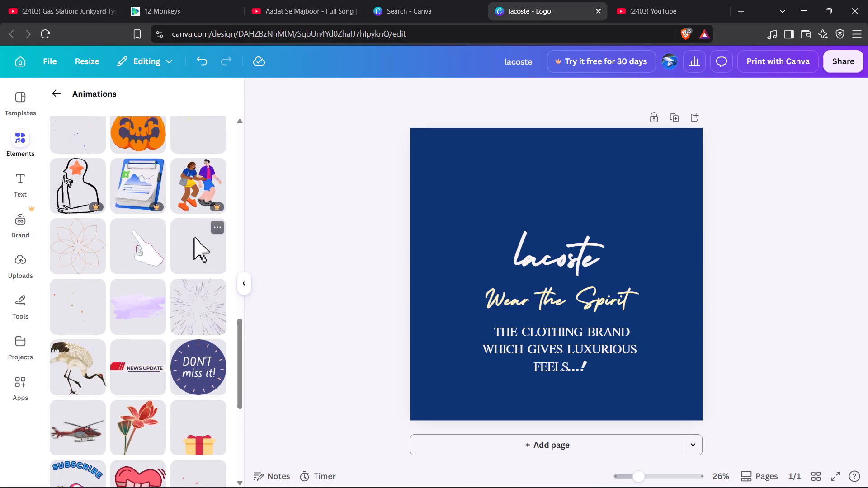
{"action": "scroll", "coordinate": [187, 258], "scroll_direction": "down", "scroll_amount": 6}
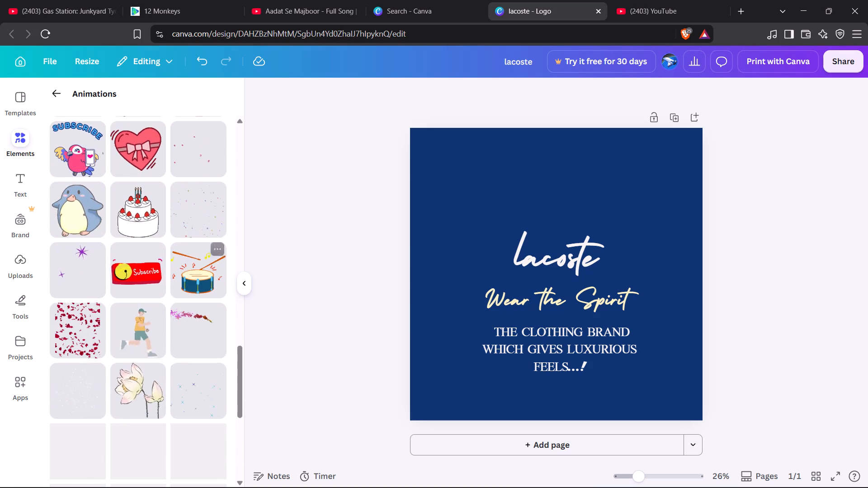
{"action": "scroll", "coordinate": [191, 252], "scroll_direction": "down", "scroll_amount": 16}
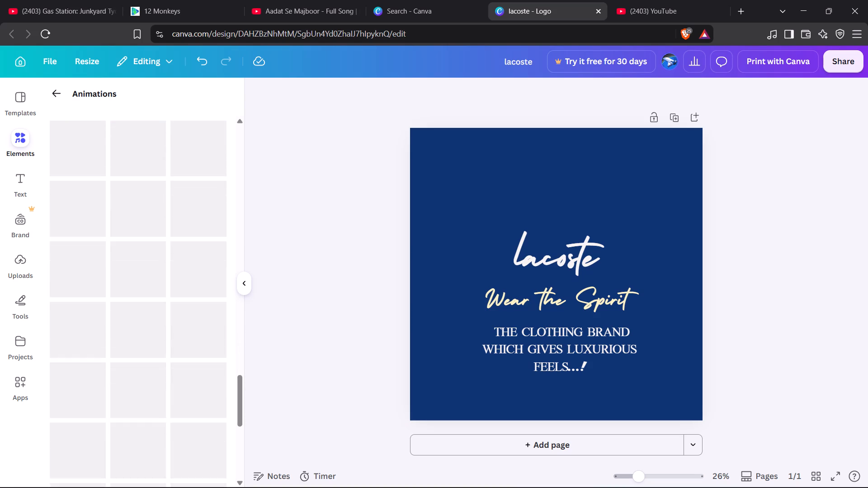
{"action": "scroll", "coordinate": [195, 245], "scroll_direction": "up", "scroll_amount": 13}
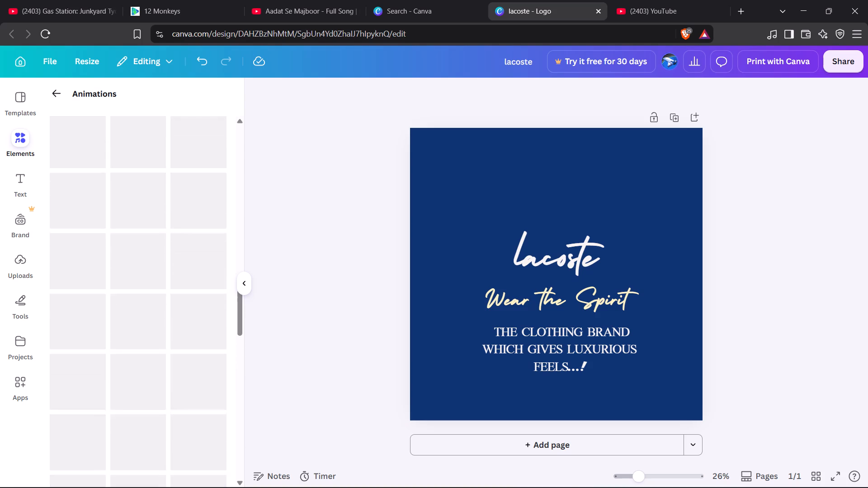
{"action": "scroll", "coordinate": [197, 243], "scroll_direction": "up", "scroll_amount": 11}
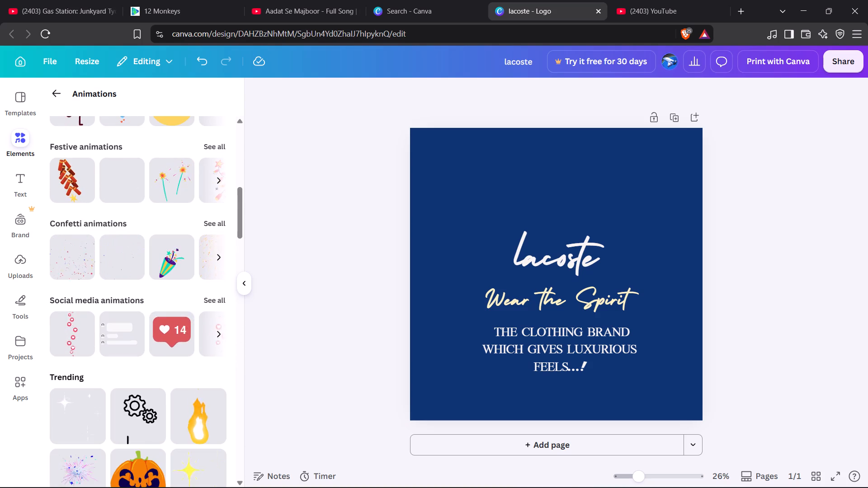
{"action": "scroll", "coordinate": [194, 296], "scroll_direction": "up", "scroll_amount": 4}
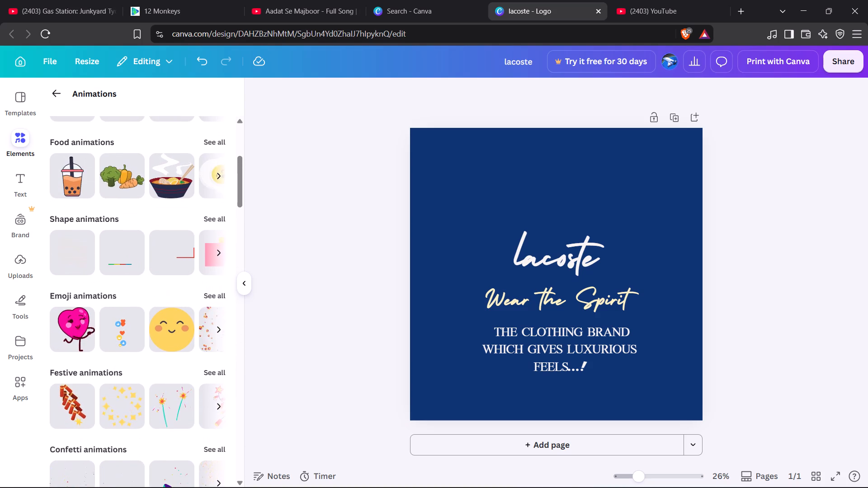
{"action": "scroll", "coordinate": [201, 287], "scroll_direction": "up", "scroll_amount": 5}
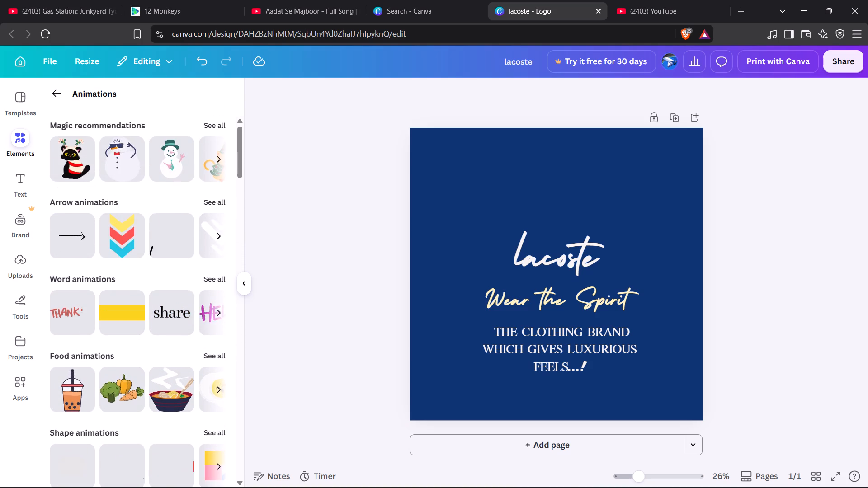
{"action": "scroll", "coordinate": [202, 286], "scroll_direction": "up", "scroll_amount": 3}
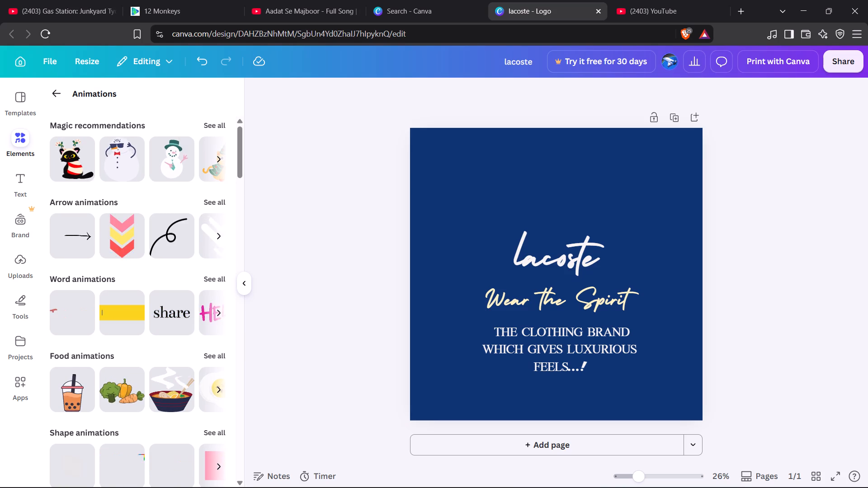
Examine the full set of magic recommendations among the animations for a graphic that fits the logo.
{"action": "left_click", "coordinate": [140, 99]}
{"action": "left_click", "coordinate": [213, 127]}
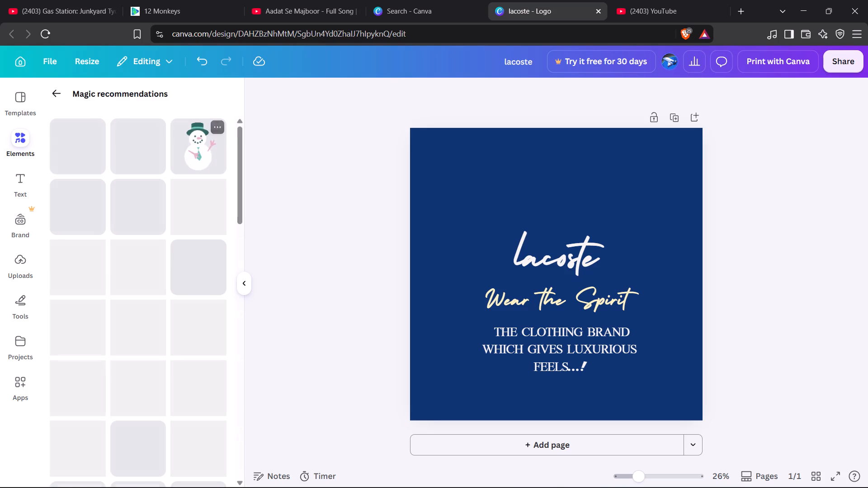
{"action": "scroll", "coordinate": [166, 199], "scroll_direction": "down", "scroll_amount": 5}
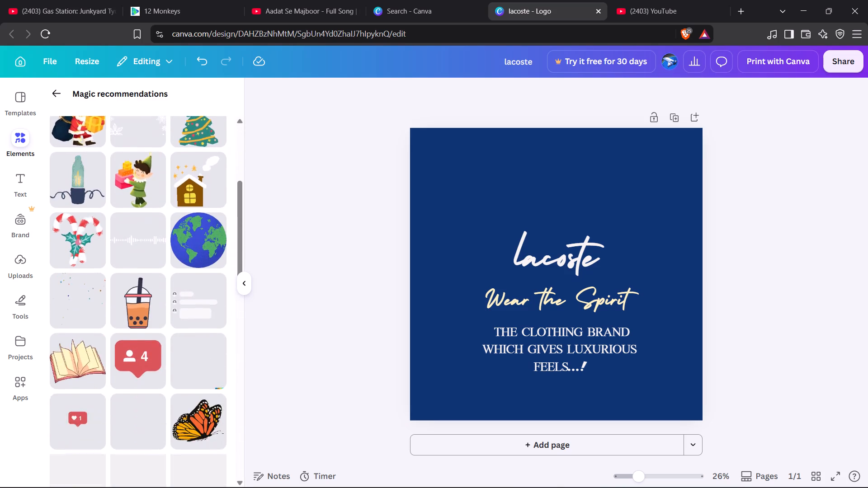
{"action": "scroll", "coordinate": [167, 197], "scroll_direction": "down", "scroll_amount": 3}
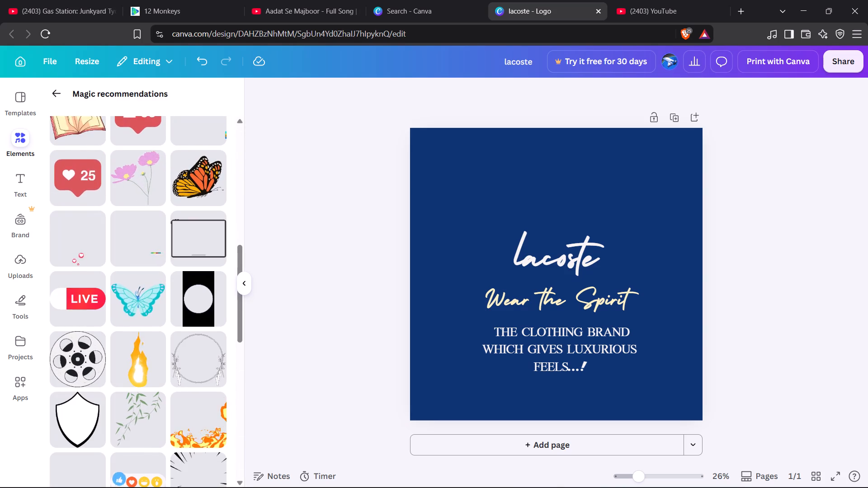
{"action": "scroll", "coordinate": [170, 191], "scroll_direction": "down", "scroll_amount": 3}
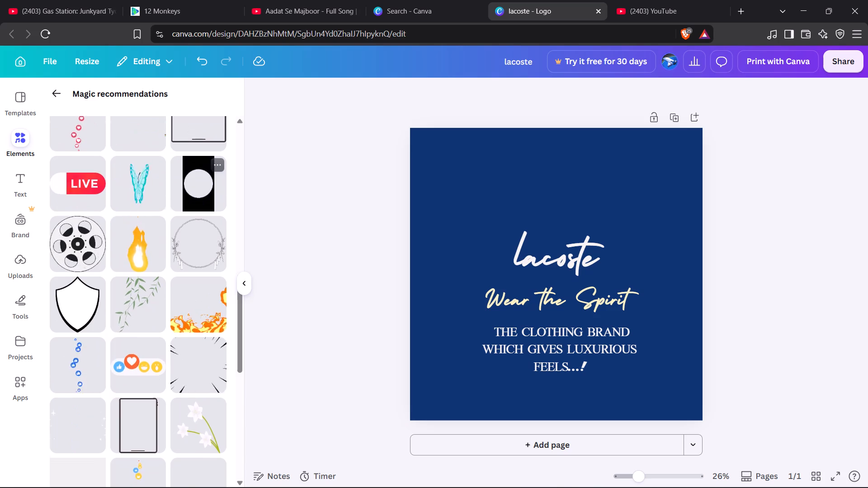
{"action": "scroll", "coordinate": [172, 188], "scroll_direction": "down", "scroll_amount": 4}
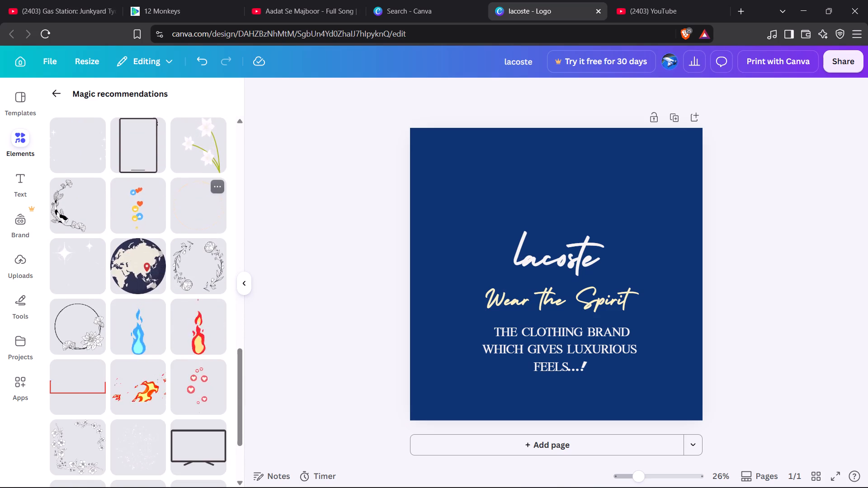
{"action": "scroll", "coordinate": [173, 188], "scroll_direction": "down", "scroll_amount": 5}
{"action": "scroll", "coordinate": [176, 184], "scroll_direction": "up", "scroll_amount": 2}
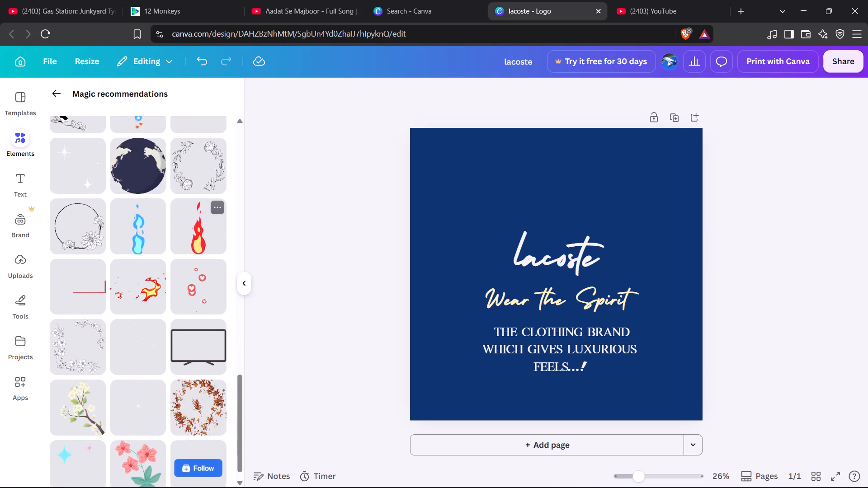
{"action": "scroll", "coordinate": [176, 184], "scroll_direction": "up", "scroll_amount": 20}
{"action": "scroll", "coordinate": [176, 184], "scroll_direction": "up", "scroll_amount": 3}
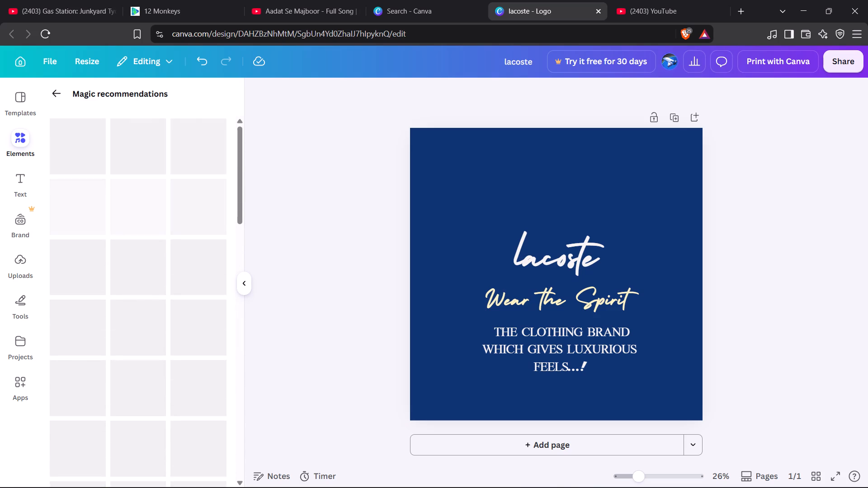
{"action": "left_click", "coordinate": [71, 102]}
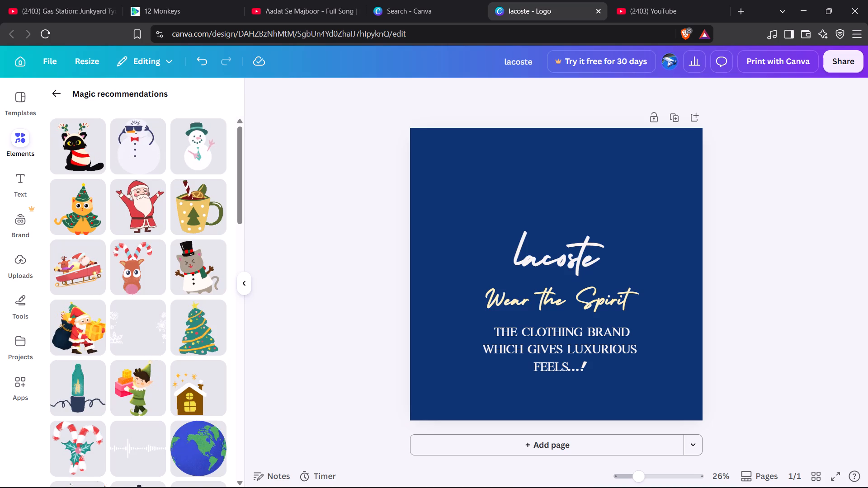
Look through the animation categories, including the full set of emoji animations, for a graphic that suits the logo.
{"action": "left_click", "coordinate": [57, 95]}
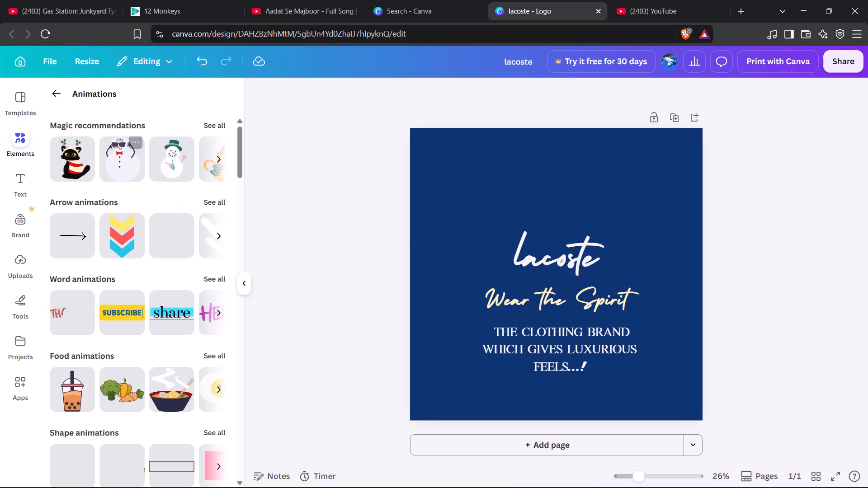
{"action": "scroll", "coordinate": [145, 201], "scroll_direction": "down", "scroll_amount": 1}
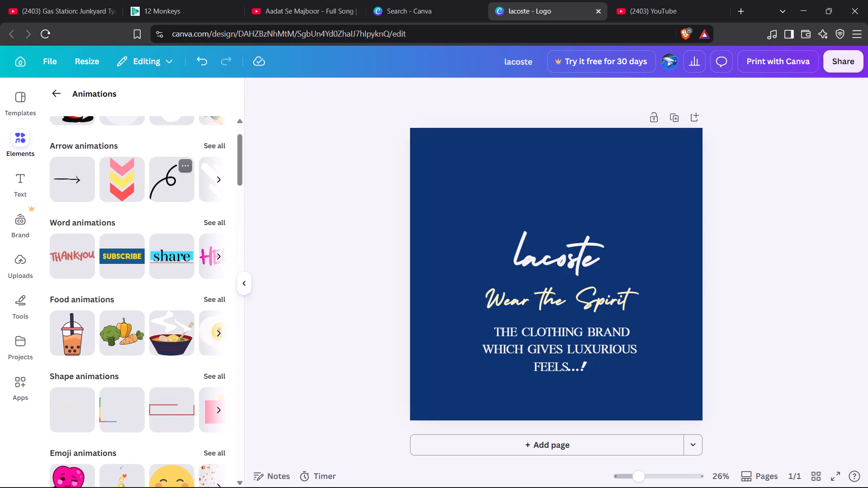
{"action": "scroll", "coordinate": [152, 214], "scroll_direction": "down", "scroll_amount": 1}
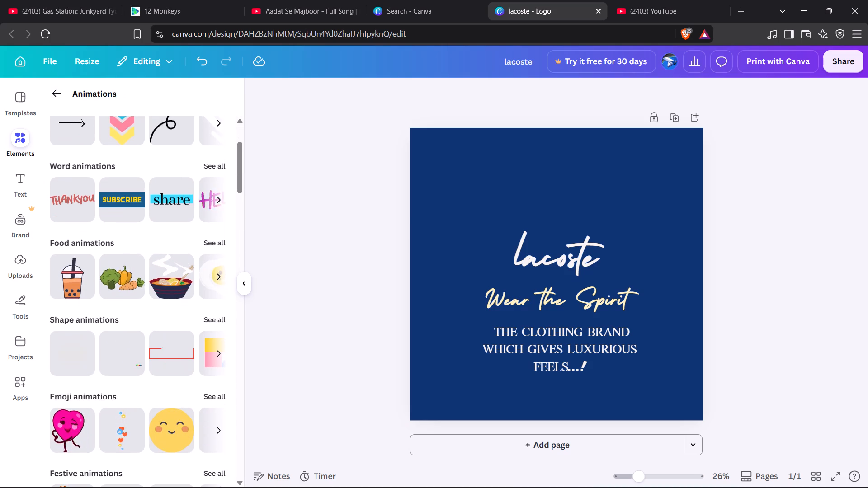
{"action": "scroll", "coordinate": [187, 257], "scroll_direction": "down", "scroll_amount": 1}
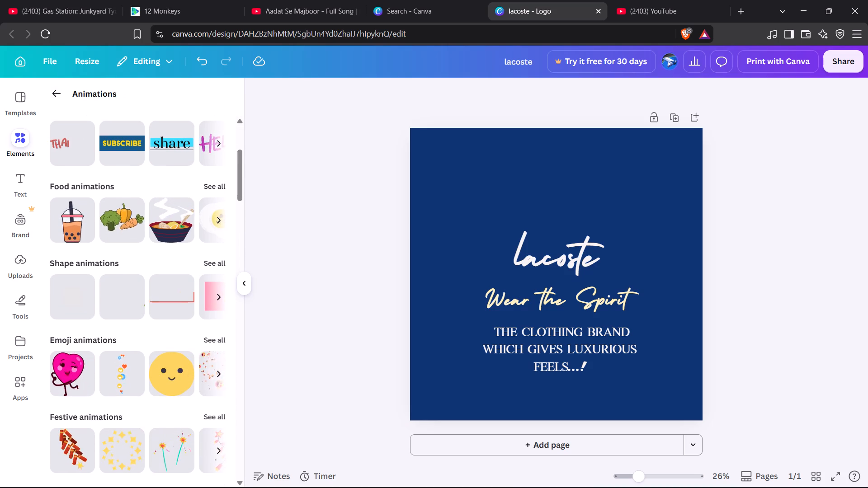
{"action": "scroll", "coordinate": [172, 305], "scroll_direction": "down", "scroll_amount": 2}
{"action": "left_click", "coordinate": [222, 225]}
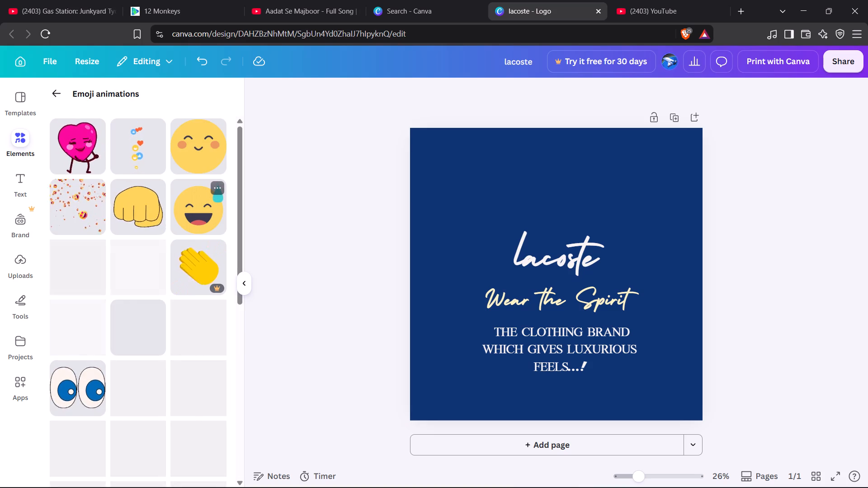
{"action": "scroll", "coordinate": [183, 225], "scroll_direction": "down", "scroll_amount": 5}
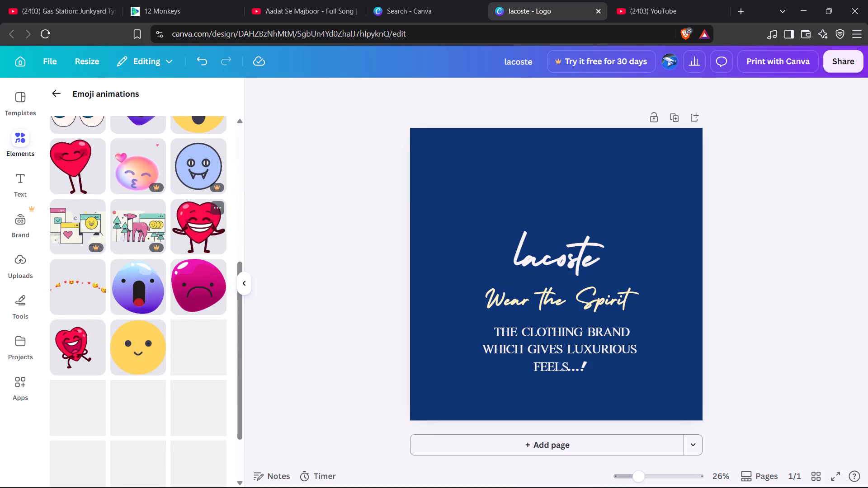
{"action": "left_click", "coordinate": [57, 92]}
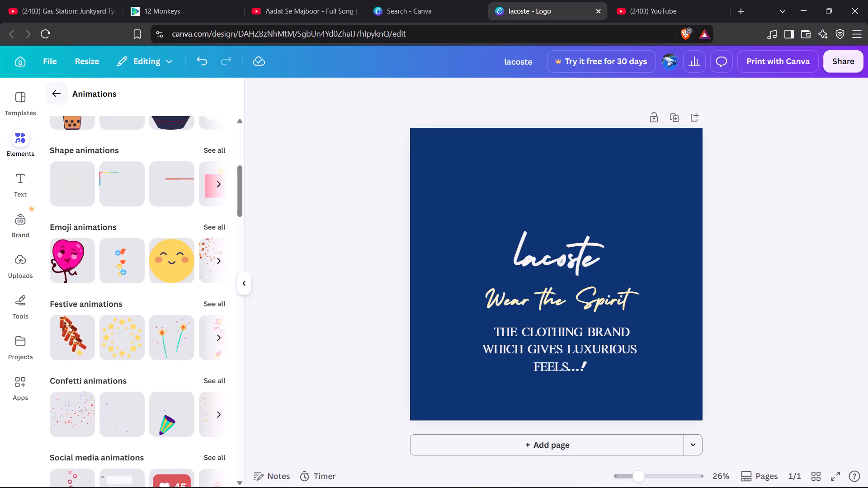
Look through the festive, confetti, social media and trending animations for a graphic that could complete the Lacoste logo.
{"action": "scroll", "coordinate": [104, 280], "scroll_direction": "down", "scroll_amount": 3}
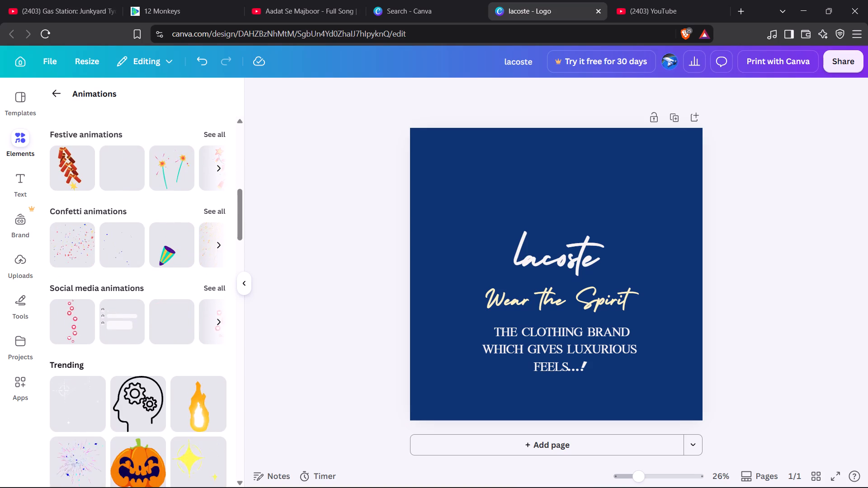
{"action": "scroll", "coordinate": [187, 261], "scroll_direction": "down", "scroll_amount": 3}
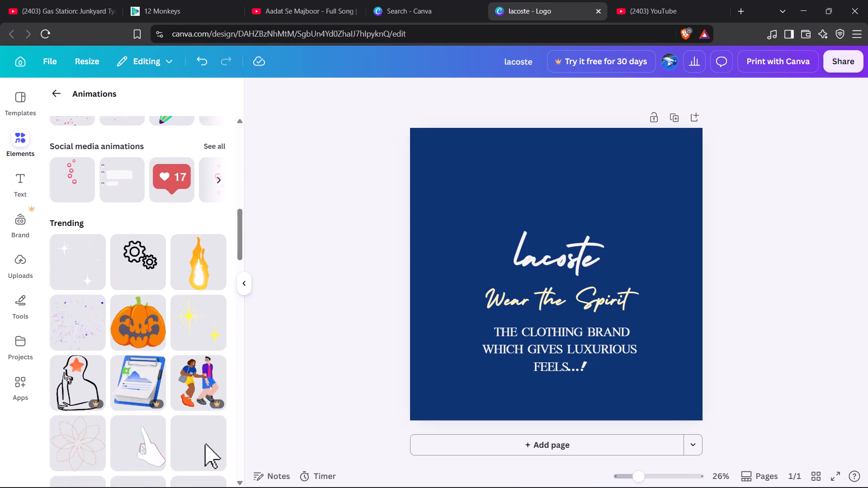
{"action": "scroll", "coordinate": [193, 251], "scroll_direction": "down", "scroll_amount": 5}
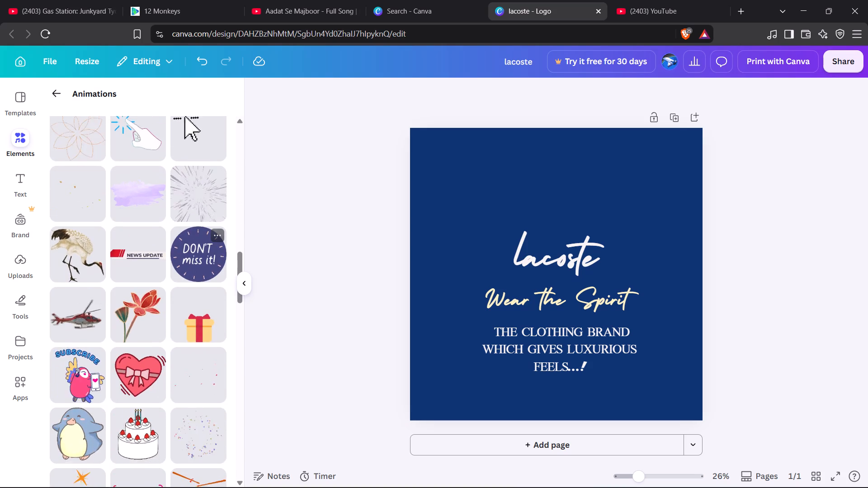
{"action": "scroll", "coordinate": [194, 253], "scroll_direction": "down", "scroll_amount": 5}
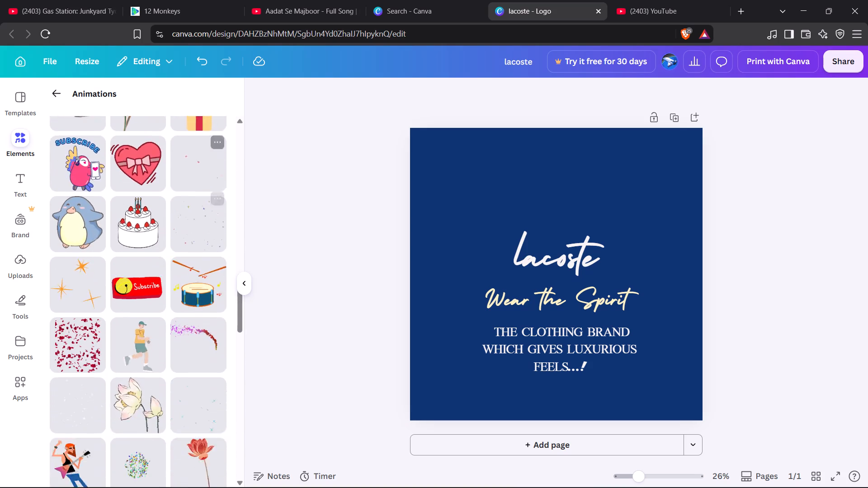
{"action": "scroll", "coordinate": [184, 261], "scroll_direction": "down", "scroll_amount": 2}
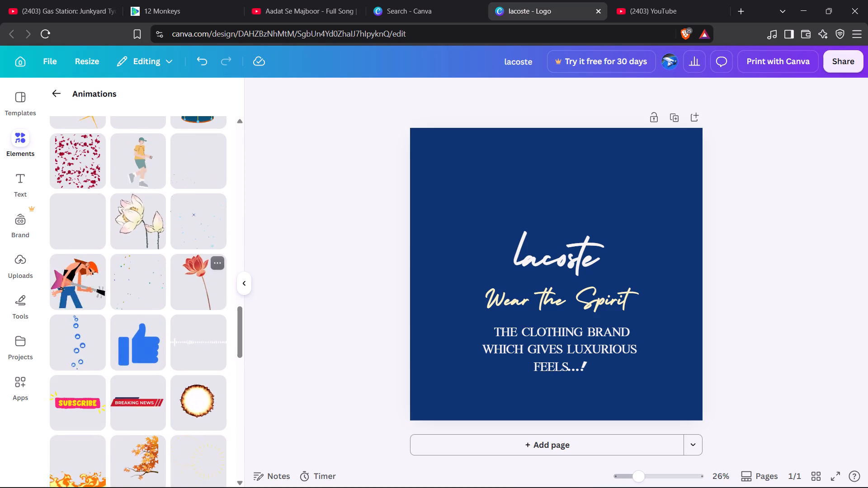
{"action": "scroll", "coordinate": [184, 261], "scroll_direction": "down", "scroll_amount": 4}
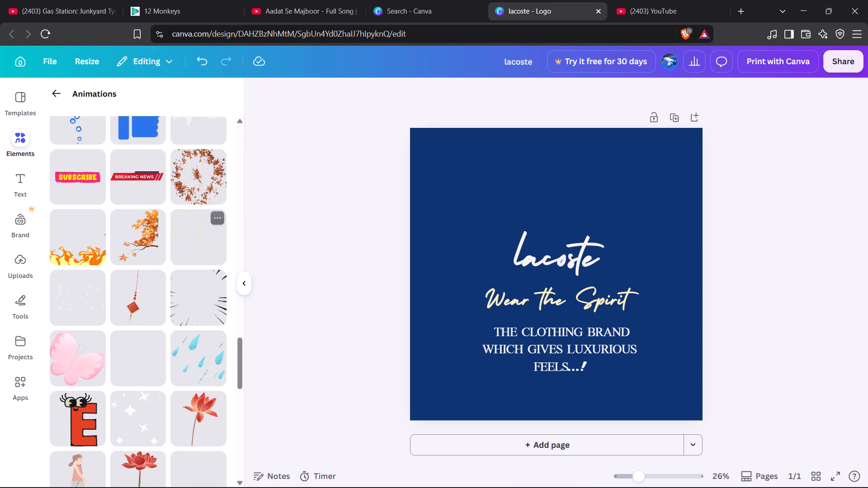
{"action": "scroll", "coordinate": [184, 261], "scroll_direction": "down", "scroll_amount": 4}
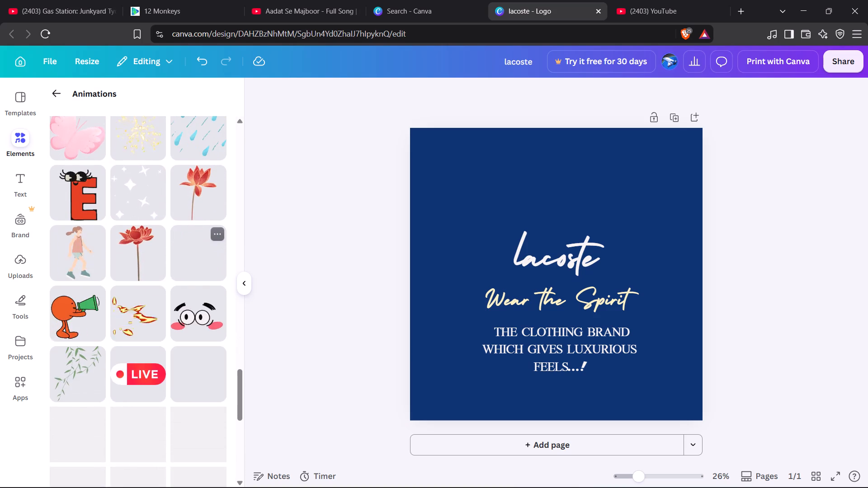
{"action": "scroll", "coordinate": [184, 261], "scroll_direction": "down", "scroll_amount": 2}
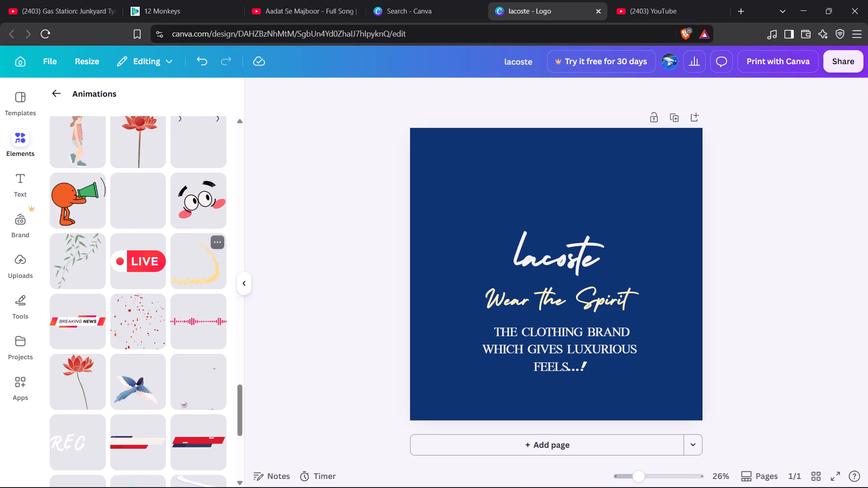
{"action": "scroll", "coordinate": [184, 260], "scroll_direction": "down", "scroll_amount": 1}
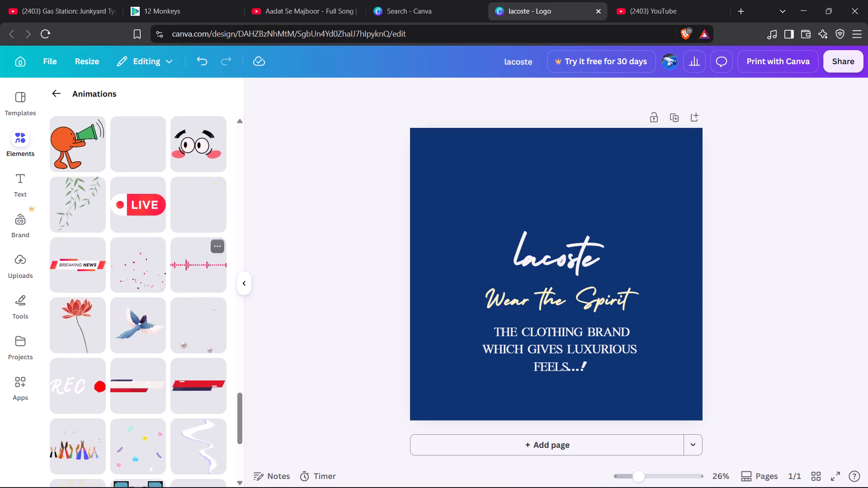
{"action": "scroll", "coordinate": [184, 260], "scroll_direction": "down", "scroll_amount": 2}
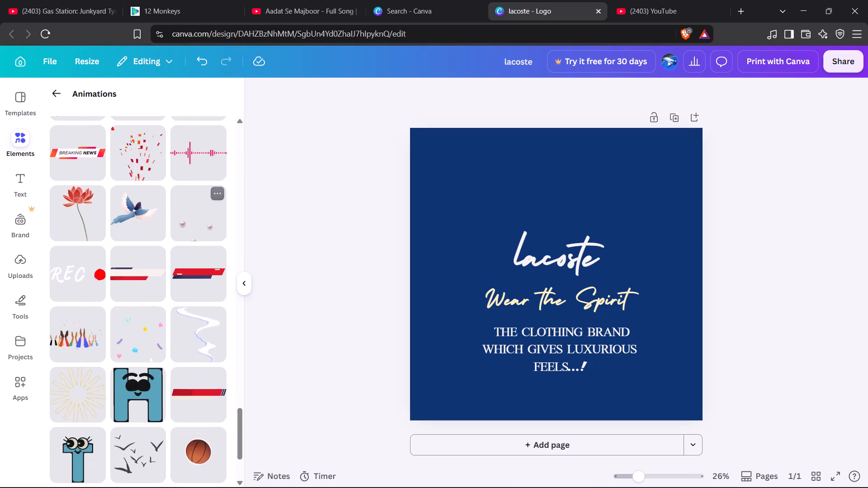
{"action": "scroll", "coordinate": [184, 260], "scroll_direction": "down", "scroll_amount": 5}
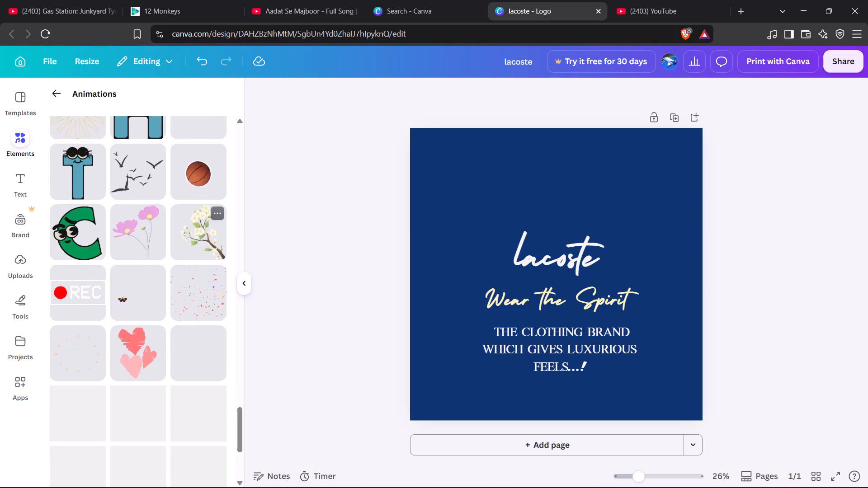
{"action": "scroll", "coordinate": [184, 258], "scroll_direction": "down", "scroll_amount": 4}
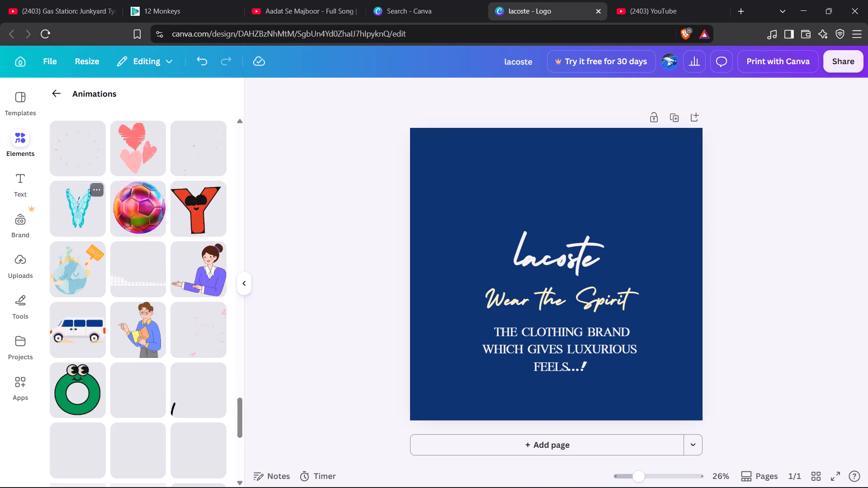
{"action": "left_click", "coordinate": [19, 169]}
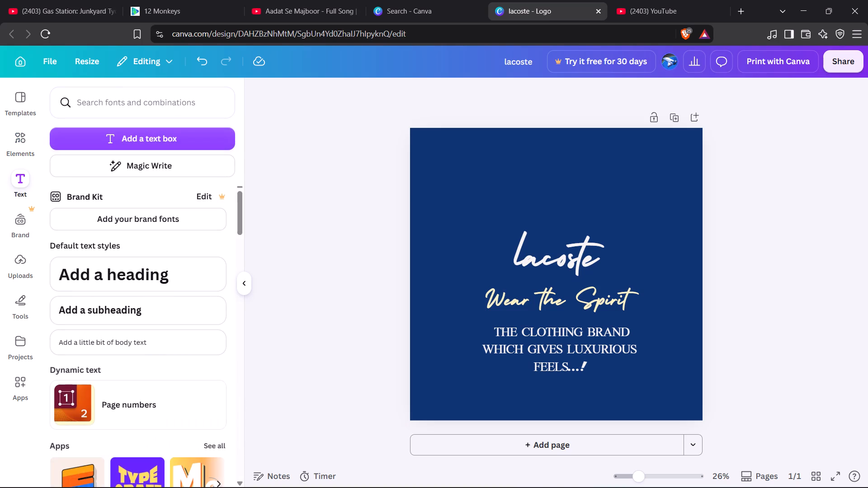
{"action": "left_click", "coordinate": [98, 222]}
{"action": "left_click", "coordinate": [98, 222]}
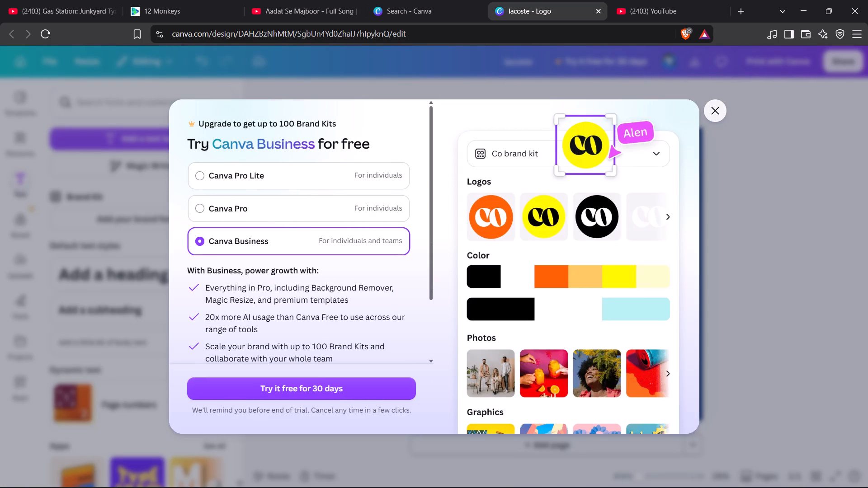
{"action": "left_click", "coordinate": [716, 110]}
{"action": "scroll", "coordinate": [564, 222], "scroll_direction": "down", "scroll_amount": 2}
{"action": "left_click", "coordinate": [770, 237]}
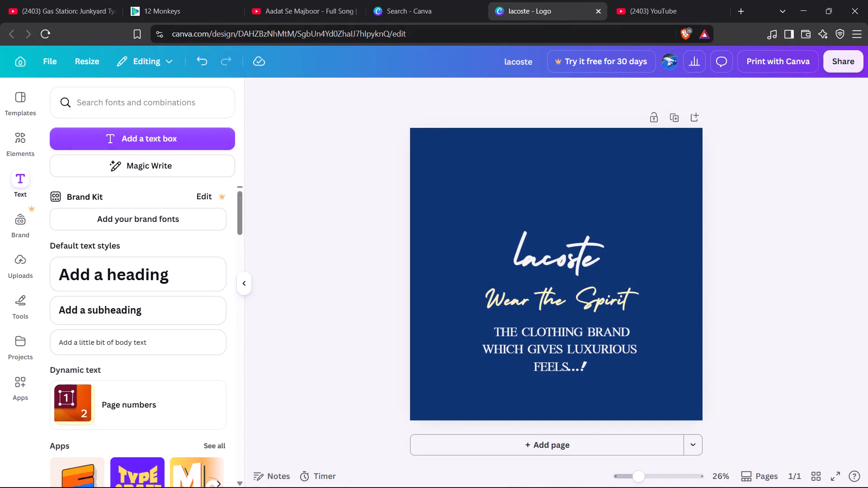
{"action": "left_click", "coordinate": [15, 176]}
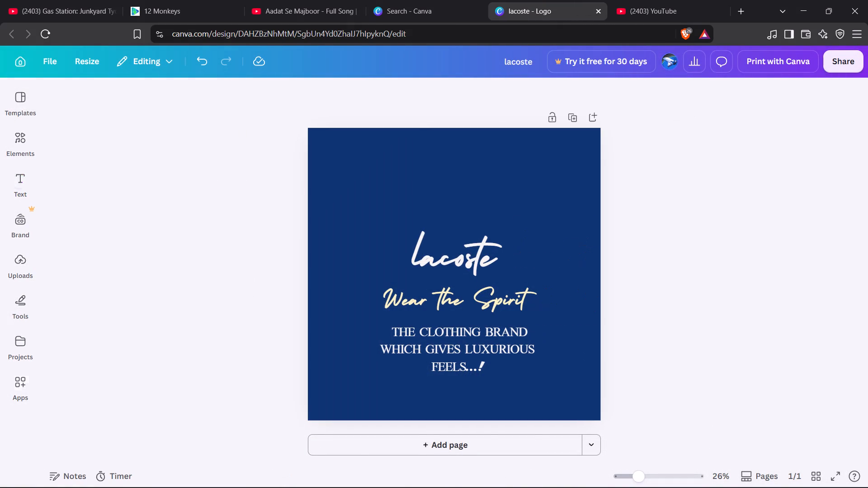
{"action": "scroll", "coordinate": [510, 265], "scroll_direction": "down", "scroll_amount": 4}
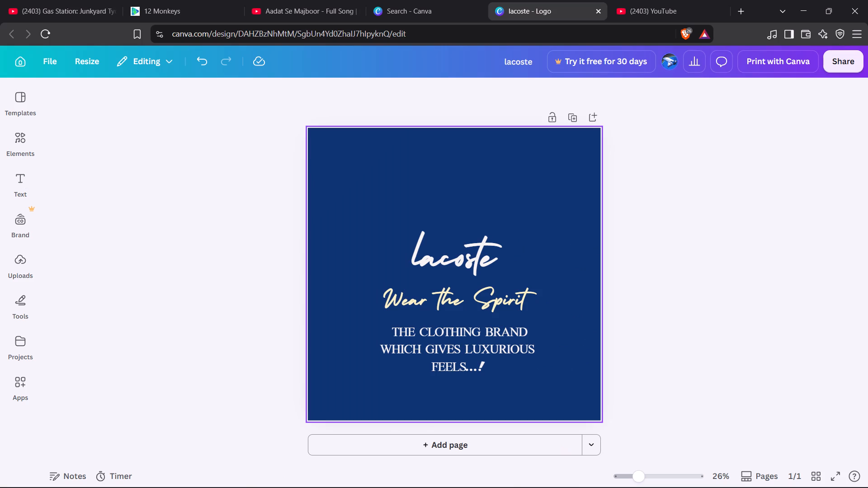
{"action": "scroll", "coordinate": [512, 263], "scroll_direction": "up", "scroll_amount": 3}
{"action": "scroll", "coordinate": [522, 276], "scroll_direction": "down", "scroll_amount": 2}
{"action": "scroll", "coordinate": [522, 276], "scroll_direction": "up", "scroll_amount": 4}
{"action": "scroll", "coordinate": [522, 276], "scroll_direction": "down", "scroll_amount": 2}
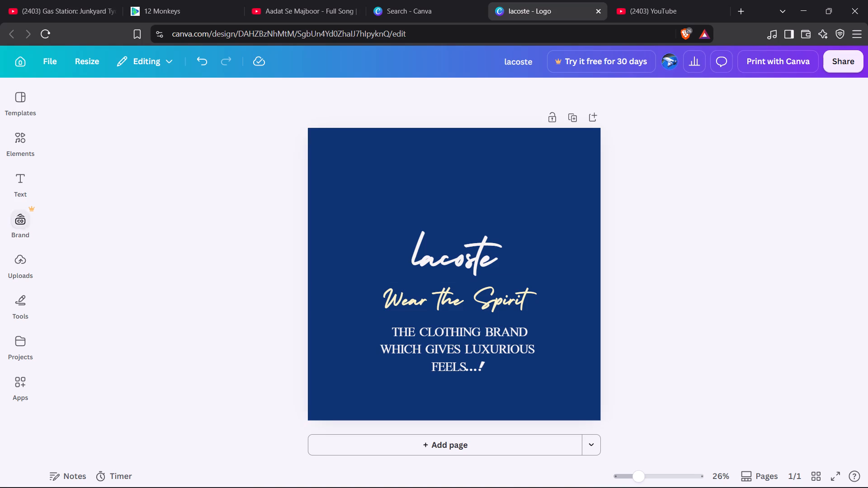
Search the photo elements for "crocodile".
{"action": "left_click", "coordinate": [27, 129]}
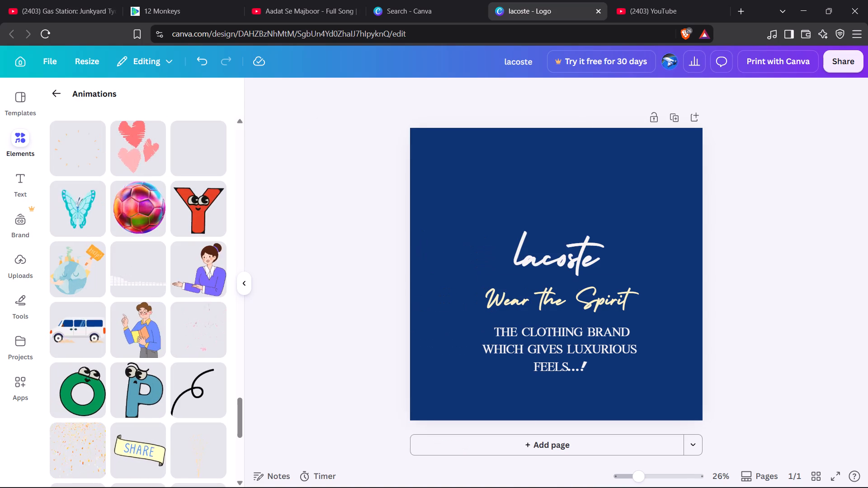
{"action": "scroll", "coordinate": [62, 114], "scroll_direction": "up", "scroll_amount": 2}
{"action": "left_click", "coordinate": [62, 94]}
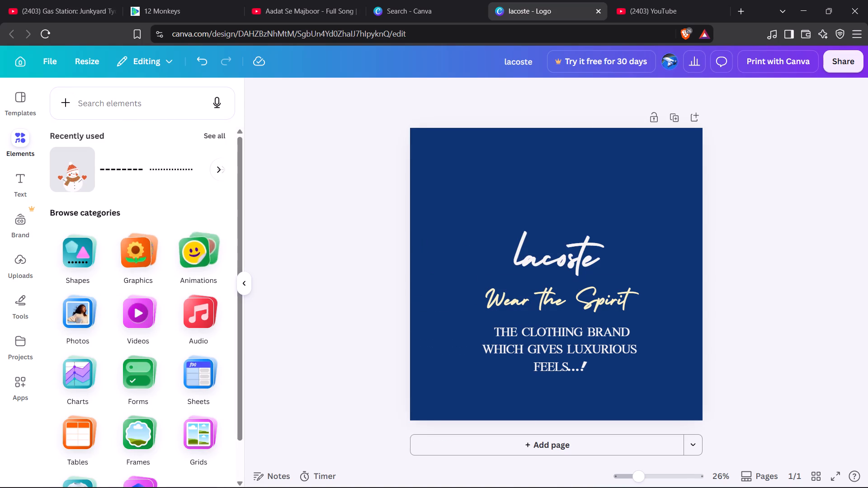
{"action": "left_click", "coordinate": [71, 266]}
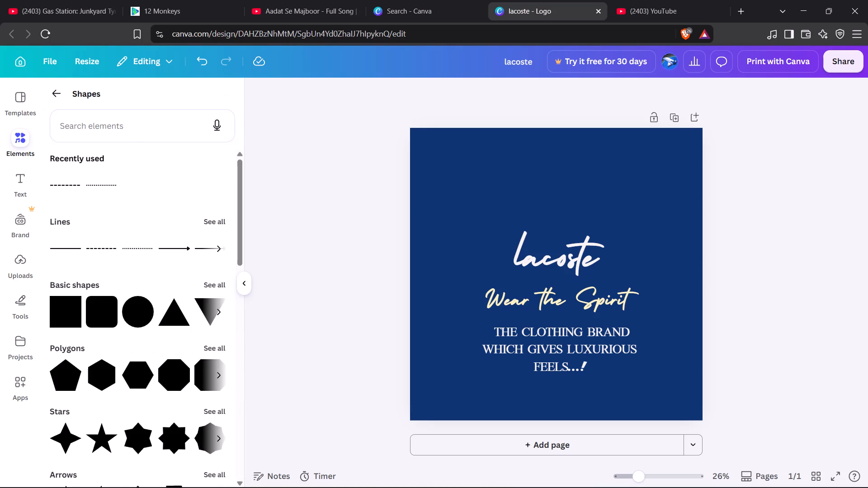
{"action": "left_click", "coordinate": [59, 94]}
{"action": "left_click", "coordinate": [82, 312]}
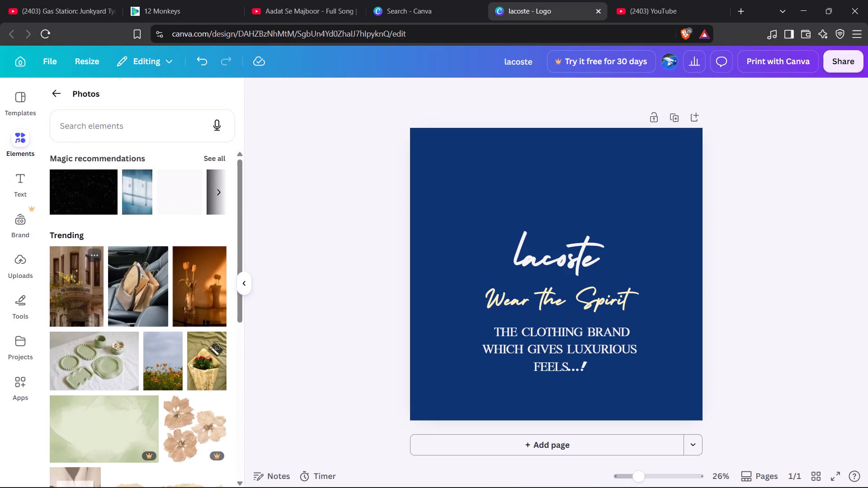
{"action": "left_click", "coordinate": [152, 119]}
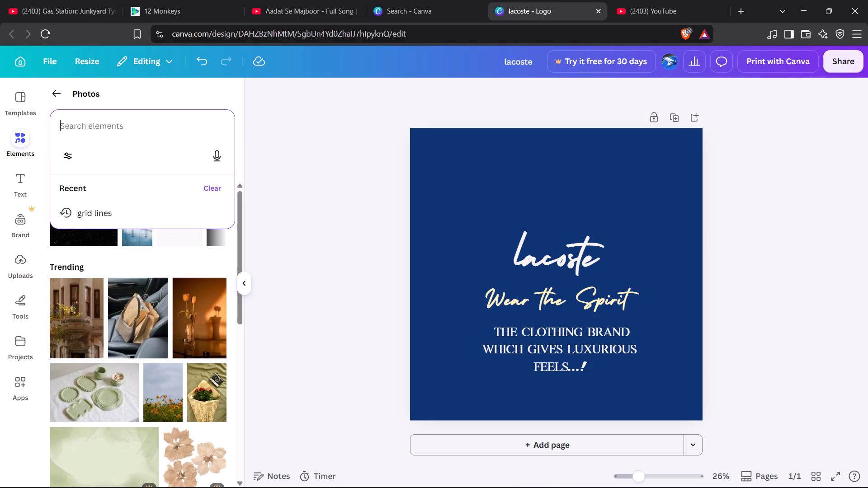
{"action": "type", "text": "cr"}
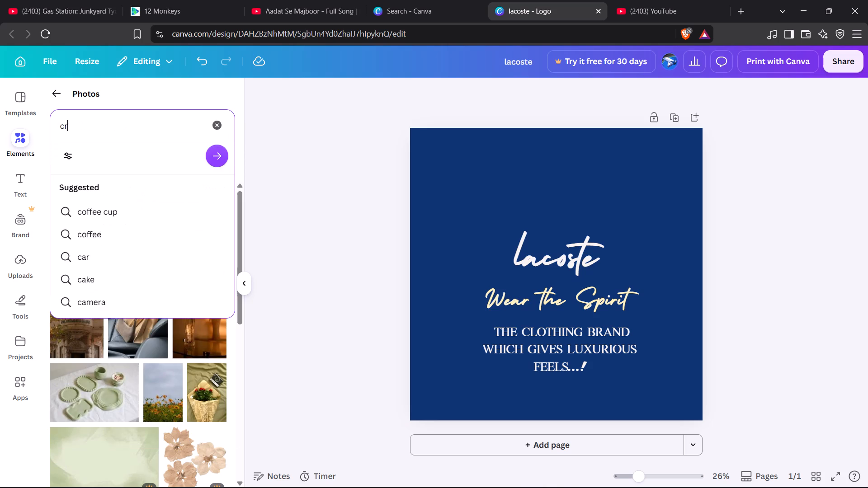
{"action": "key", "text": "o"}
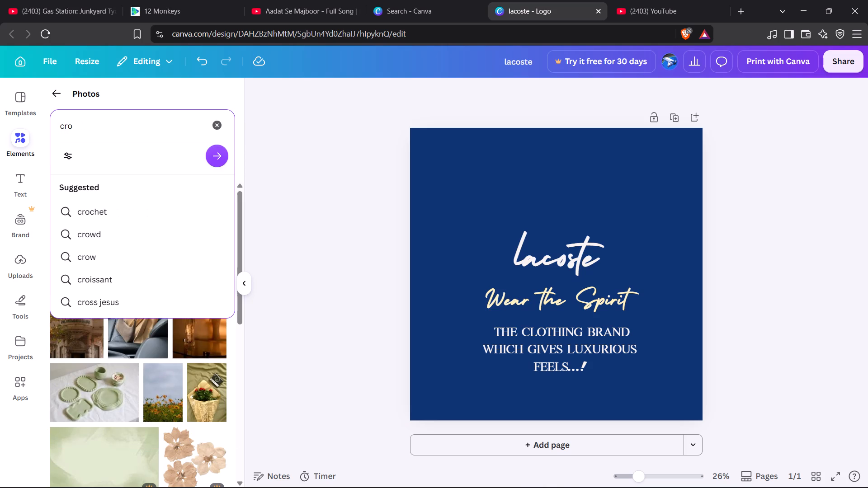
{"action": "type", "text": "co"}
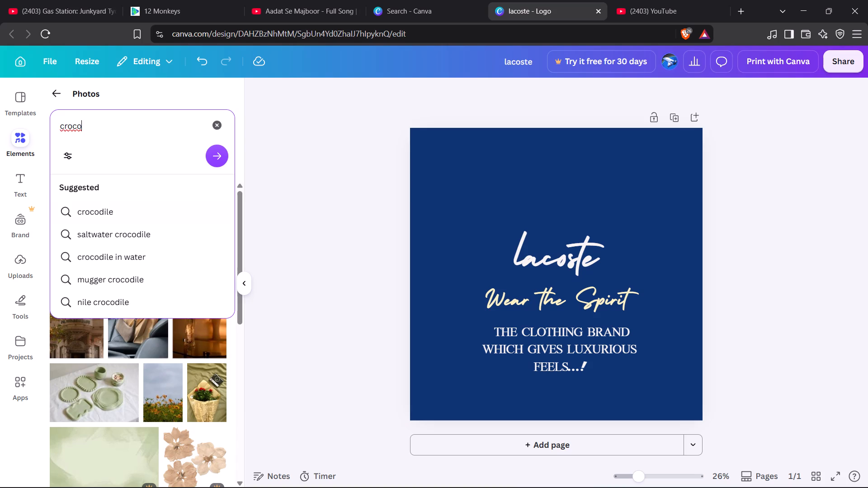
{"action": "left_click", "coordinate": [105, 216]}
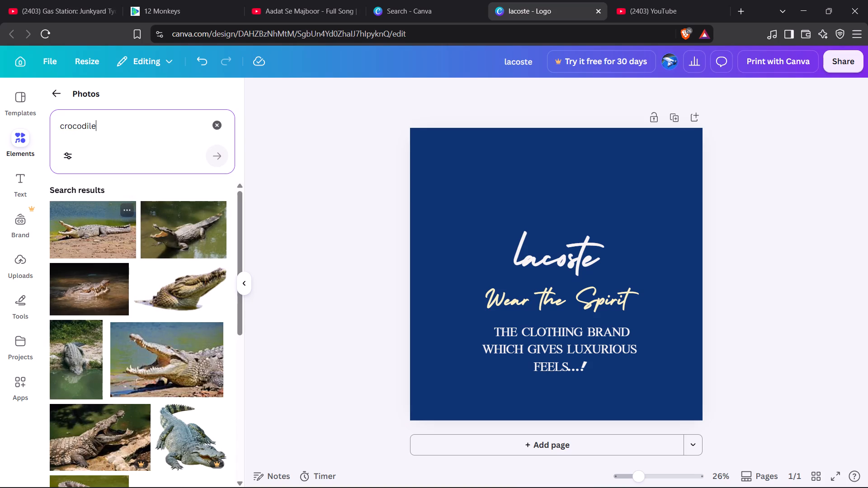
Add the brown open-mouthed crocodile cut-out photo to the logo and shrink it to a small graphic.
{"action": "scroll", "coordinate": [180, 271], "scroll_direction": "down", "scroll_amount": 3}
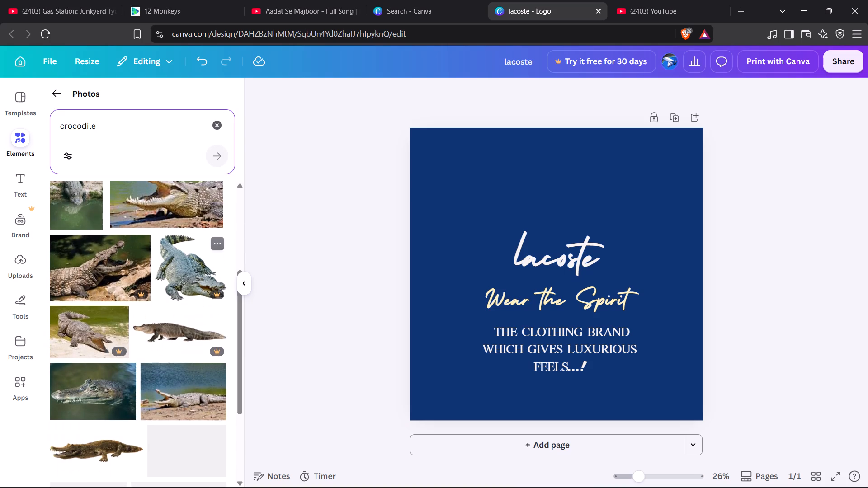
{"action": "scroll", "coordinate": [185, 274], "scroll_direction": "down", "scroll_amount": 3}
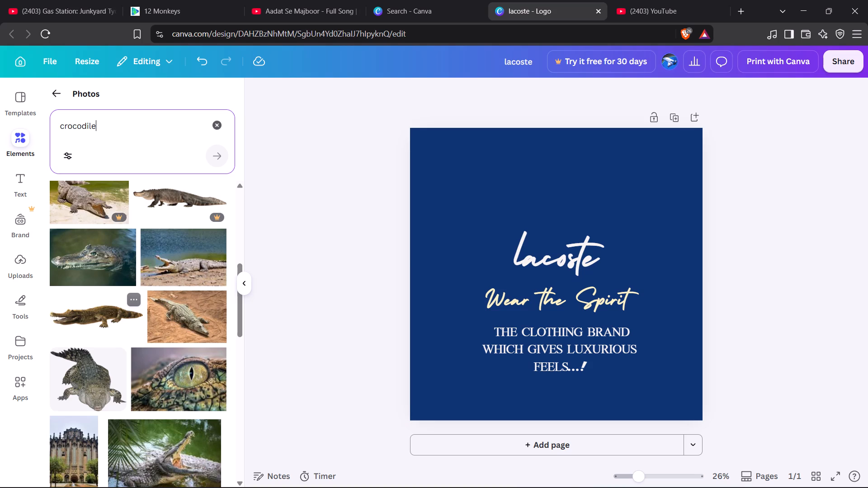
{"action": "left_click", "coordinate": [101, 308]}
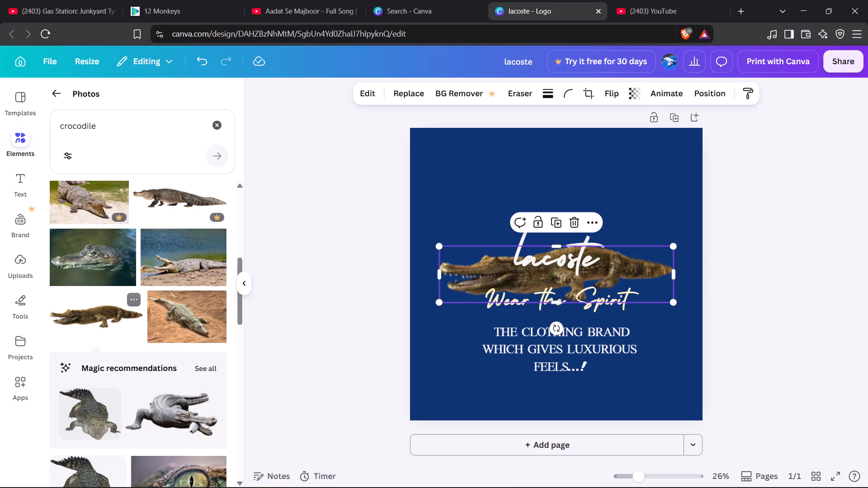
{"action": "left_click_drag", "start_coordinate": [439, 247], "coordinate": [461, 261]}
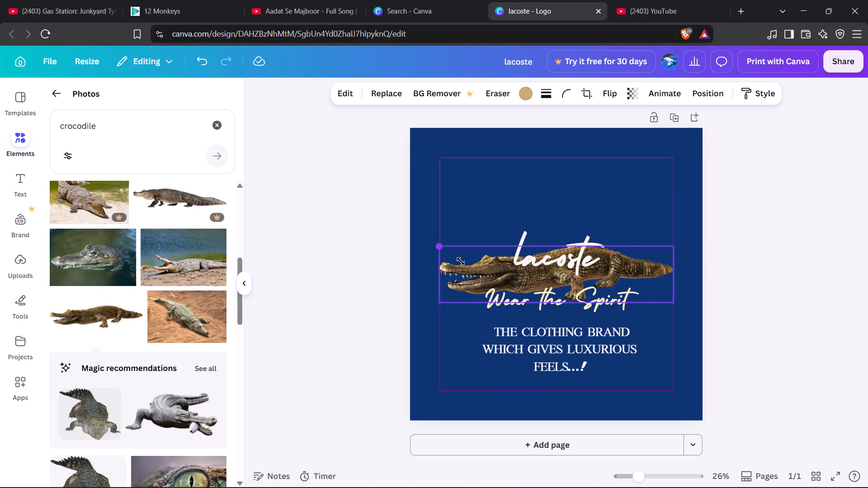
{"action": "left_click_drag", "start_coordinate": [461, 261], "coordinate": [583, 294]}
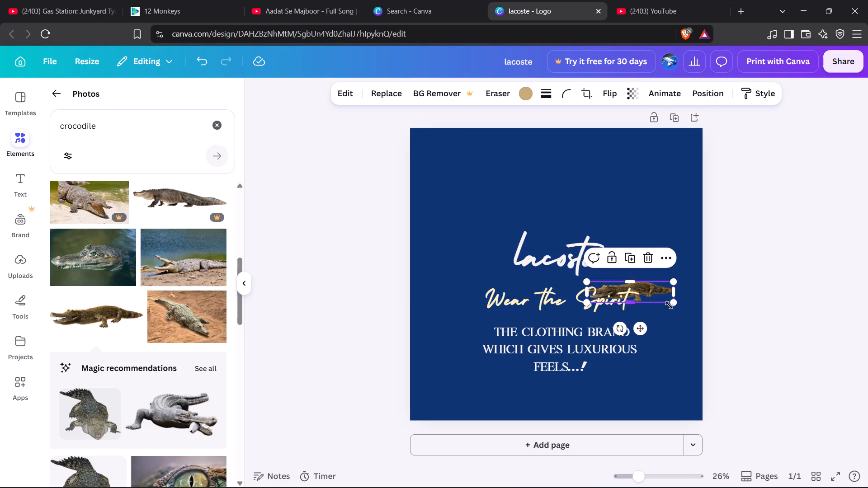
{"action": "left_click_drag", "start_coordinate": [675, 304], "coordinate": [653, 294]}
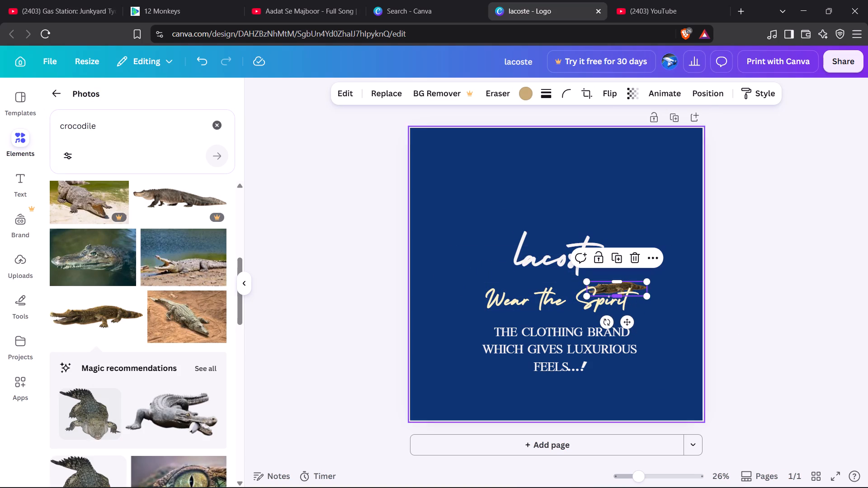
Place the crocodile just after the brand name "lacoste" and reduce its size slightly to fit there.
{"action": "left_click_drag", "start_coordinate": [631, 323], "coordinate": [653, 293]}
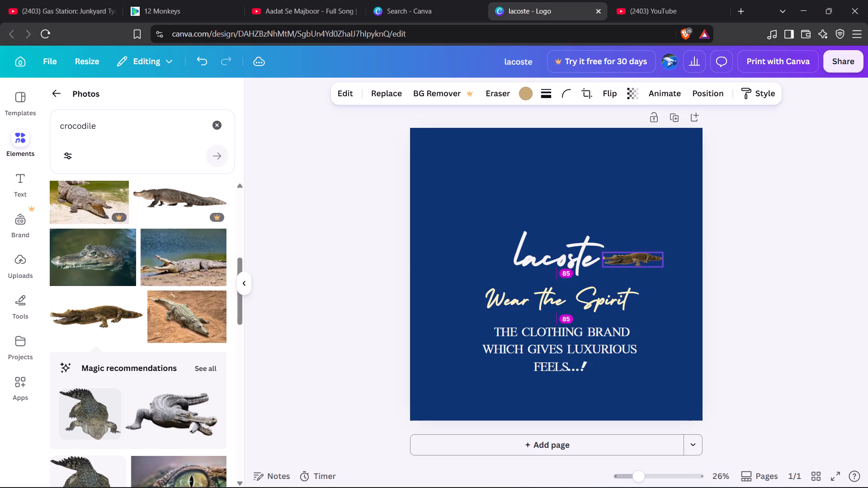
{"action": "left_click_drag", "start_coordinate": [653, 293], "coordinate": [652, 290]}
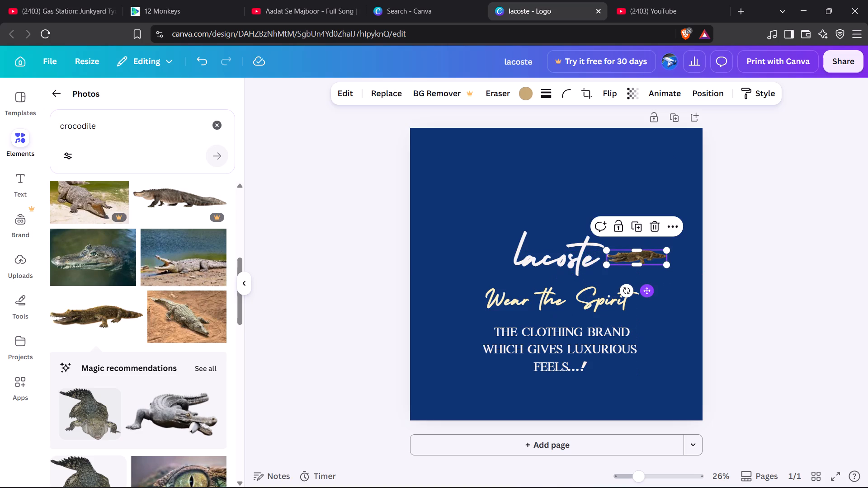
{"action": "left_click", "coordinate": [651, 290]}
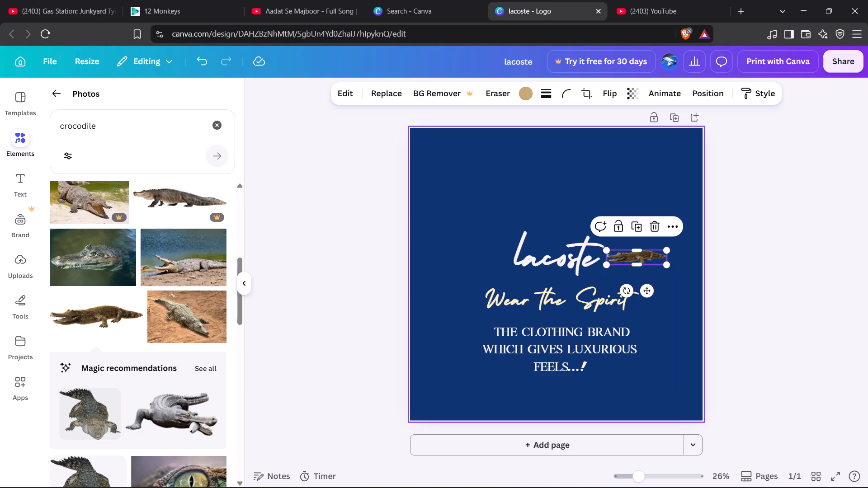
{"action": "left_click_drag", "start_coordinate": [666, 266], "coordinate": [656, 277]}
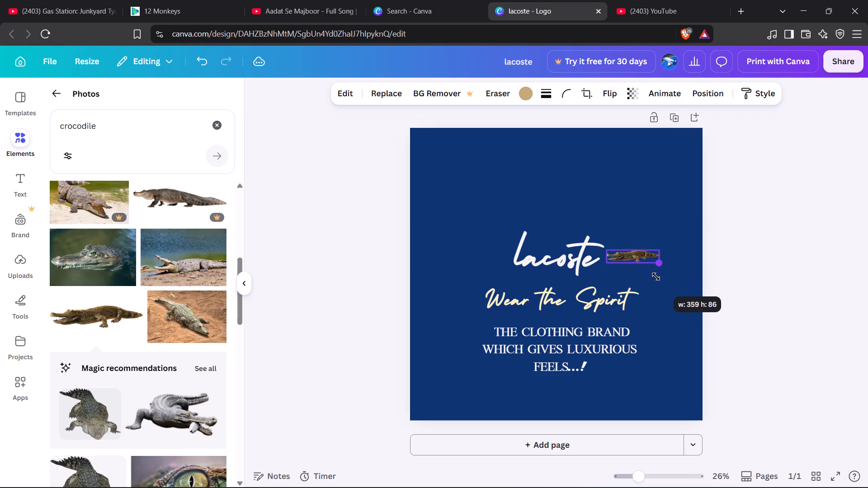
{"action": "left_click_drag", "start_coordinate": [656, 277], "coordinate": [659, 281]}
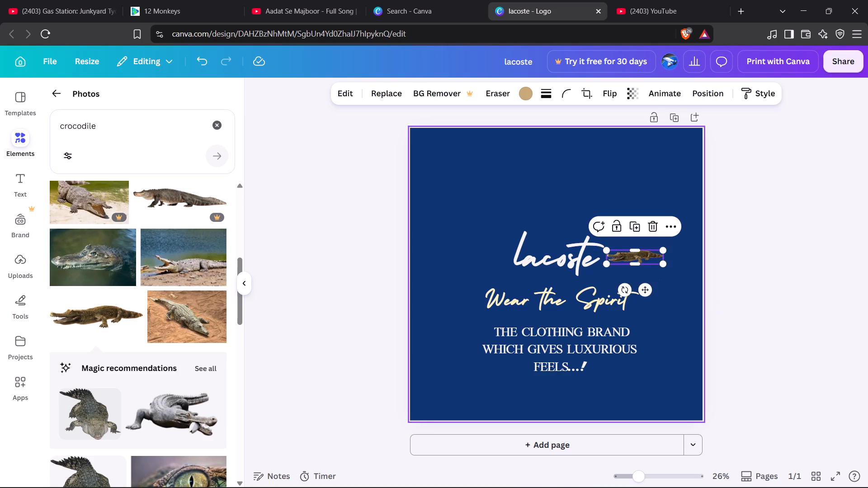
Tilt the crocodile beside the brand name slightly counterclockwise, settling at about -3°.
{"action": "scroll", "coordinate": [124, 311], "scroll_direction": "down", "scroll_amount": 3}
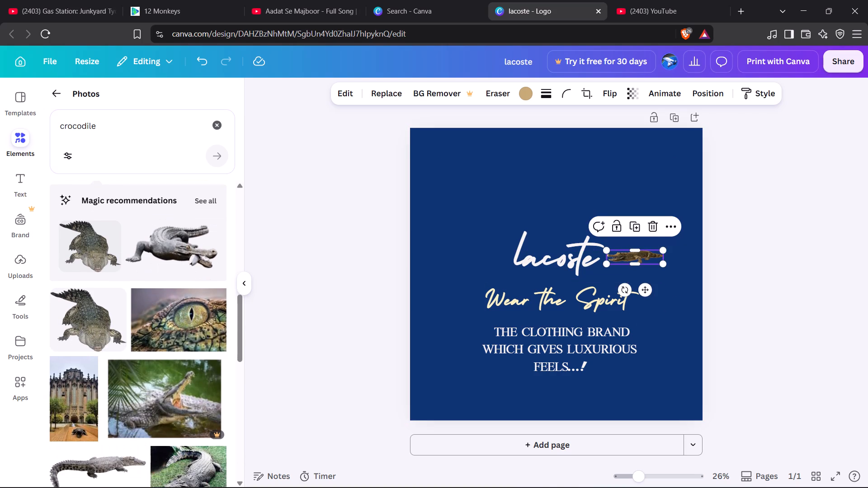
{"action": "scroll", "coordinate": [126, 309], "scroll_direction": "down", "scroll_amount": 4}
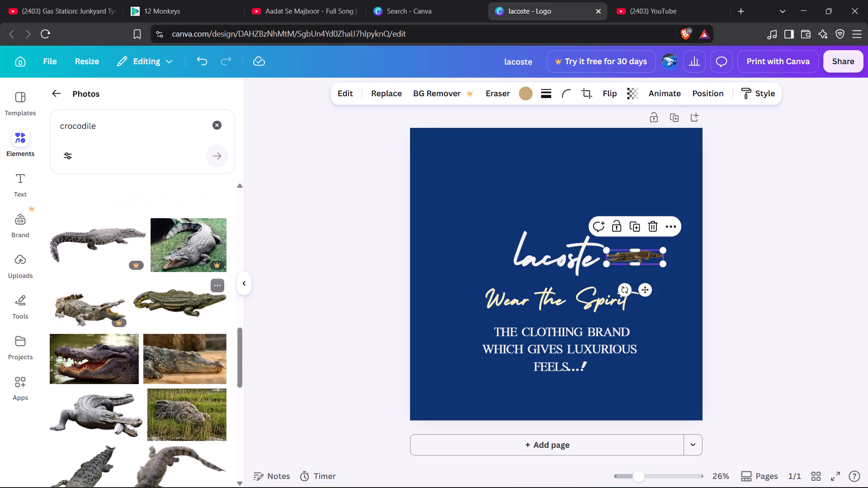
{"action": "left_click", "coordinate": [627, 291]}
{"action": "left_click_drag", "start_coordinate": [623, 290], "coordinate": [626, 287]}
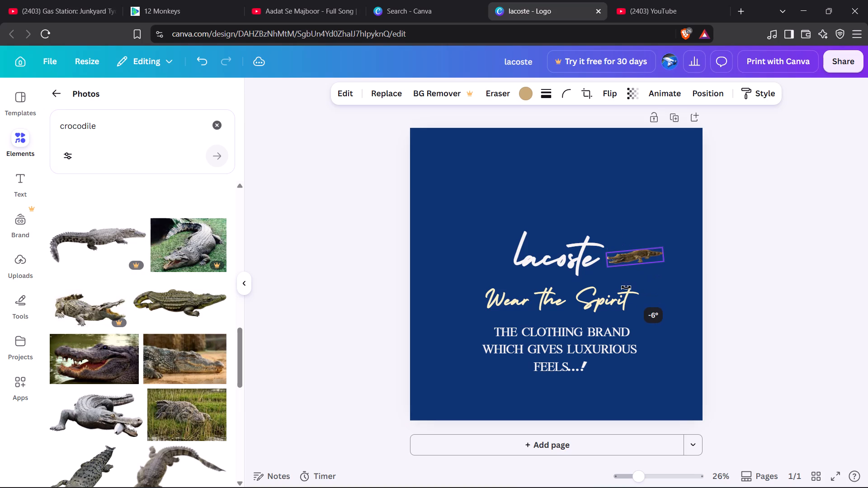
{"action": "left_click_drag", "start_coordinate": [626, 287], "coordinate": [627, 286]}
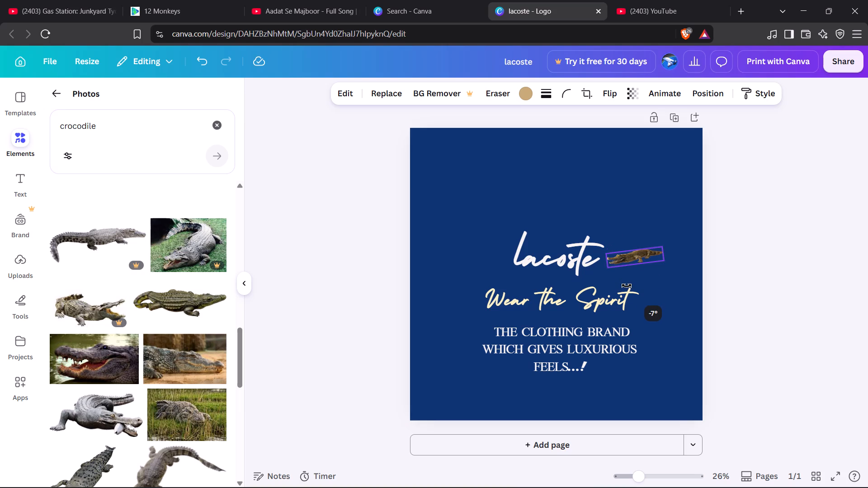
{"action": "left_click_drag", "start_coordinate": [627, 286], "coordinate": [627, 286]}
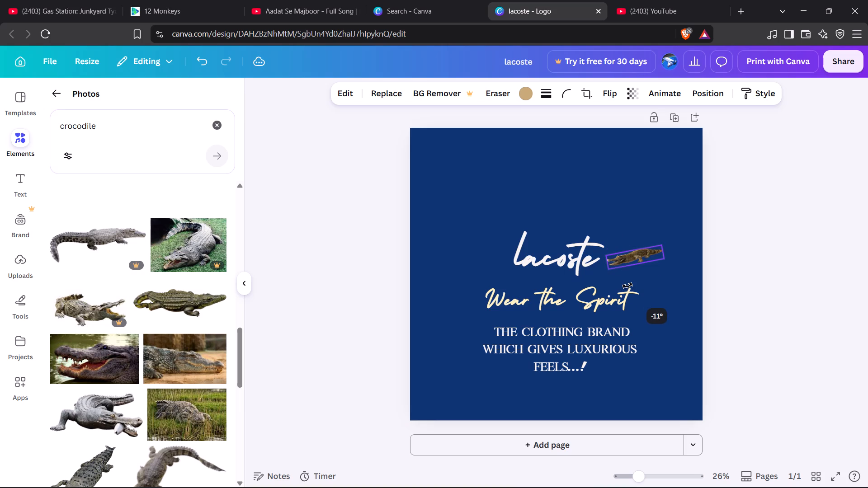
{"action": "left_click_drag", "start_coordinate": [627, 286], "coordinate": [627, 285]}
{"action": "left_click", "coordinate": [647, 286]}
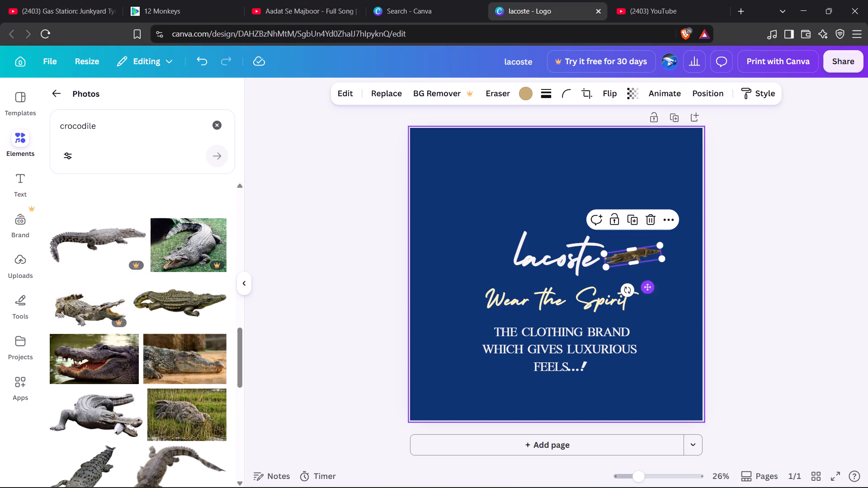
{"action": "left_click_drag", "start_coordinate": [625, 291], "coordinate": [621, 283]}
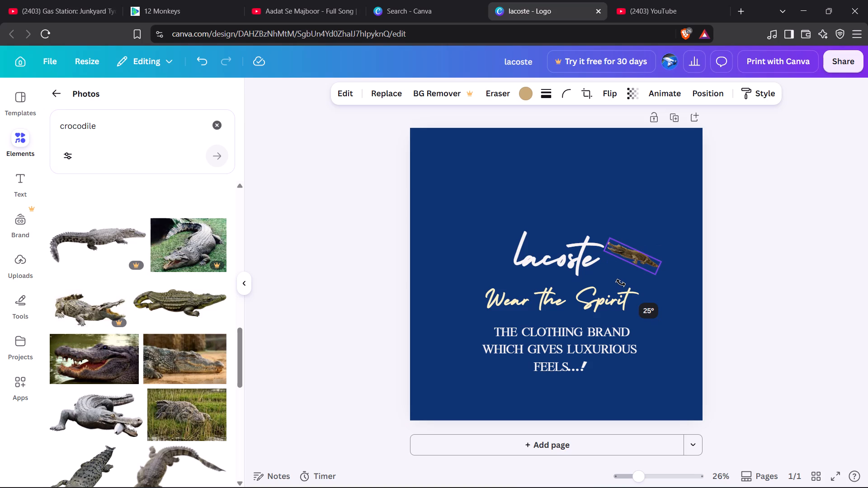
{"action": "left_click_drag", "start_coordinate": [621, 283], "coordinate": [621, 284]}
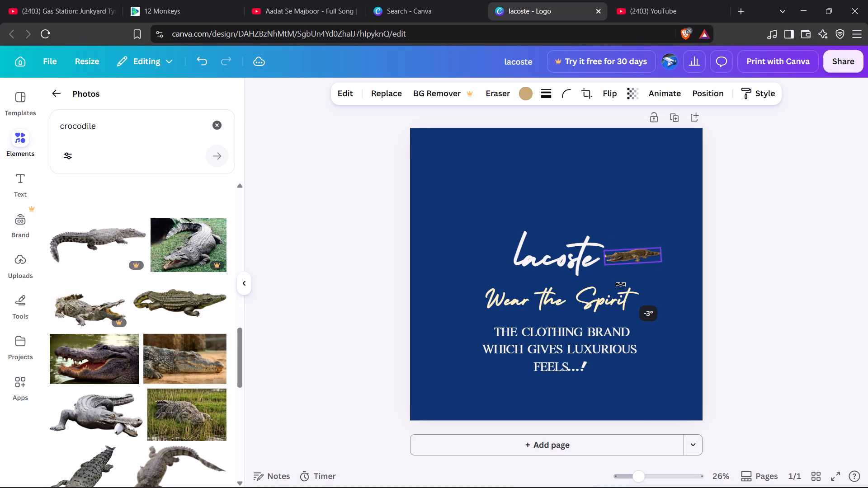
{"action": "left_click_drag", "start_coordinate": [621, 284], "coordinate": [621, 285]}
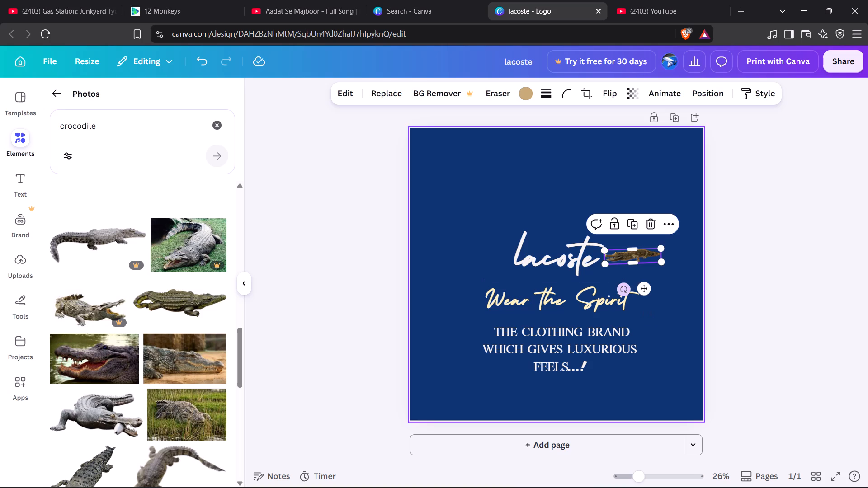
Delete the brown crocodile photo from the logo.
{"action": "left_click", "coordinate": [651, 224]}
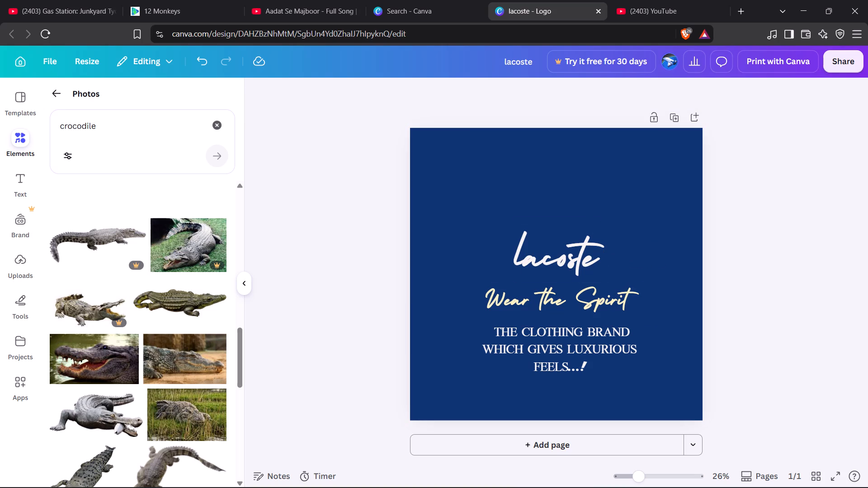
Add the green closed-mouthed crocodile cut-out photo to the logo and shrink it to about 246 × 73.
{"action": "scroll", "coordinate": [207, 311], "scroll_direction": "down", "scroll_amount": 3}
{"action": "scroll", "coordinate": [163, 300], "scroll_direction": "up", "scroll_amount": 1}
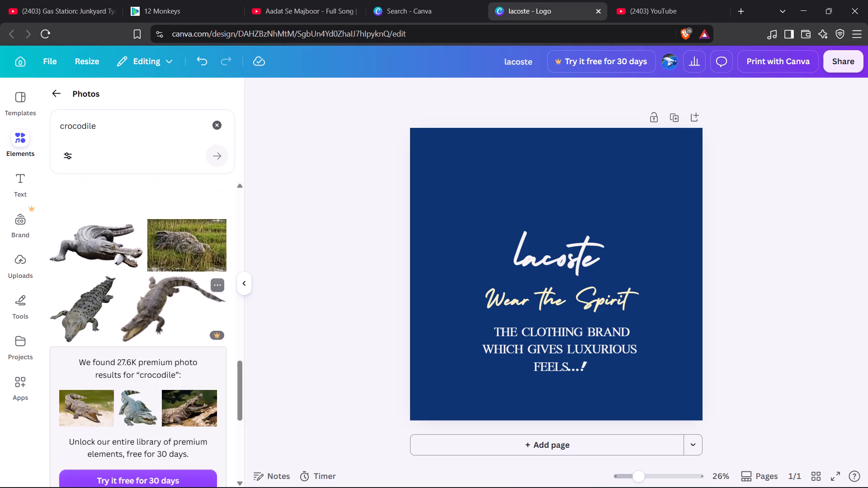
{"action": "scroll", "coordinate": [163, 300], "scroll_direction": "up", "scroll_amount": 2}
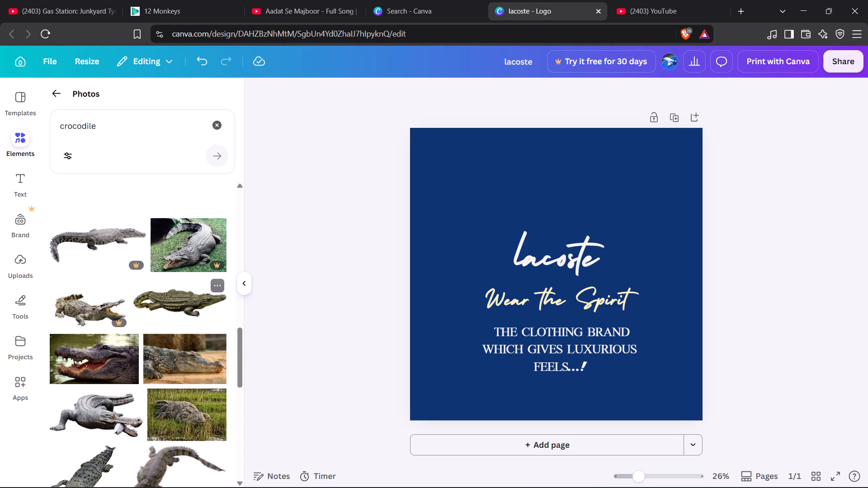
{"action": "left_click", "coordinate": [190, 301]}
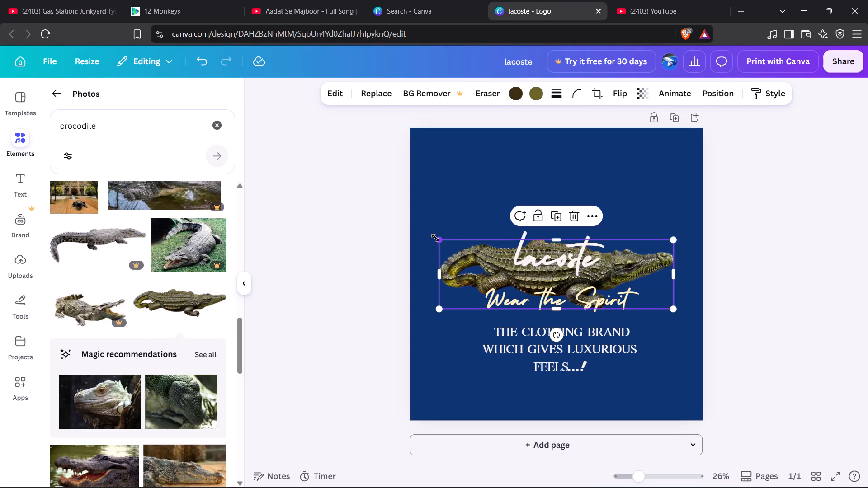
{"action": "left_click_drag", "start_coordinate": [438, 238], "coordinate": [600, 293]}
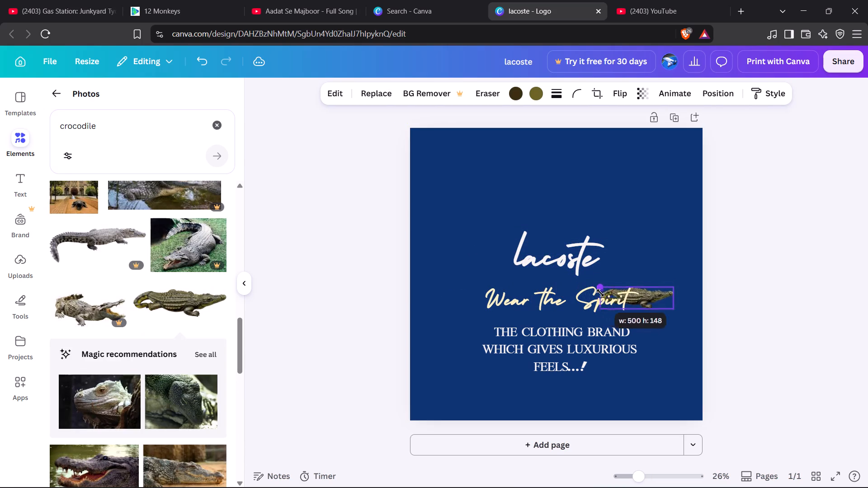
{"action": "left_click_drag", "start_coordinate": [600, 293], "coordinate": [635, 300]}
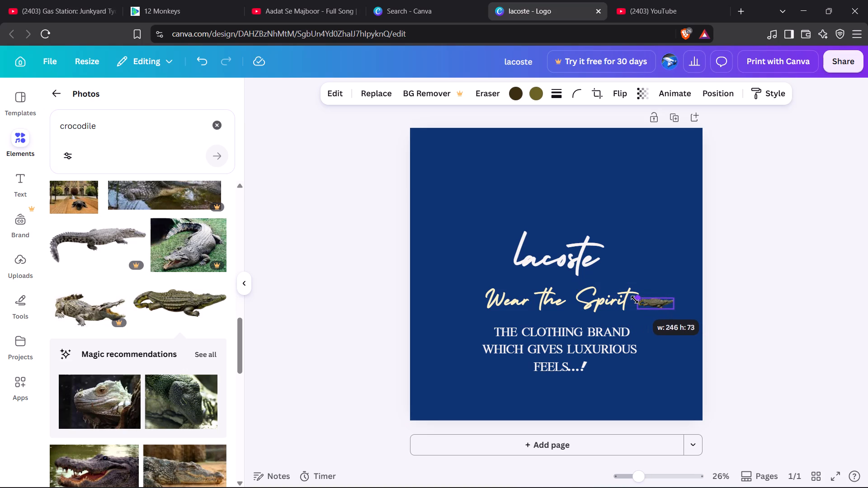
{"action": "left_click_drag", "start_coordinate": [635, 300], "coordinate": [635, 299]}
Place the green crocodile just after the brand name "lacoste" and enlarge it slightly.
{"action": "left_click_drag", "start_coordinate": [666, 337], "coordinate": [654, 306]}
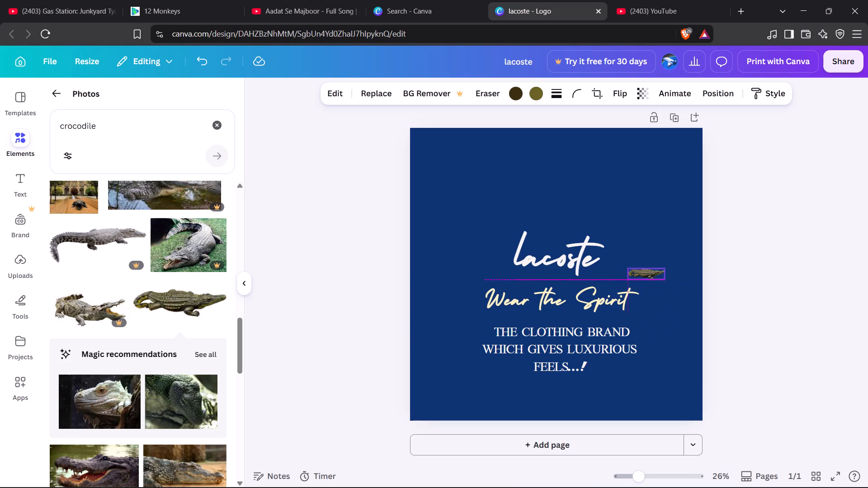
{"action": "left_click_drag", "start_coordinate": [654, 306], "coordinate": [640, 291]}
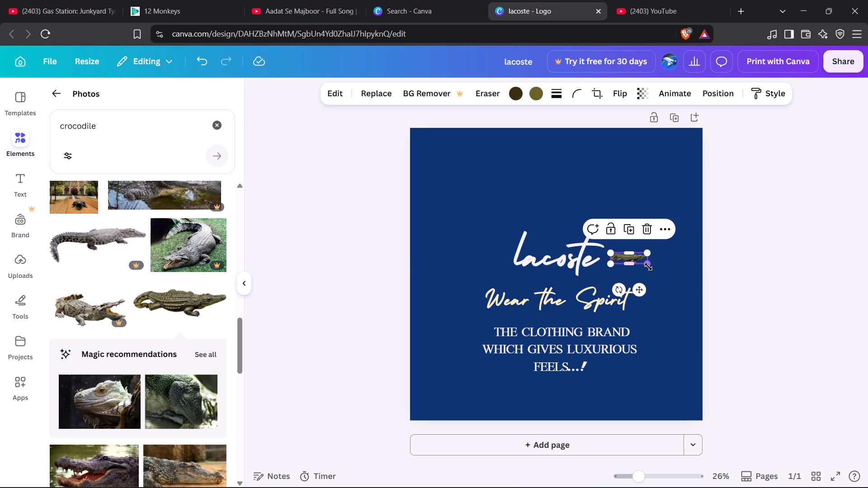
{"action": "left_click_drag", "start_coordinate": [649, 267], "coordinate": [657, 278]}
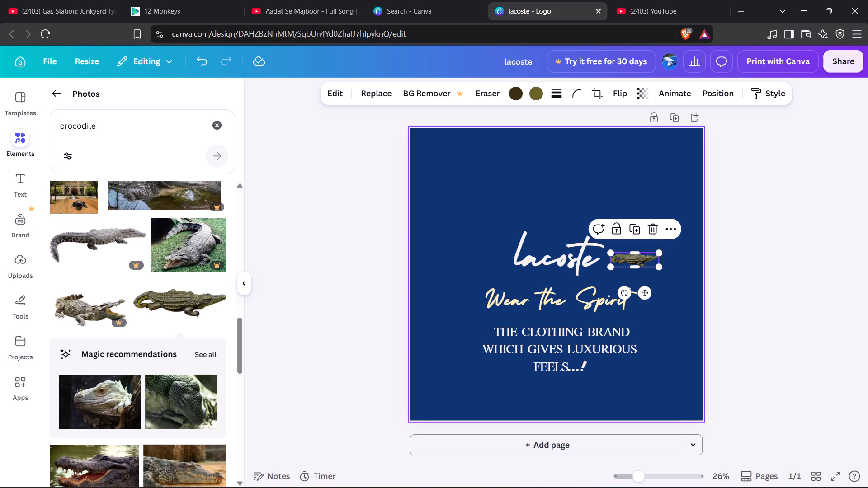
{"action": "left_click", "coordinate": [645, 298]}
Nudge the brand name "lacoste" slightly left, away from the crocodile.
{"action": "left_click", "coordinate": [557, 270]}
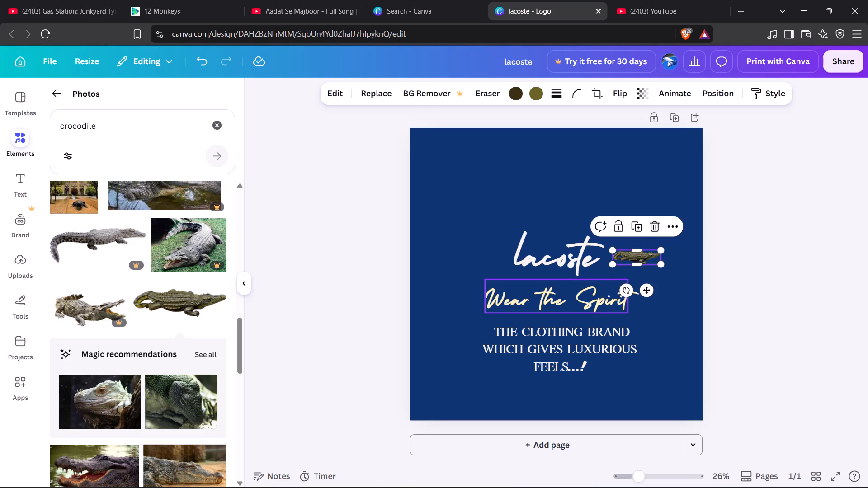
{"action": "key", "text": "Left"}
{"action": "key", "text": "Left"}
{"action": "key", "text": "Left"}
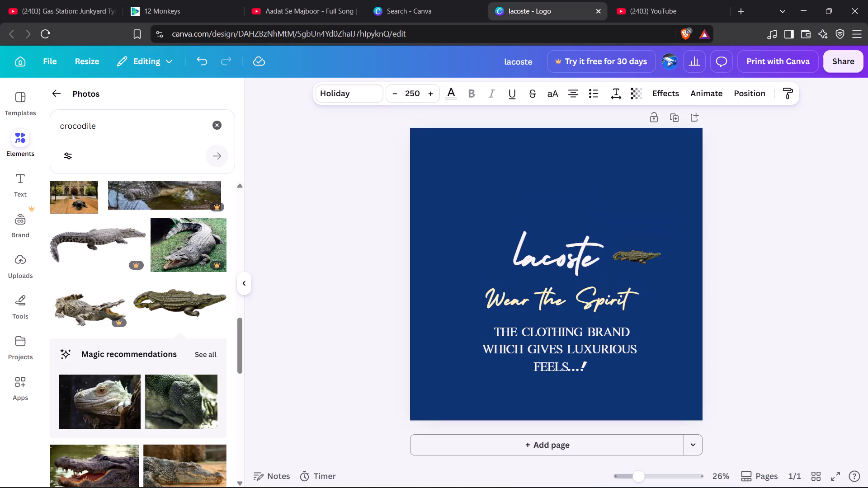
{"action": "key", "text": "Left"}
{"action": "key", "text": "Left"}
{"action": "key", "text": "Left"}
{"action": "key", "text": "Left"}
{"action": "key", "text": "Left"}
{"action": "key", "text": "Left"}
{"action": "key", "text": "Left"}
{"action": "key", "text": "Left"}
{"action": "key", "text": "Left"}
{"action": "key", "text": "Left"}
{"action": "key", "text": "Left"}
{"action": "key", "text": "Left"}
{"action": "key", "text": "Left"}
{"action": "key", "text": "Left"}
{"action": "key", "text": "Left"}
{"action": "key", "text": "Left"}
{"action": "key", "text": "Left"}
{"action": "key", "text": "Left"}
{"action": "key", "text": "Left"}
{"action": "key", "text": "Left"}
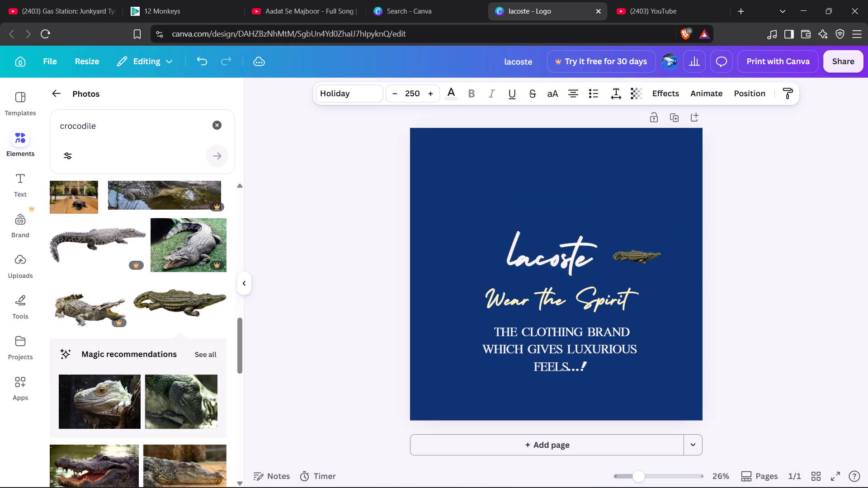
Move the crocodile slightly left so it sits closer to the brand name "lacoste".
{"action": "left_click", "coordinate": [634, 255]}
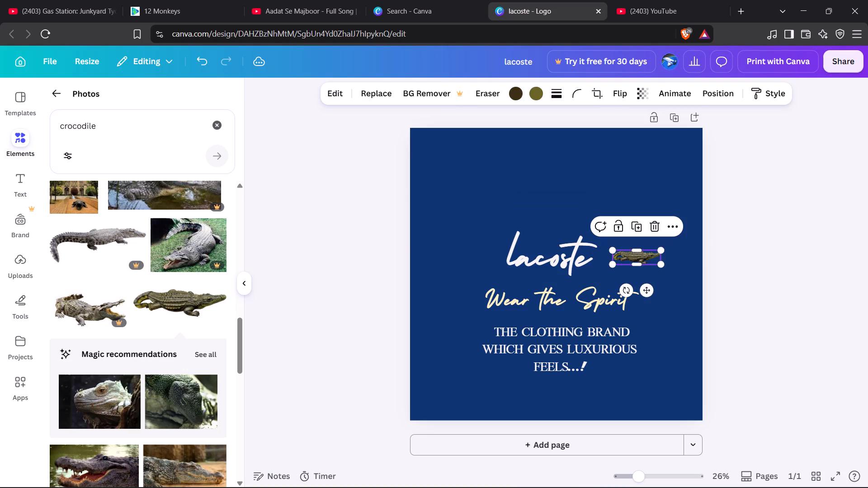
{"action": "left_click", "coordinate": [652, 290]}
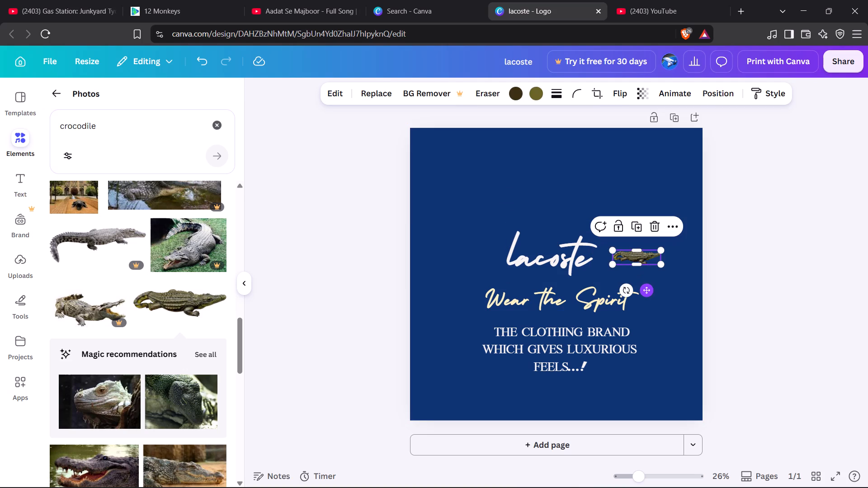
{"action": "key", "text": "Left"}
{"action": "key", "text": "Left"}
{"action": "key", "text": "Left"}
{"action": "key", "text": "Left"}
{"action": "key", "text": "Left"}
{"action": "key", "text": "Left"}
{"action": "key", "text": "Left"}
{"action": "key", "text": "Left"}
{"action": "key", "text": "Left"}
{"action": "key", "text": "Left"}
{"action": "key", "text": "Left"}
{"action": "key", "text": "Left"}
{"action": "key", "text": "Left"}
{"action": "key", "text": "Left"}
{"action": "key", "text": "Left"}
{"action": "key", "text": "Left"}
{"action": "key", "text": "Left"}
{"action": "key", "text": "Left"}
{"action": "key", "text": "Left"}
{"action": "key", "text": "Left"}
{"action": "key", "text": "Left"}
{"action": "key", "text": "Left"}
{"action": "key", "text": "Left"}
{"action": "key", "text": "Left"}
{"action": "key", "text": "Left"}
{"action": "key", "text": "Left"}
{"action": "key", "text": "Left"}
{"action": "key", "text": "Left"}
{"action": "key", "text": "Left"}
{"action": "key", "text": "Left"}
{"action": "key", "text": "Left"}
{"action": "key", "text": "Left"}
{"action": "key", "text": "Left"}
{"action": "key", "text": "Left"}
{"action": "key", "text": "Left"}
{"action": "key", "text": "Left"}
{"action": "key", "text": "Left"}
{"action": "key", "text": "Left"}
{"action": "key", "text": "Left"}
{"action": "key", "text": "Left"}
{"action": "key", "text": "Left"}
{"action": "key", "text": "Left"}
{"action": "key", "text": "Left"}
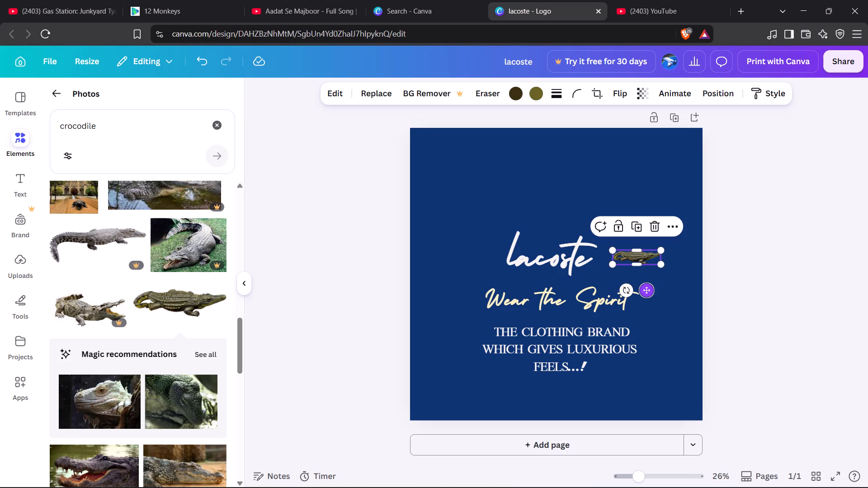
{"action": "key", "text": "Left"}
{"action": "key", "text": "Left"}
{"action": "key", "text": "Left"}
{"action": "key", "text": "Left"}
{"action": "key", "text": "Left"}
{"action": "key", "text": "Left"}
{"action": "left_click", "coordinate": [652, 290]}
{"action": "key", "text": "Left"}
{"action": "key", "text": "Left"}
{"action": "left_click_drag", "start_coordinate": [652, 290], "coordinate": [644, 288]}
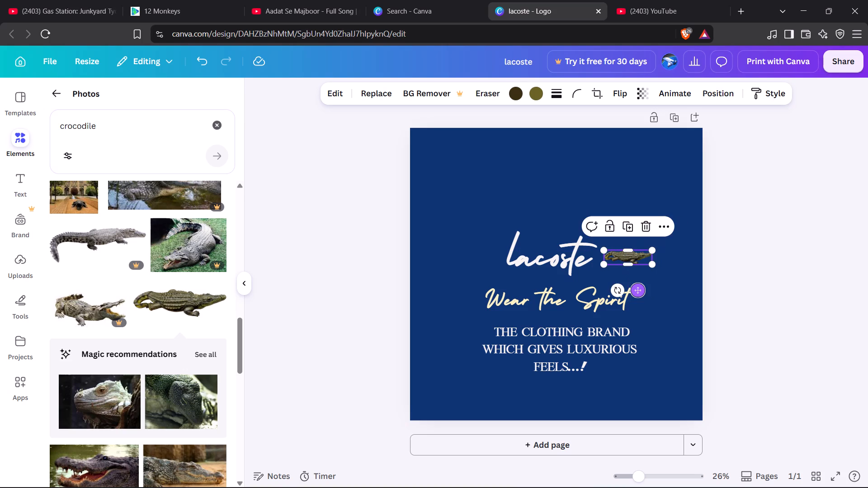
{"action": "left_click", "coordinate": [793, 240]}
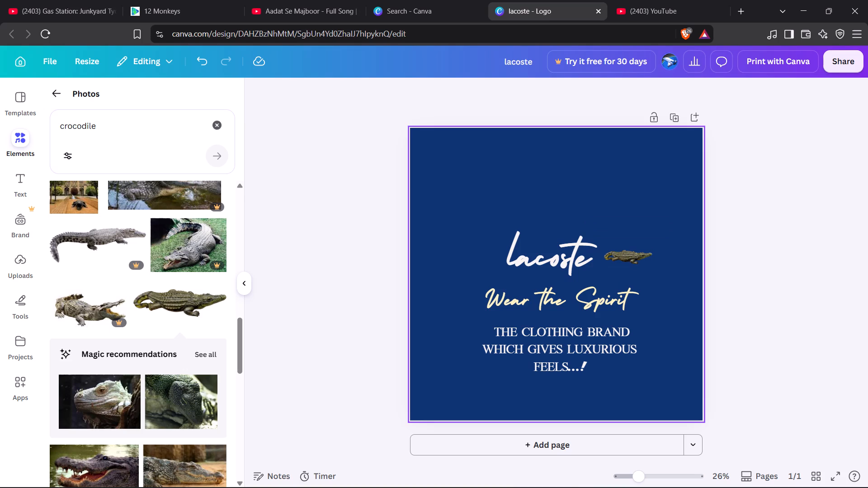
Recolour both editable colours of the crocodile photo to dark greybrown #1c180e.
{"action": "left_click", "coordinate": [640, 254]}
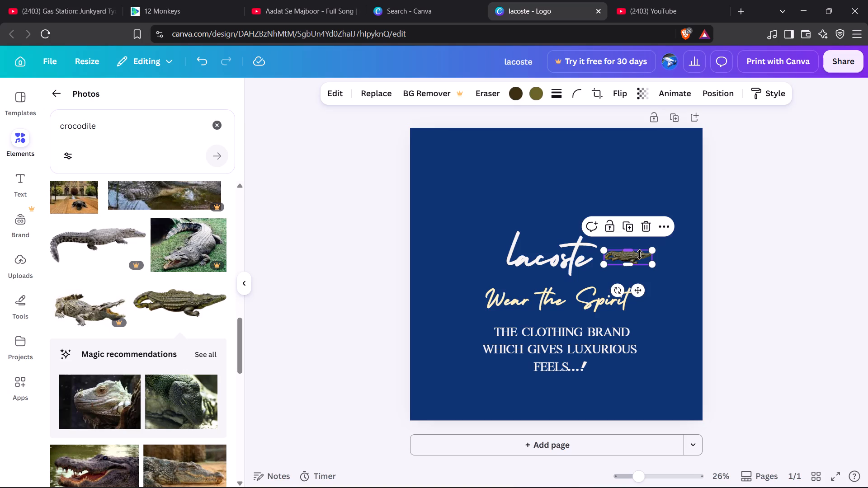
{"action": "left_click", "coordinate": [534, 94]}
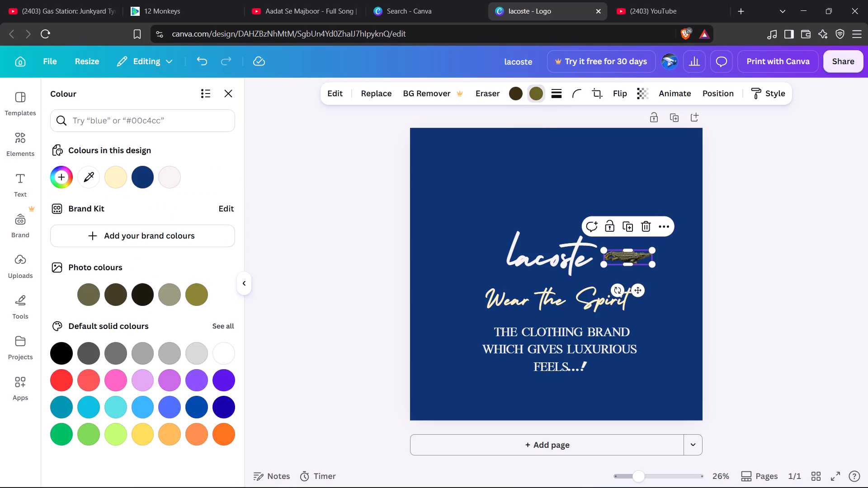
{"action": "left_click", "coordinate": [57, 352]}
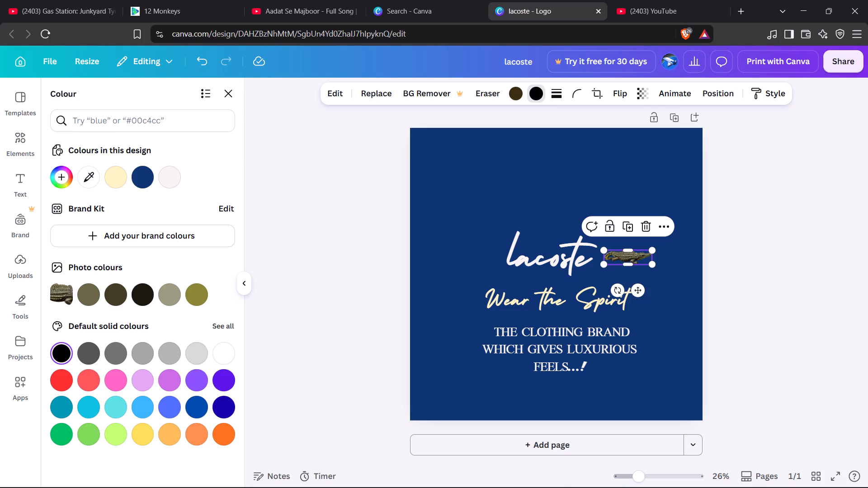
{"action": "left_click", "coordinate": [142, 292]}
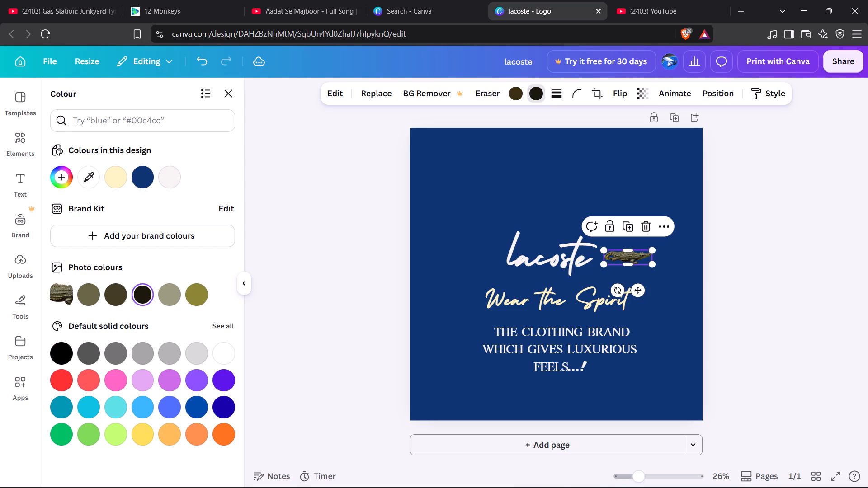
{"action": "left_click", "coordinate": [510, 95]}
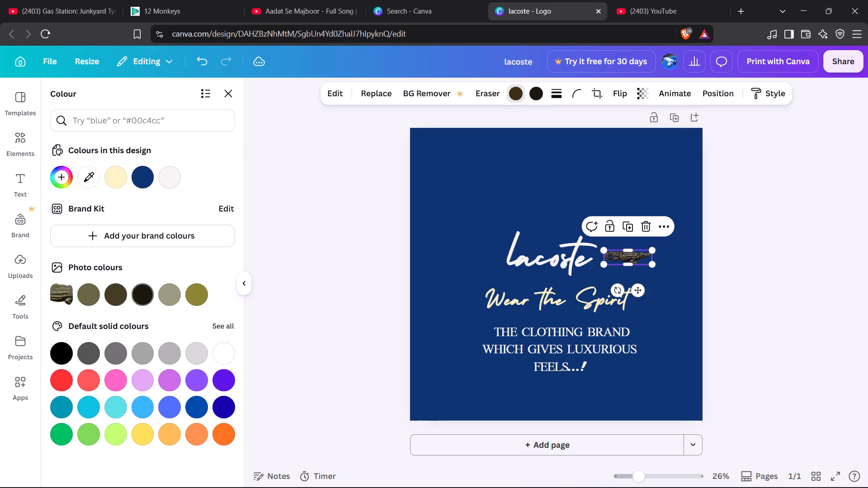
{"action": "left_click", "coordinate": [142, 294]}
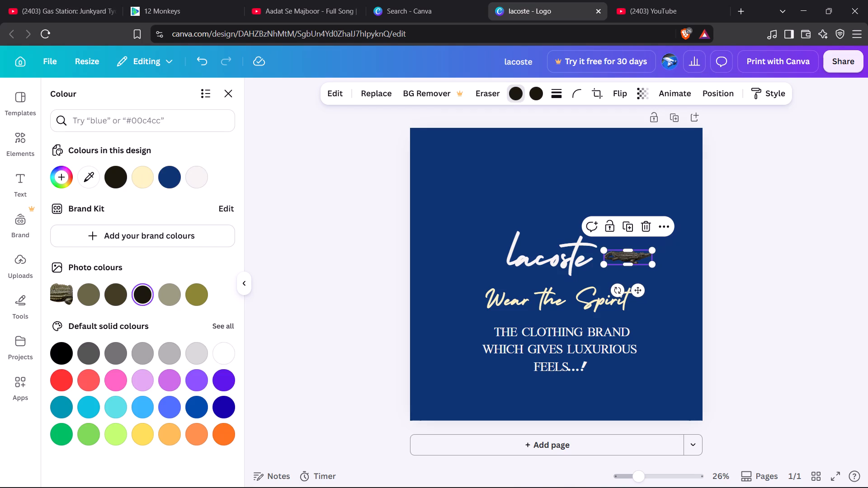
{"action": "scroll", "coordinate": [142, 281], "scroll_direction": "down", "scroll_amount": 1}
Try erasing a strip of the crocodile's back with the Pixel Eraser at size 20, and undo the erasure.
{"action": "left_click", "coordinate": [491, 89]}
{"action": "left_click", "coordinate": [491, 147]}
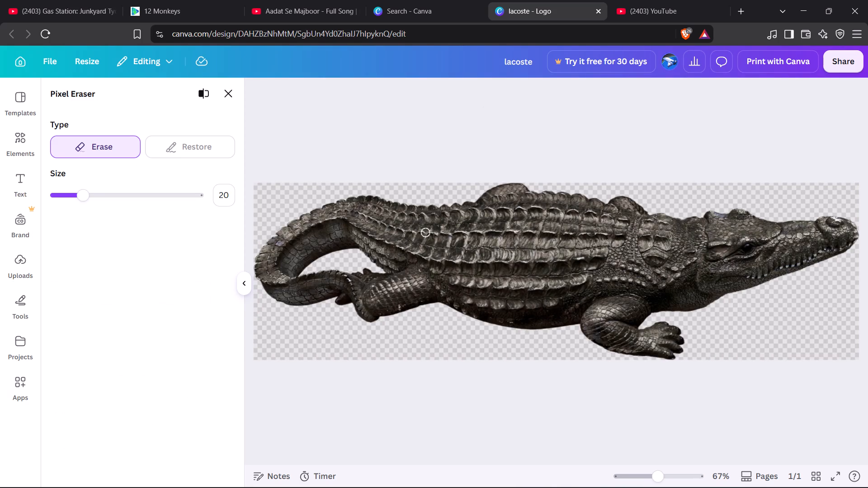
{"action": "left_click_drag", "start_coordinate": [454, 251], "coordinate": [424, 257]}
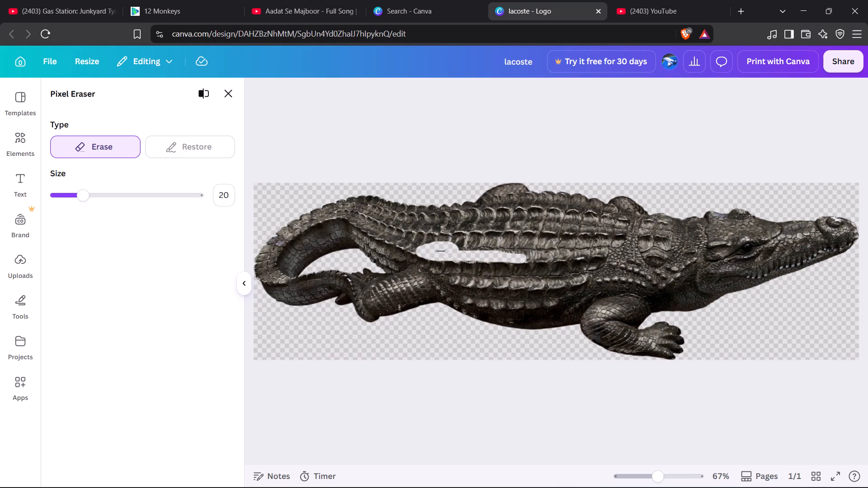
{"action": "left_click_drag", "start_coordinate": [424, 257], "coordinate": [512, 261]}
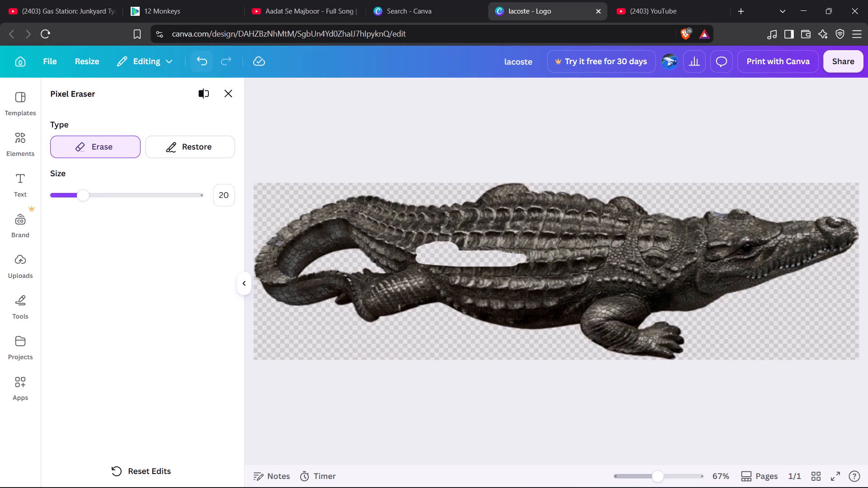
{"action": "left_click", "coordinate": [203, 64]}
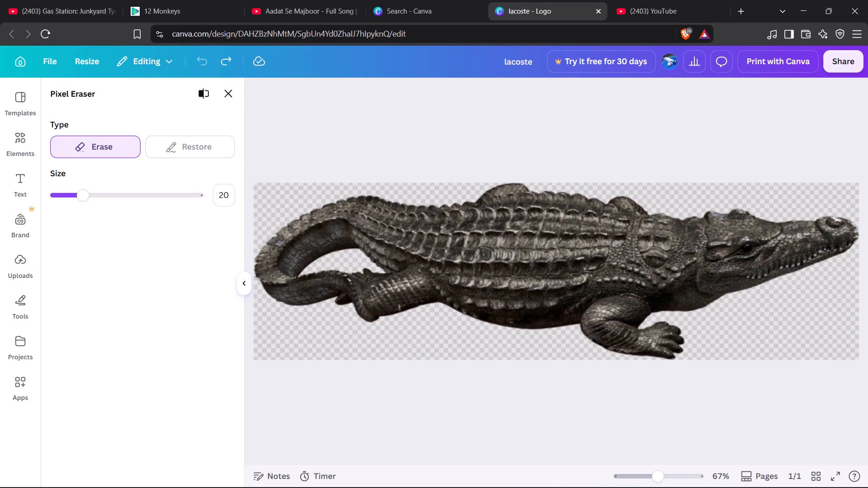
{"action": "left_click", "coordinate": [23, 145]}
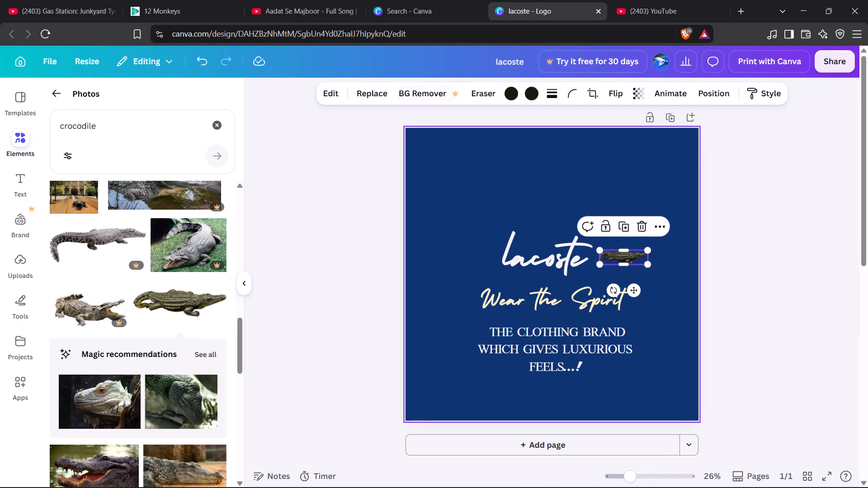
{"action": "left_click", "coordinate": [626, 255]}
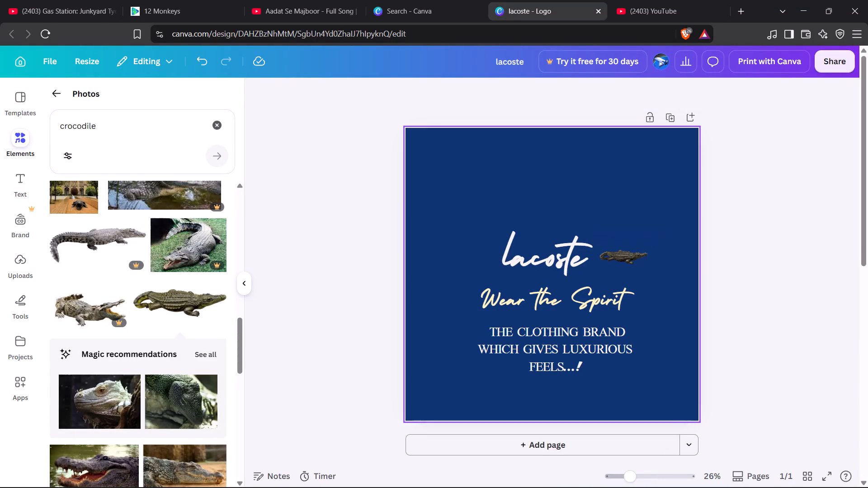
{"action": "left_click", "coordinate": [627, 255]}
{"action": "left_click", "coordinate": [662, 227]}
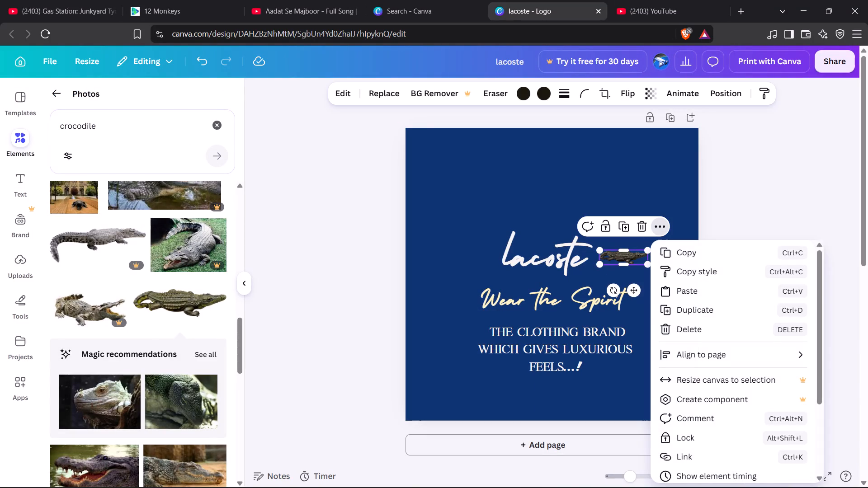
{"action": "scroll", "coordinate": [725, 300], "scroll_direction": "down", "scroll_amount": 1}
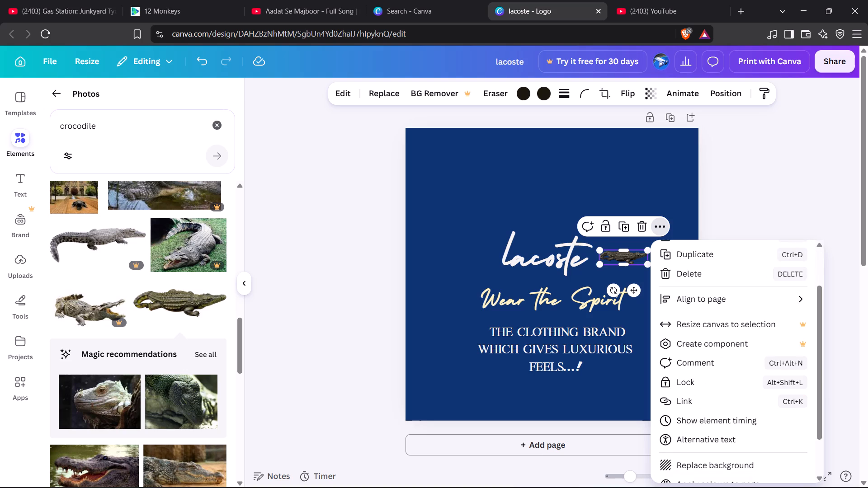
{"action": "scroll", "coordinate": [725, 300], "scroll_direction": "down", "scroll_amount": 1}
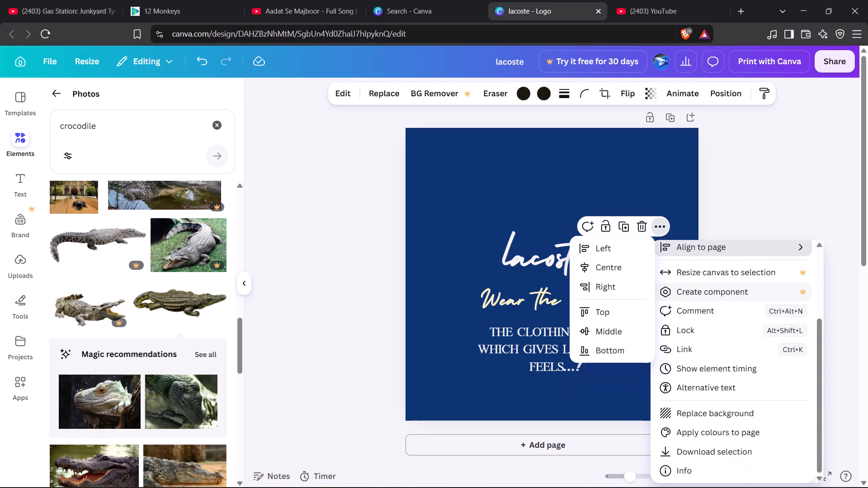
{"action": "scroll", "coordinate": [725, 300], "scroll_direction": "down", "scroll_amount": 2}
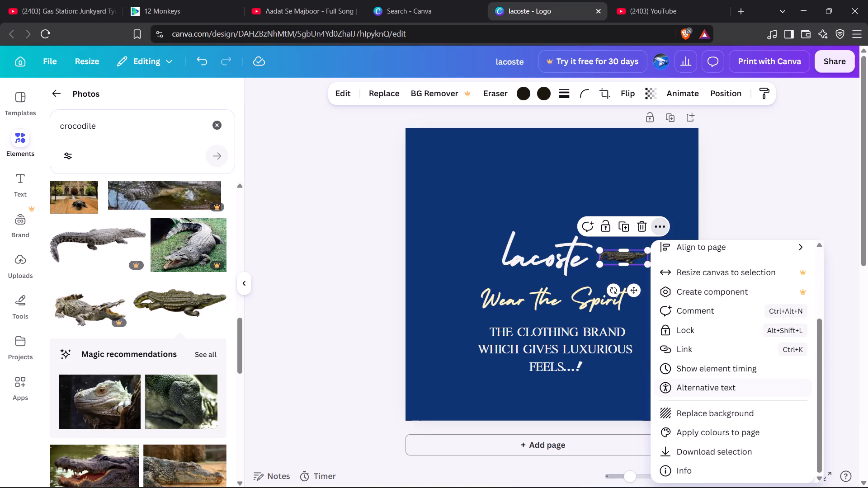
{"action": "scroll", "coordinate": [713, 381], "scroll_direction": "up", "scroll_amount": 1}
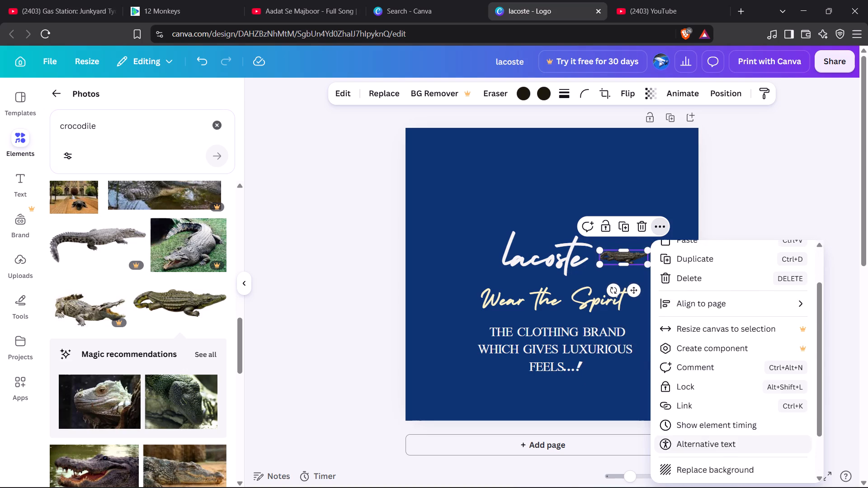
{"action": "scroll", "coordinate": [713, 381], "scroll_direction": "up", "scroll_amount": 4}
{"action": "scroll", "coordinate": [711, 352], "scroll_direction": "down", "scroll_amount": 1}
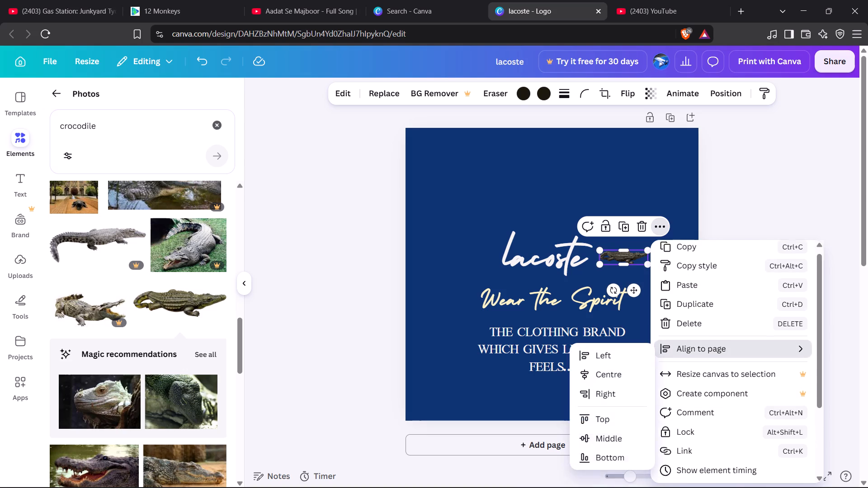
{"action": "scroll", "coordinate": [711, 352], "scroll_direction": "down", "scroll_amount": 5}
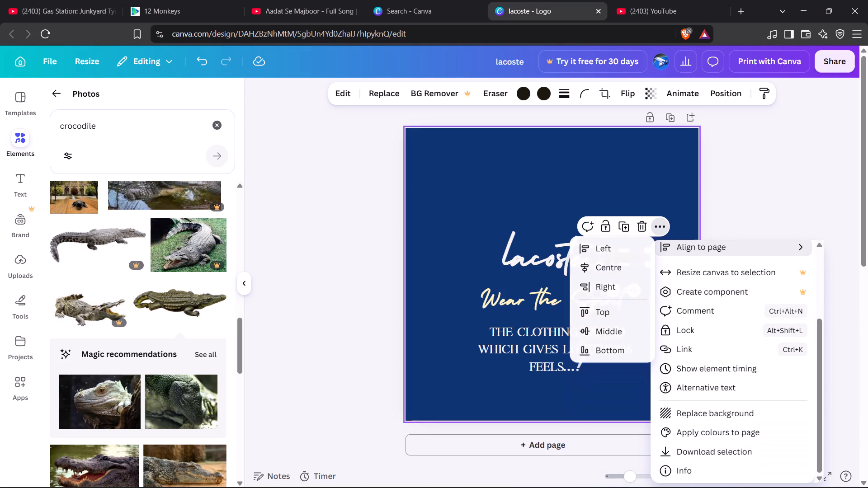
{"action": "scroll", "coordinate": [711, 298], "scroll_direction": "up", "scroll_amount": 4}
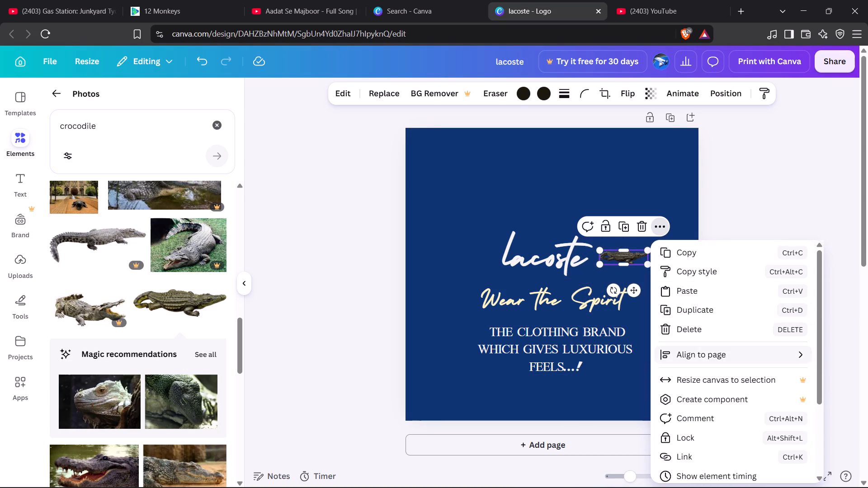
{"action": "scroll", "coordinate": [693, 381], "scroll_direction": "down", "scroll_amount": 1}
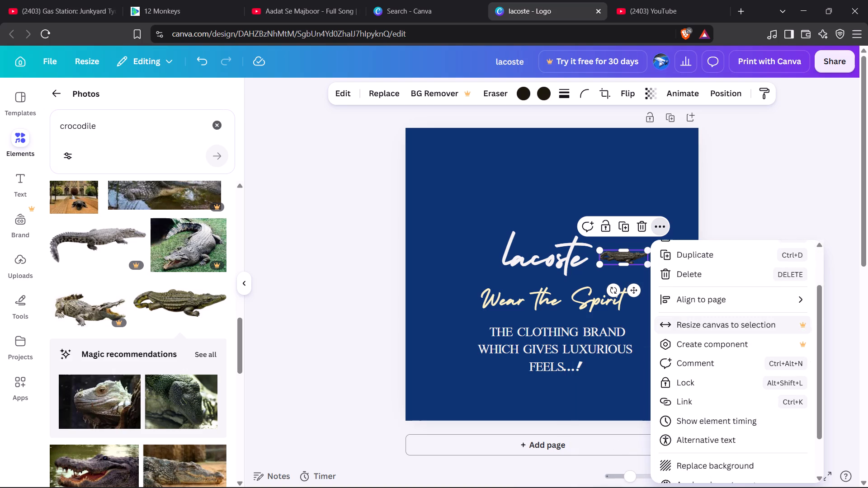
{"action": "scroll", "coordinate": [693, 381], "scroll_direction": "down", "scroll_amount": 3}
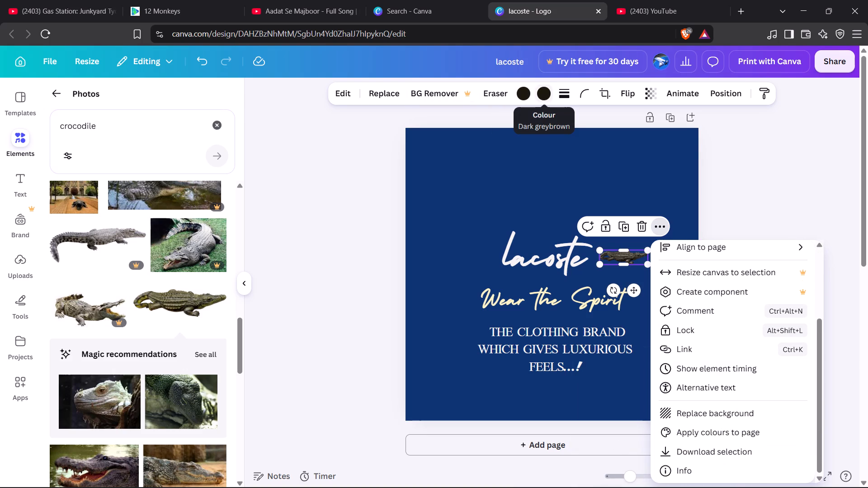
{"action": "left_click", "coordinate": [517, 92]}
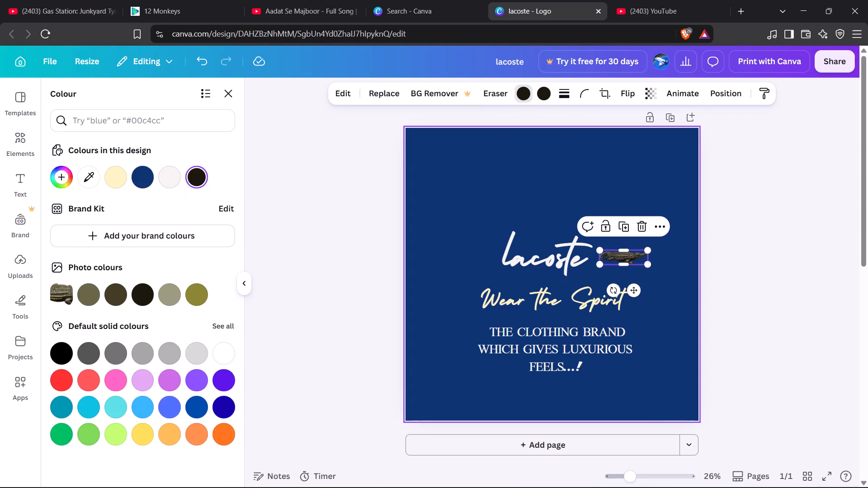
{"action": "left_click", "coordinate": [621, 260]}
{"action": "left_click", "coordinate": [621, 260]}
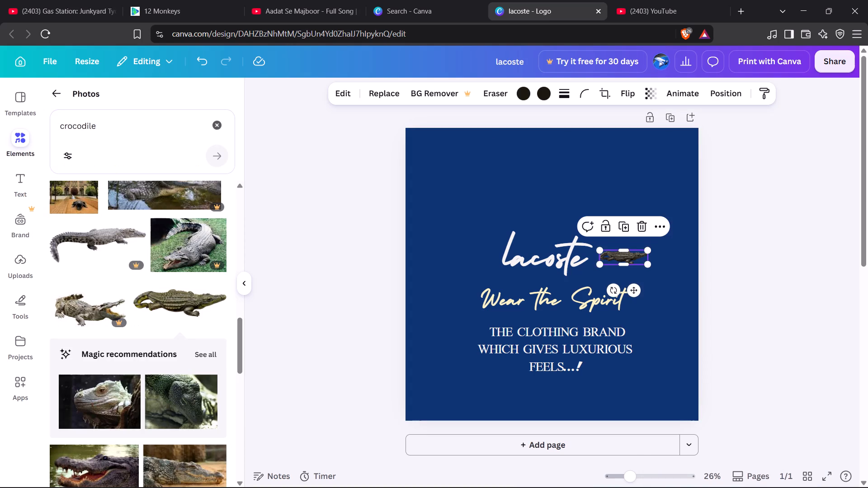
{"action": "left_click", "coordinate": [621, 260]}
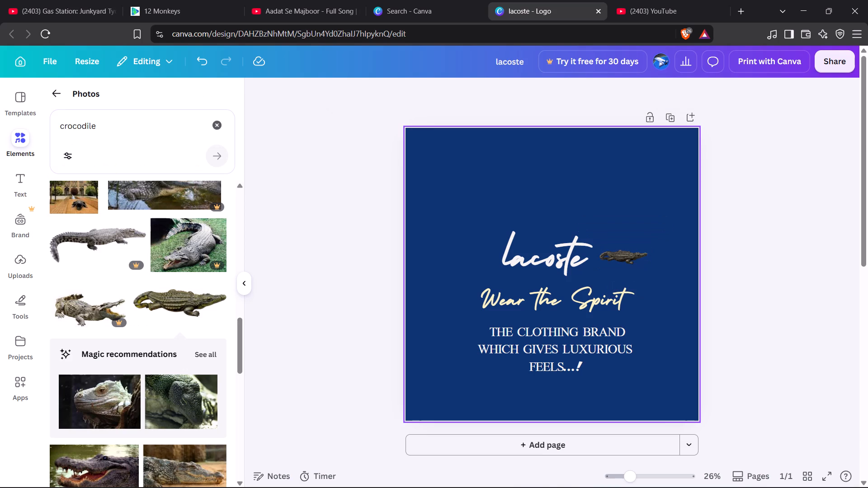
Apply the Doodle Style Match effect to the crocodile photo beside the brand name "lacoste".
{"action": "left_click", "coordinate": [615, 254]}
{"action": "left_click", "coordinate": [345, 95]}
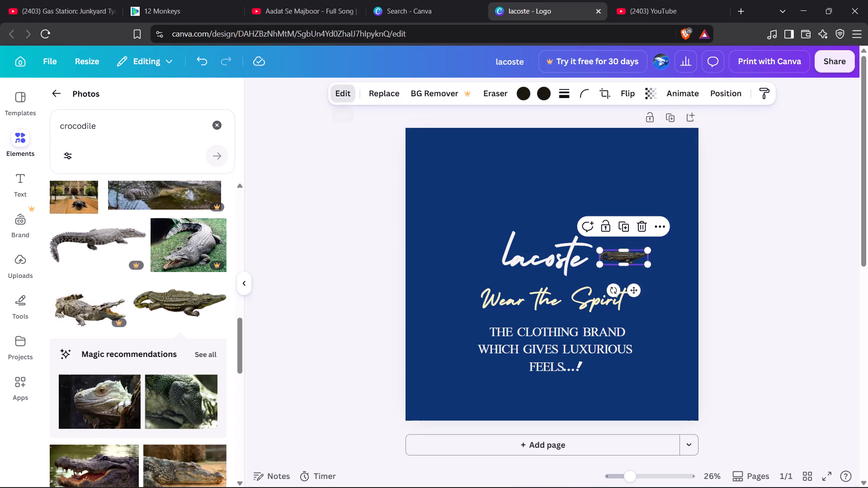
{"action": "left_click", "coordinate": [345, 95]}
{"action": "left_click", "coordinate": [345, 95]}
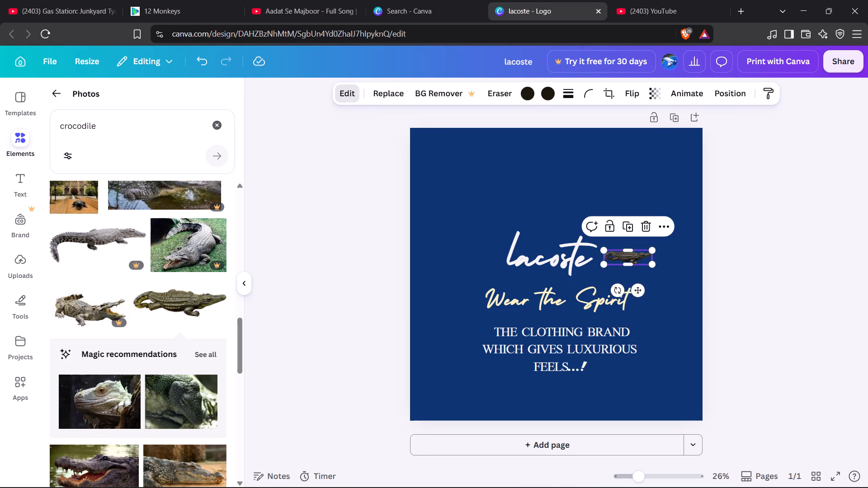
{"action": "left_click", "coordinate": [345, 95]}
{"action": "left_click", "coordinate": [345, 95]}
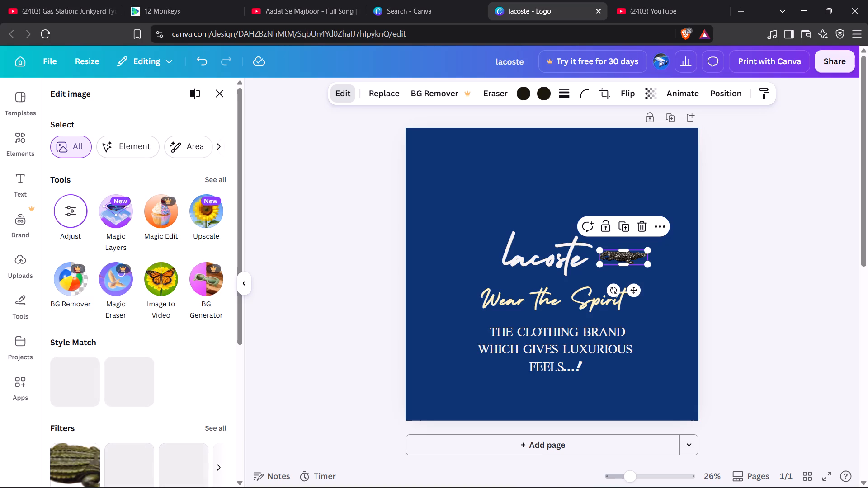
{"action": "scroll", "coordinate": [127, 183], "scroll_direction": "down", "scroll_amount": 1}
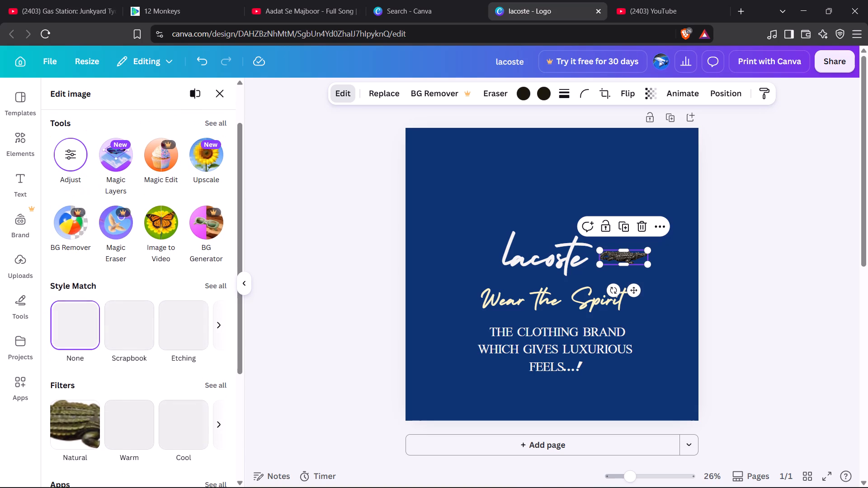
{"action": "scroll", "coordinate": [127, 183], "scroll_direction": "down", "scroll_amount": 1}
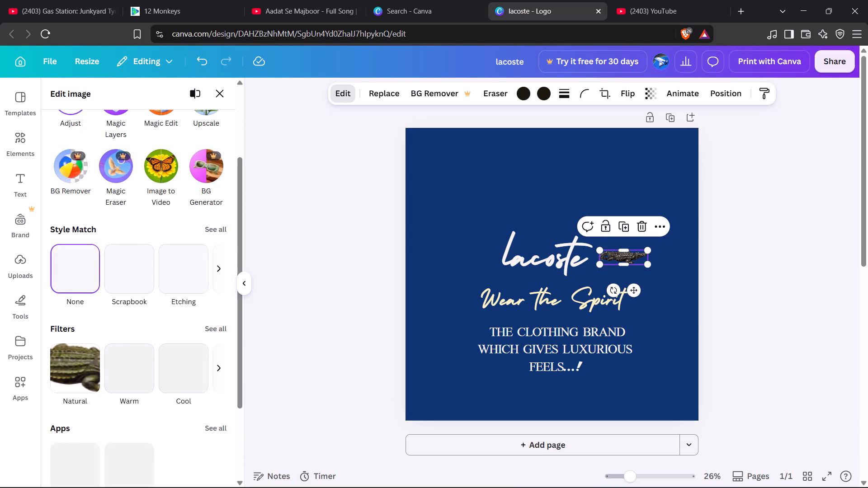
{"action": "scroll", "coordinate": [127, 183], "scroll_direction": "down", "scroll_amount": 1}
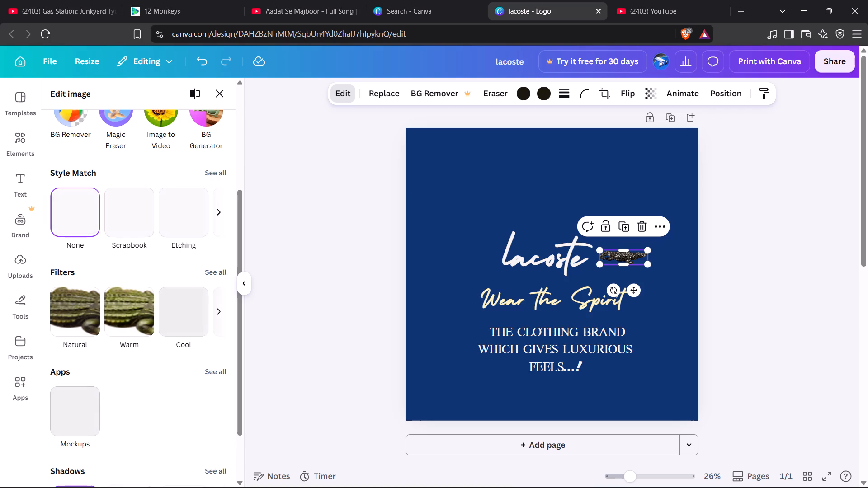
{"action": "scroll", "coordinate": [146, 252], "scroll_direction": "down", "scroll_amount": 5}
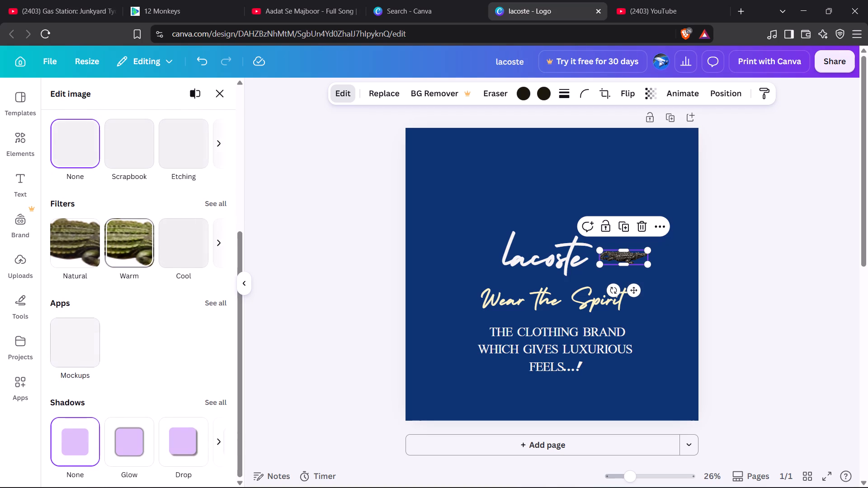
{"action": "scroll", "coordinate": [146, 252], "scroll_direction": "up", "scroll_amount": 2}
{"action": "scroll", "coordinate": [147, 252], "scroll_direction": "down", "scroll_amount": 1}
{"action": "scroll", "coordinate": [147, 252], "scroll_direction": "up", "scroll_amount": 1}
{"action": "scroll", "coordinate": [147, 252], "scroll_direction": "down", "scroll_amount": 1}
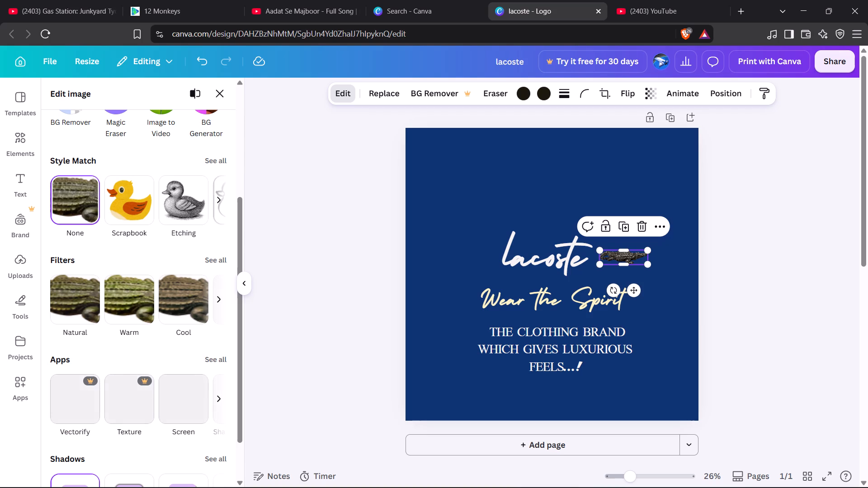
{"action": "left_click", "coordinate": [213, 201]}
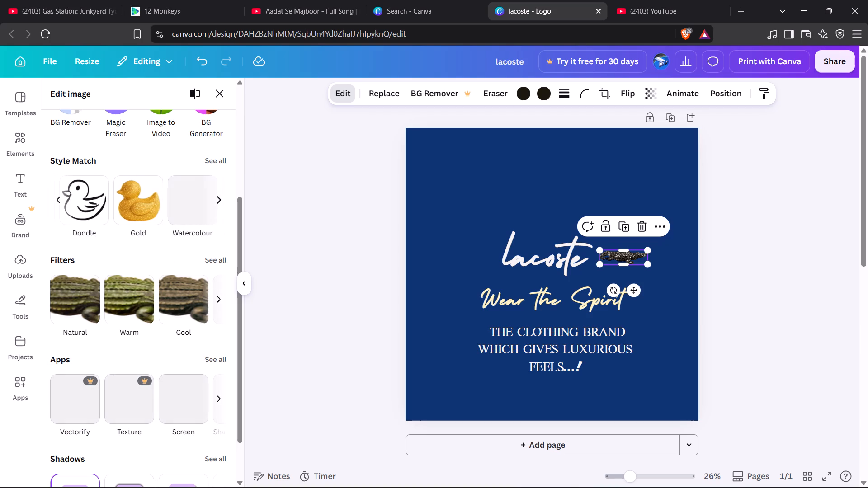
{"action": "left_click", "coordinate": [213, 201]}
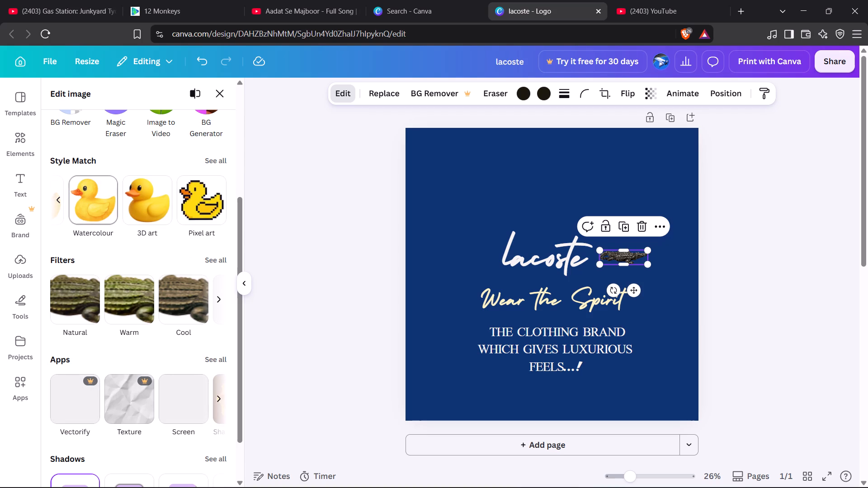
{"action": "left_click", "coordinate": [53, 194]}
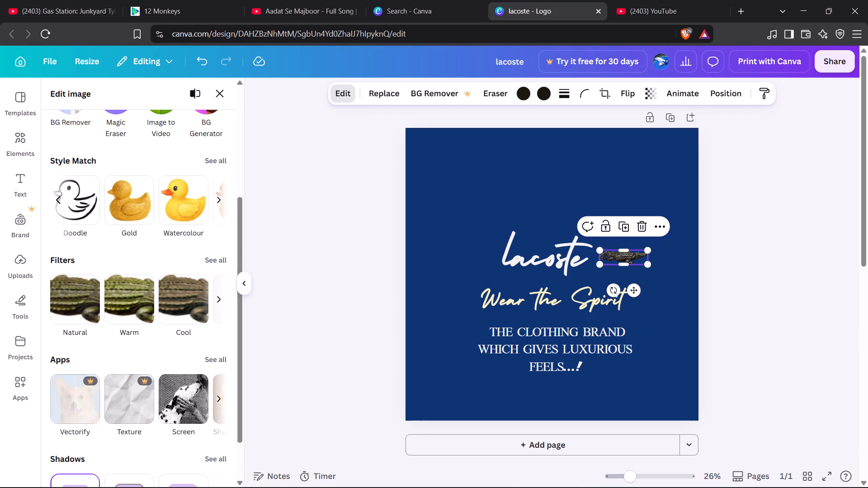
{"action": "left_click", "coordinate": [53, 194]}
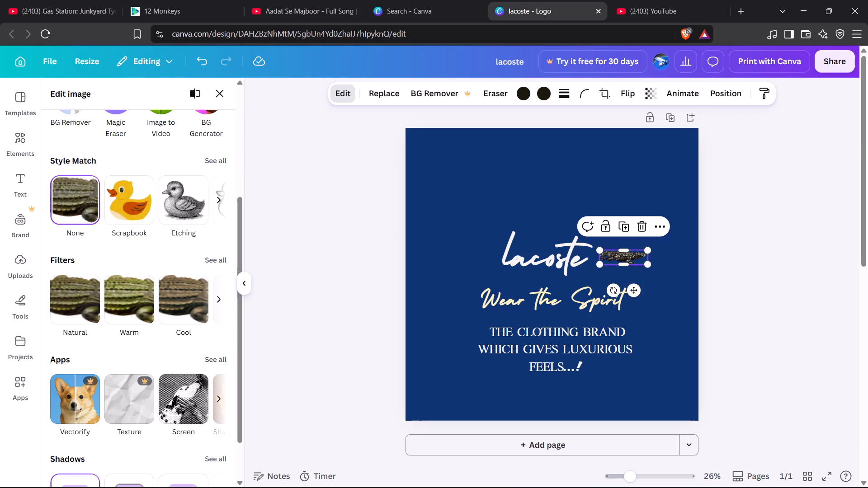
{"action": "left_click", "coordinate": [218, 200]}
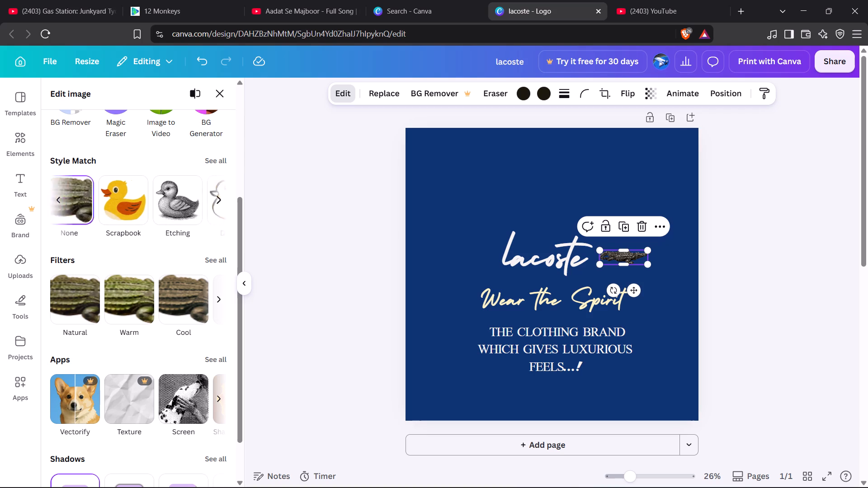
{"action": "left_click", "coordinate": [70, 200]}
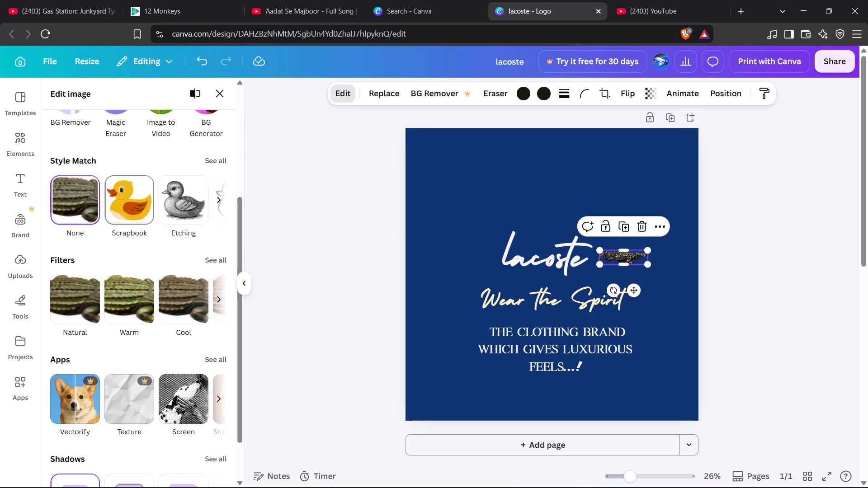
{"action": "left_click", "coordinate": [217, 202]}
{"action": "left_click", "coordinate": [78, 202]}
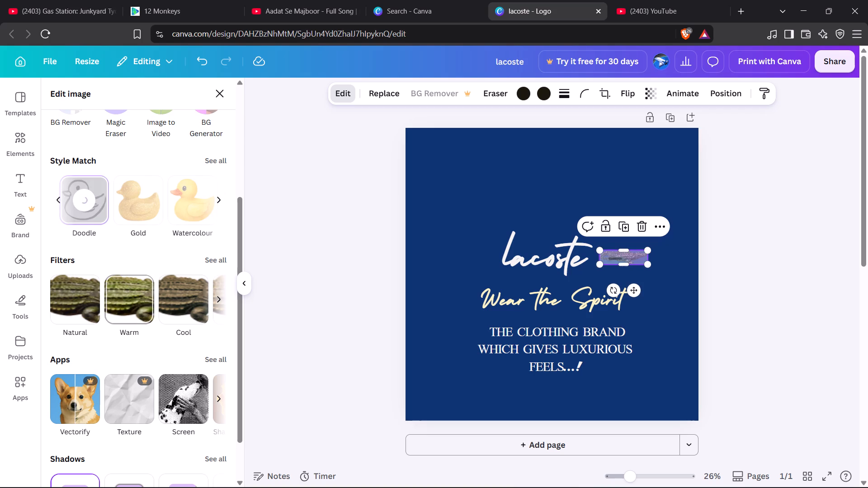
{"action": "scroll", "coordinate": [199, 329], "scroll_direction": "down", "scroll_amount": 1}
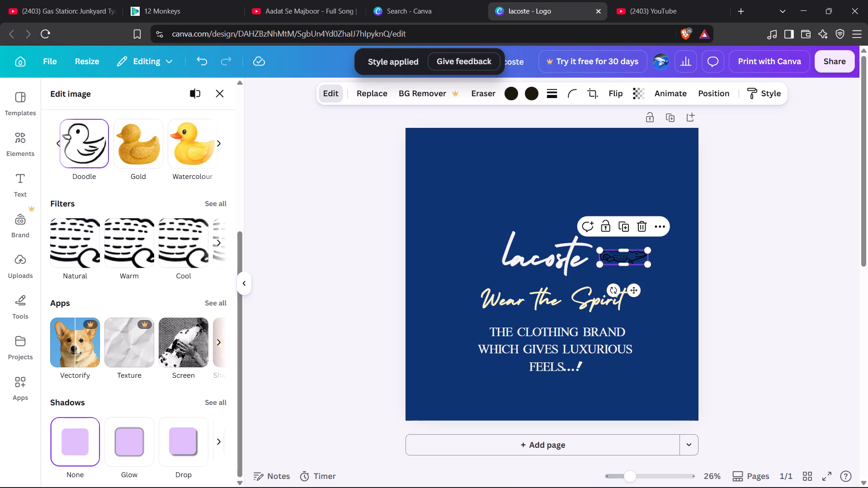
Set the doodle crocodile's first editable colour to the darkest swatch among its photo colours.
{"action": "left_click", "coordinate": [516, 96]}
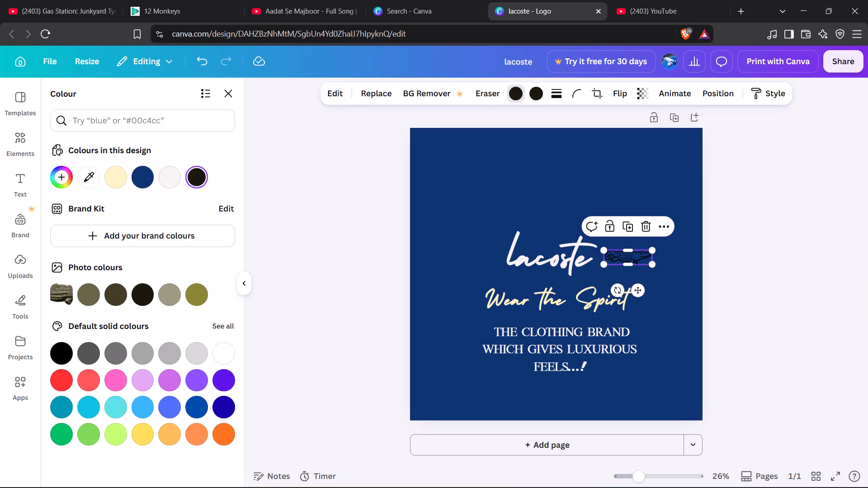
{"action": "left_click", "coordinate": [139, 293]}
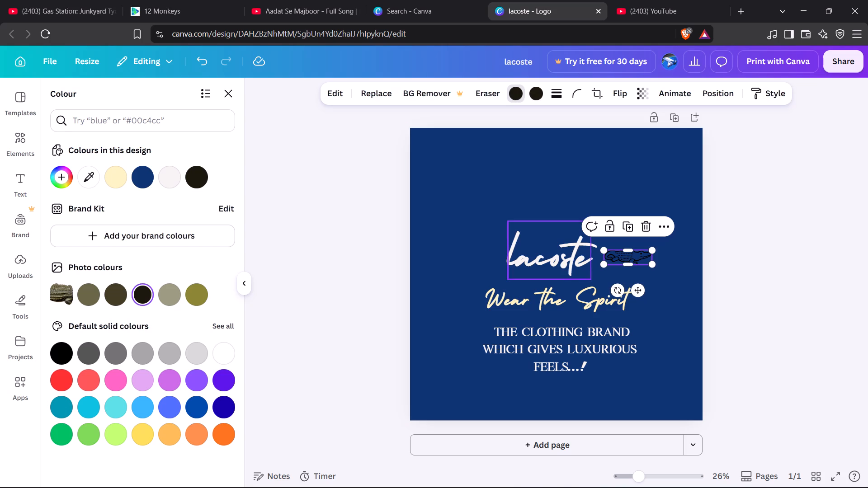
Enlarge the doodle crocodile slightly and move it a little left, closer to the brand name "lacoste".
{"action": "left_click", "coordinate": [626, 248]}
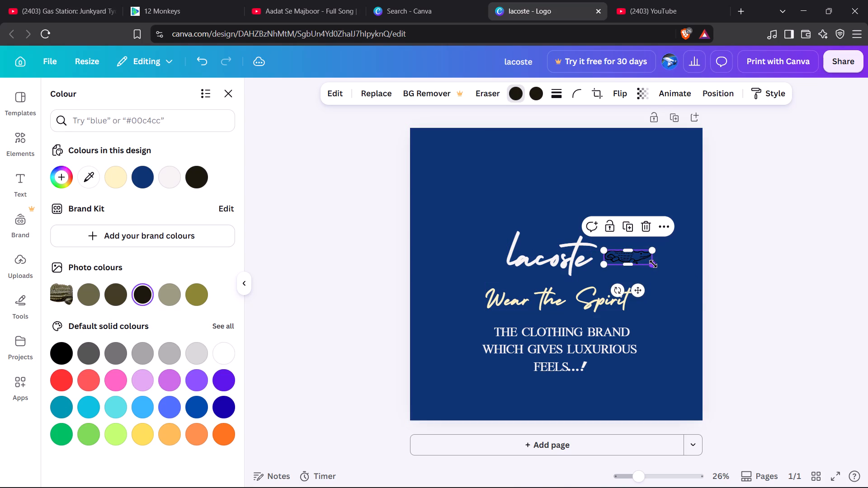
{"action": "left_click_drag", "start_coordinate": [653, 264], "coordinate": [661, 270]}
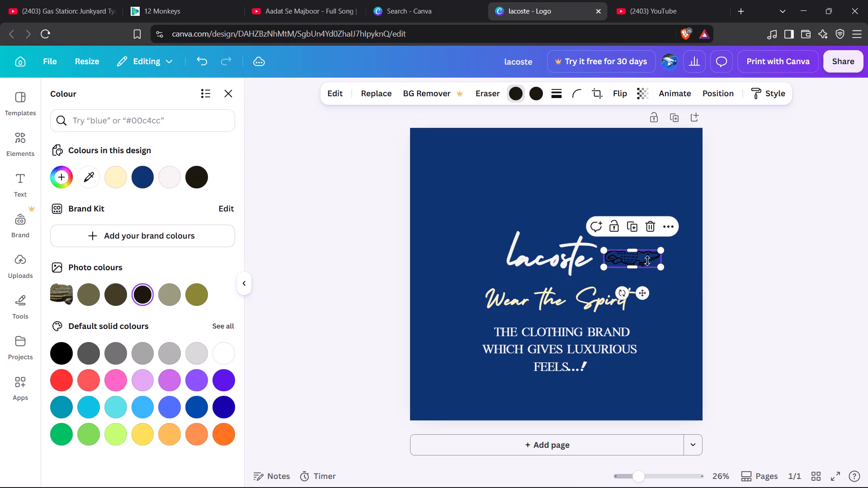
{"action": "left_click_drag", "start_coordinate": [643, 295], "coordinate": [640, 294]}
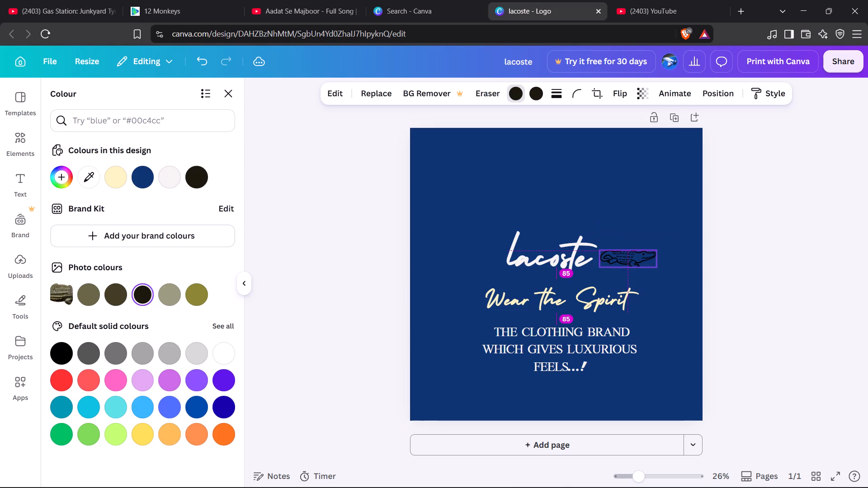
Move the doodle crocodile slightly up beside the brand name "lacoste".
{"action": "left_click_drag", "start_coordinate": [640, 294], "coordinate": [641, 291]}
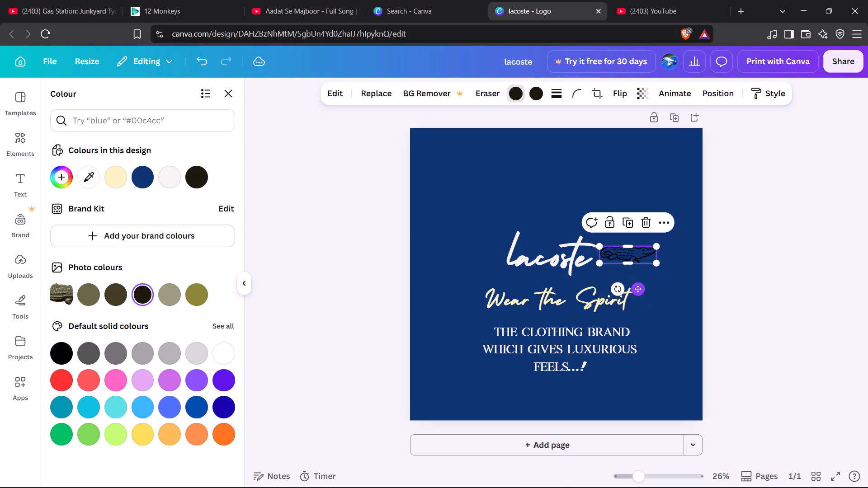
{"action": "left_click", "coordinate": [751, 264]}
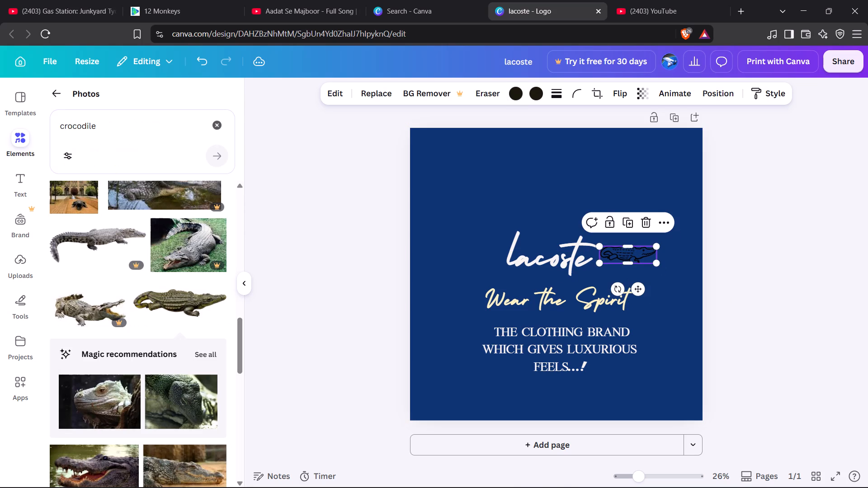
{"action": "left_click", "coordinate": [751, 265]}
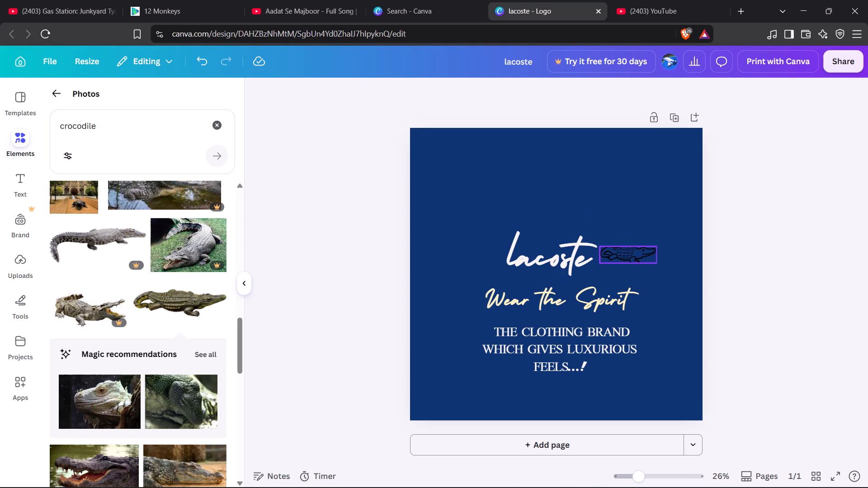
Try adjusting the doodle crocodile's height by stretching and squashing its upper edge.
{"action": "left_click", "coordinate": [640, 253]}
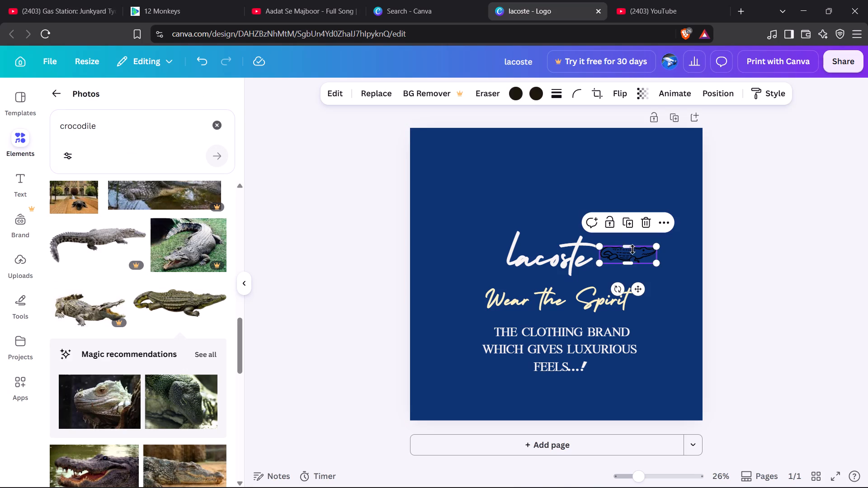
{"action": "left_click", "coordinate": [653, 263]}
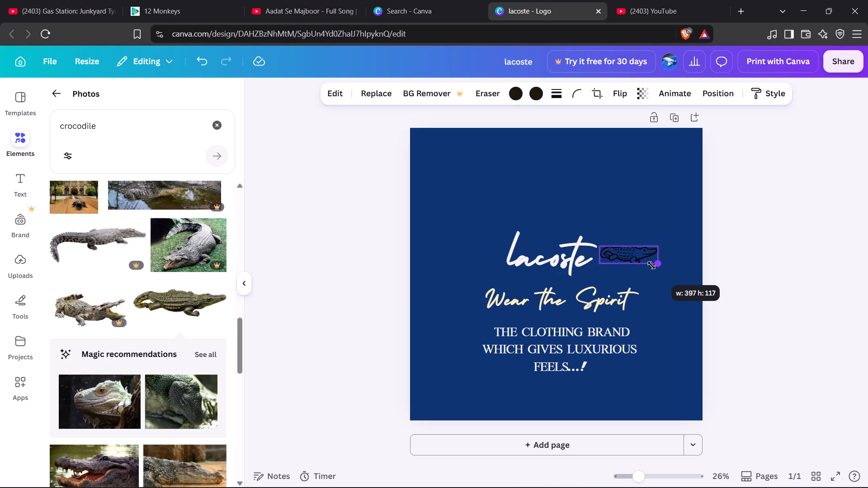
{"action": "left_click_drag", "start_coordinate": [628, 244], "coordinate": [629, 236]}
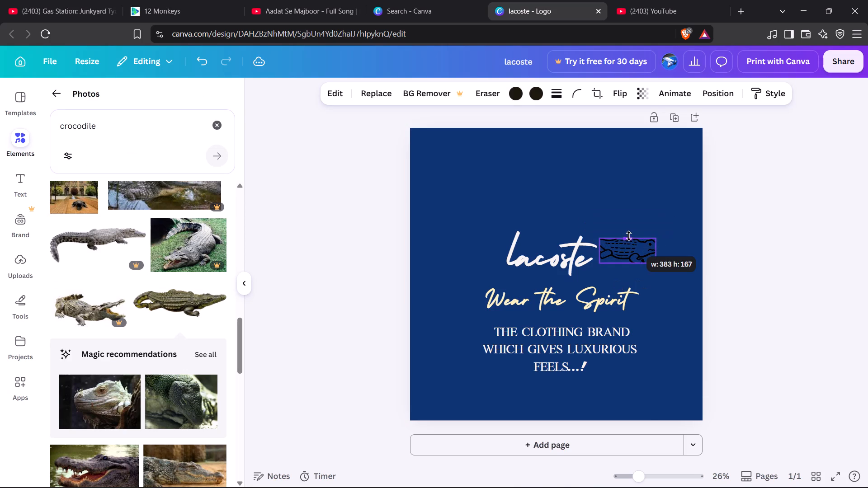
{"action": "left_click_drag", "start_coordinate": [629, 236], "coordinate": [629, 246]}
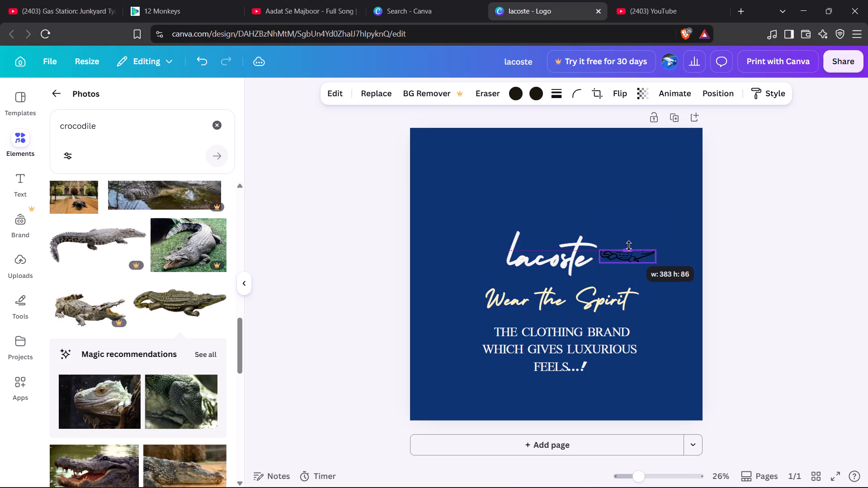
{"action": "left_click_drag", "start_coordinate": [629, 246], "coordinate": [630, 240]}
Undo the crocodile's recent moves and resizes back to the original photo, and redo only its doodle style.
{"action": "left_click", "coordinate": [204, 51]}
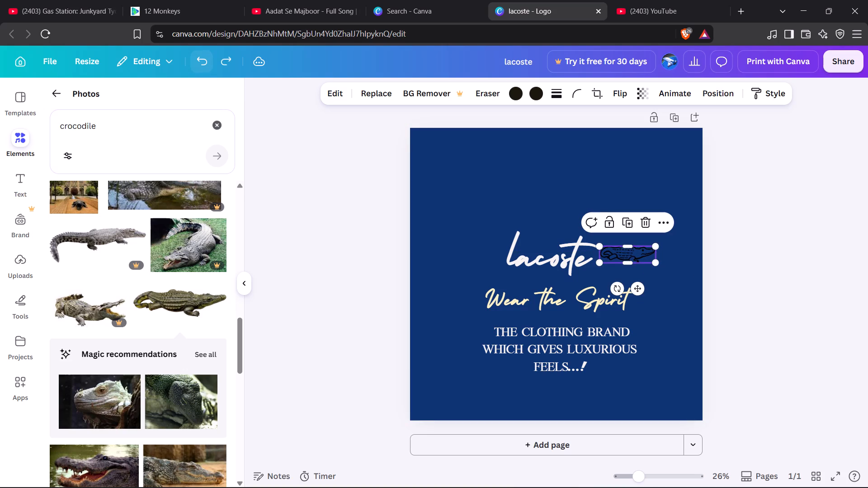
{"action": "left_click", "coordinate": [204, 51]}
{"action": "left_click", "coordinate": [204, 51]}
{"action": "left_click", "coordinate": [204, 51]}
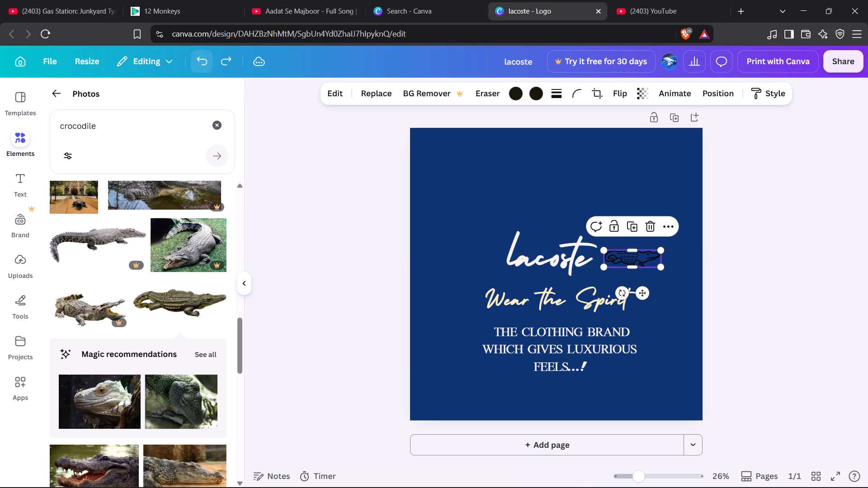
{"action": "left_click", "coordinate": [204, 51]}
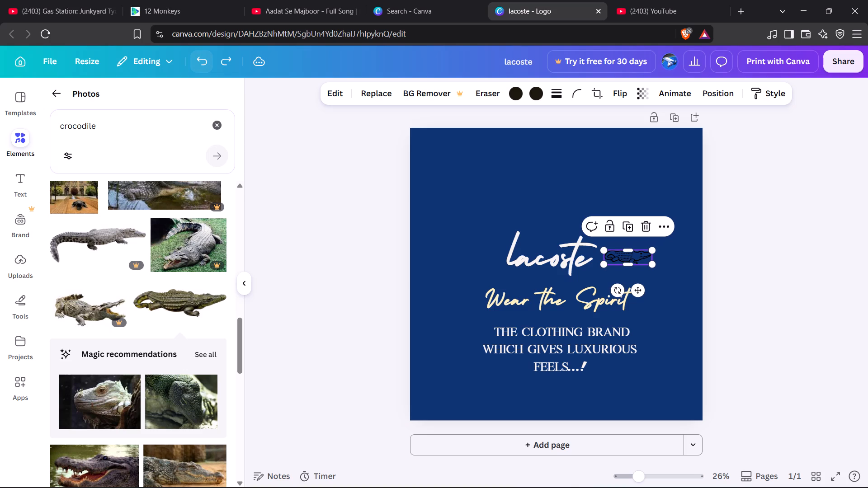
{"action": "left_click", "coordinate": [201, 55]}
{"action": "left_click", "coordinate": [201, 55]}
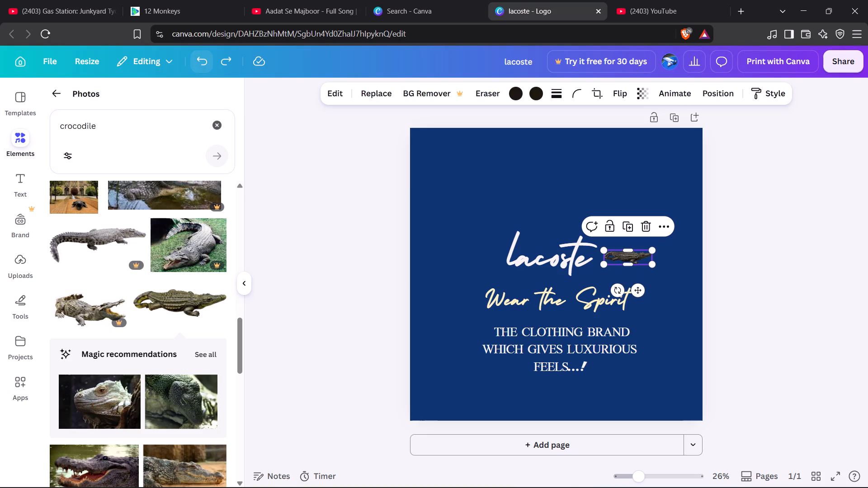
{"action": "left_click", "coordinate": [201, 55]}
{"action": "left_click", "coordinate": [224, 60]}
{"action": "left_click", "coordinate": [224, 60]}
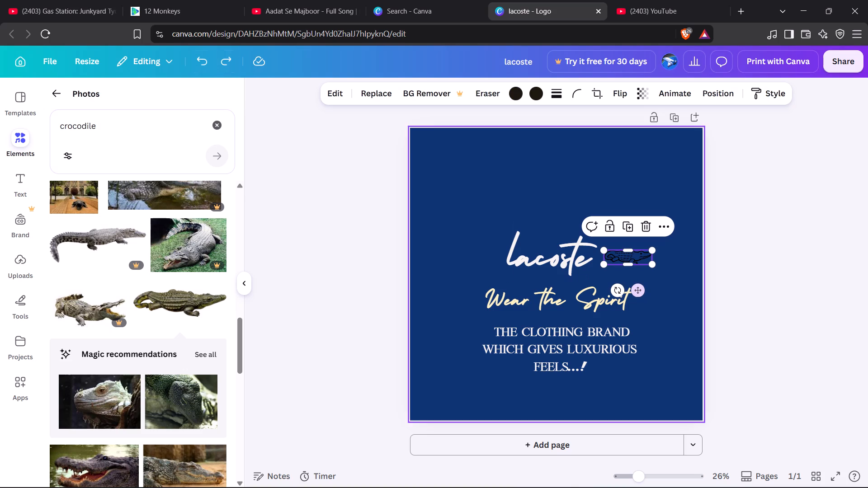
Enlarge the doodle crocodile slightly and move it a little up and left, closer to the brand name "lacoste".
{"action": "left_click_drag", "start_coordinate": [649, 265], "coordinate": [655, 272]}
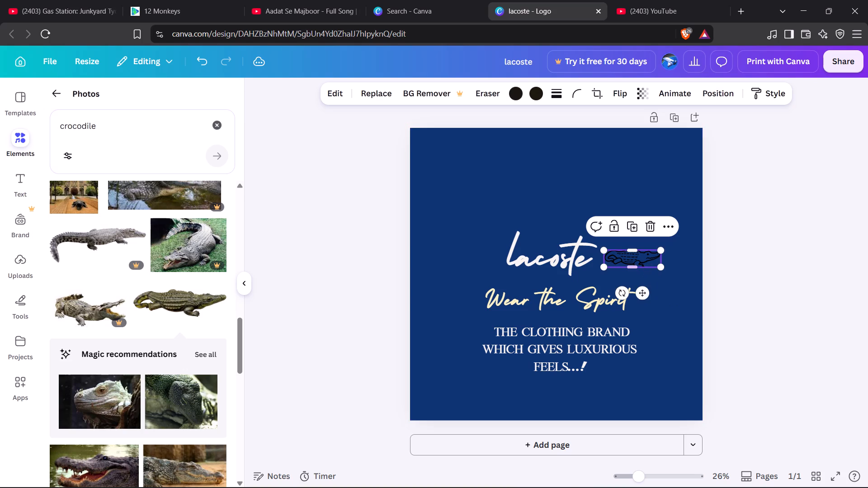
{"action": "left_click_drag", "start_coordinate": [642, 293], "coordinate": [642, 289]}
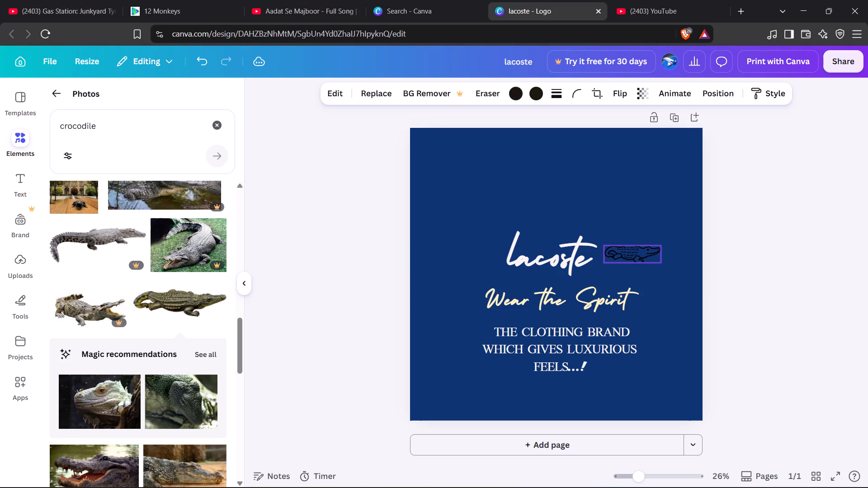
{"action": "left_click_drag", "start_coordinate": [642, 289], "coordinate": [634, 288]}
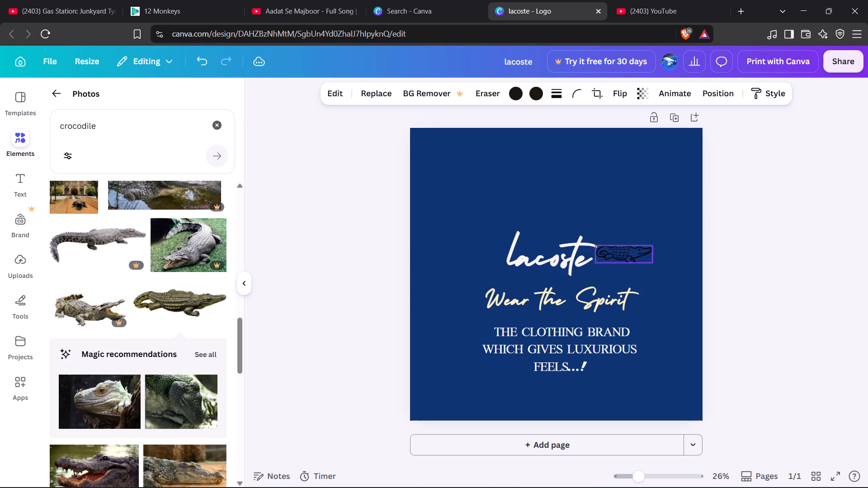
{"action": "left_click_drag", "start_coordinate": [634, 288], "coordinate": [636, 283]}
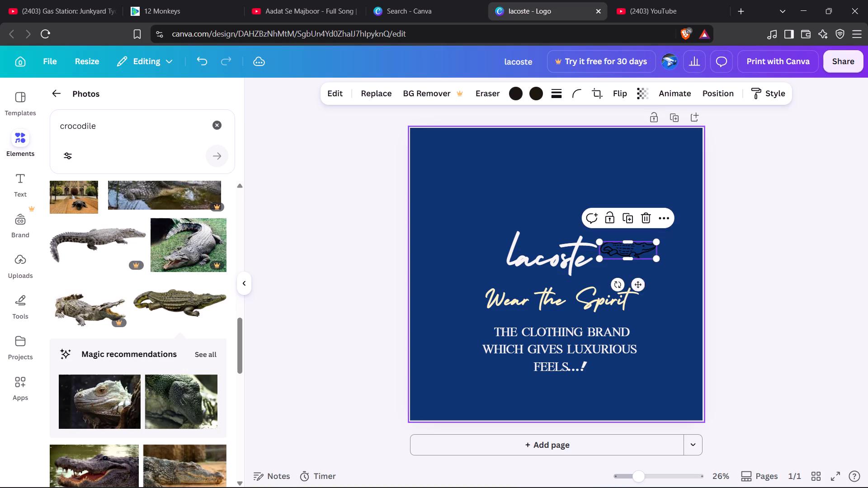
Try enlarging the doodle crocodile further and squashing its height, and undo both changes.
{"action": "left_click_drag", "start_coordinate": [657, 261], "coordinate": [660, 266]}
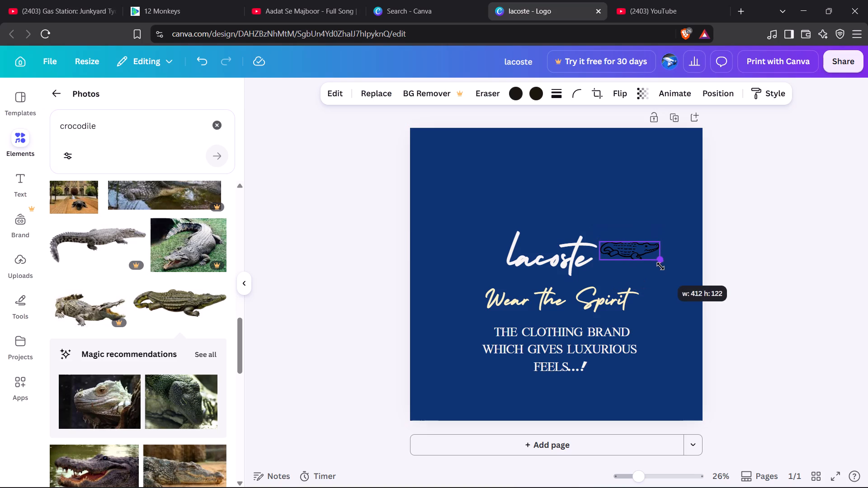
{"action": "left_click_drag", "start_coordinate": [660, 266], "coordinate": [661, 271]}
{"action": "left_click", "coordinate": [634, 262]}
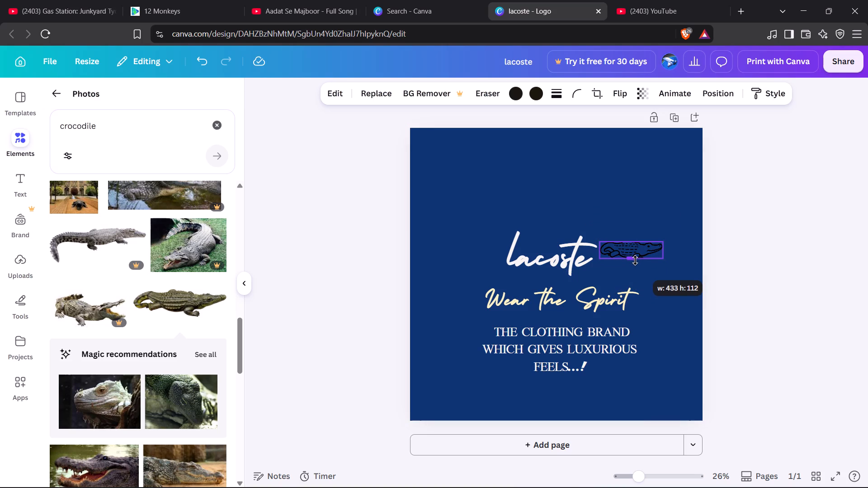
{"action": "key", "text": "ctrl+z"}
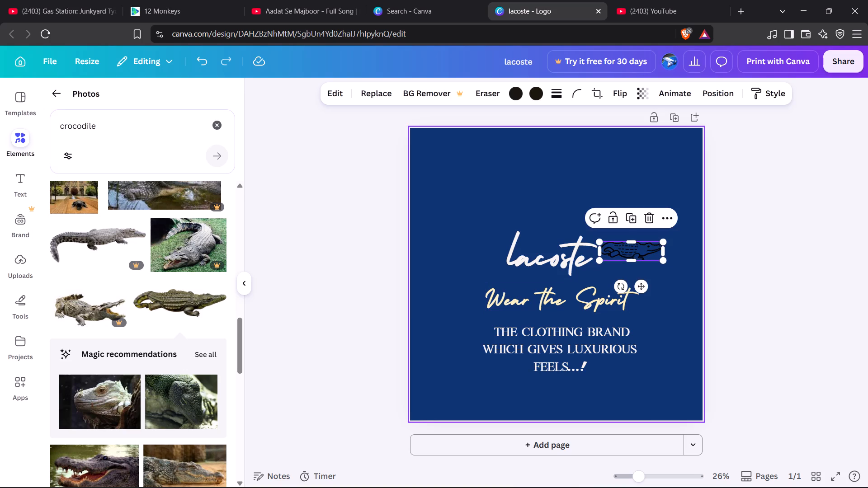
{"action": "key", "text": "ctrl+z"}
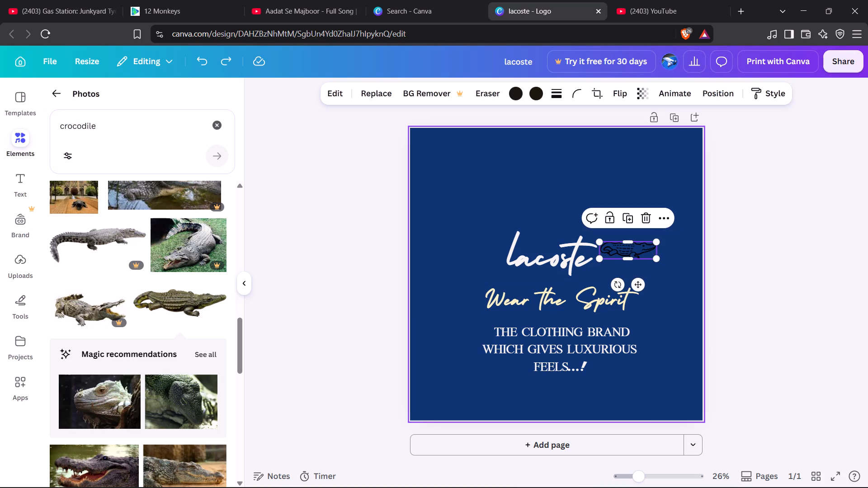
Enlarge the doodle crocodile slightly and move it down, level with the lettering of "lacoste".
{"action": "left_click_drag", "start_coordinate": [657, 258], "coordinate": [661, 268]}
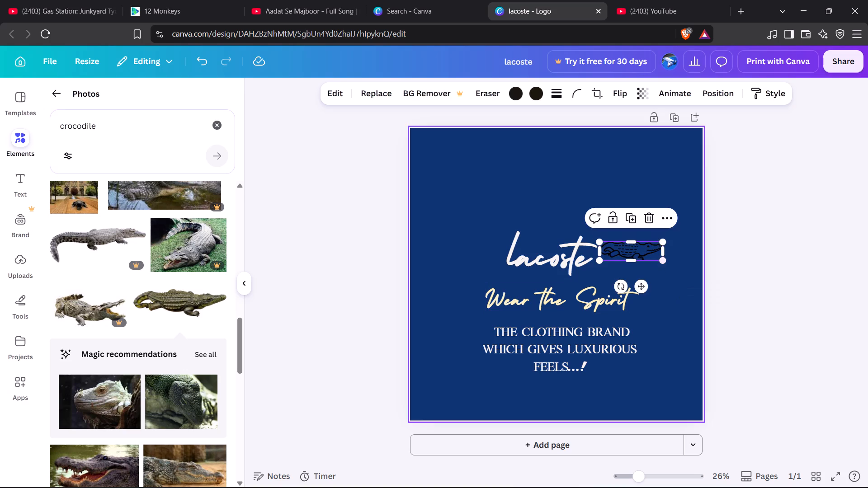
{"action": "left_click", "coordinate": [717, 266]}
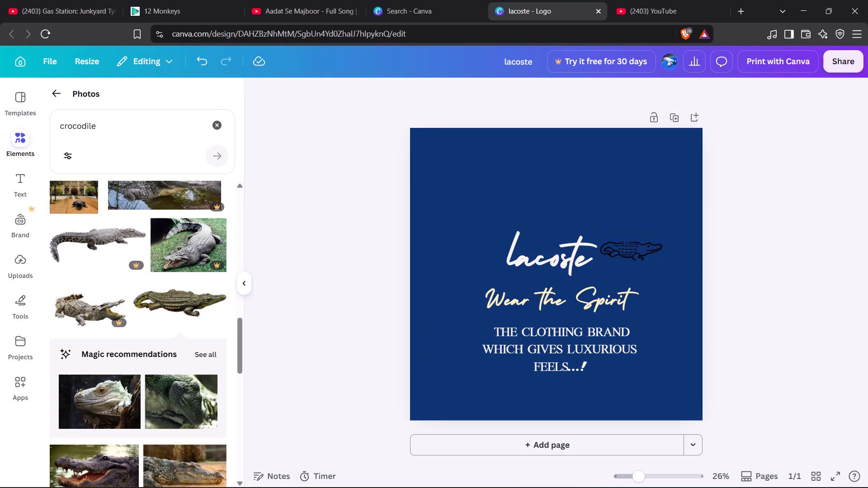
{"action": "left_click", "coordinate": [642, 253]}
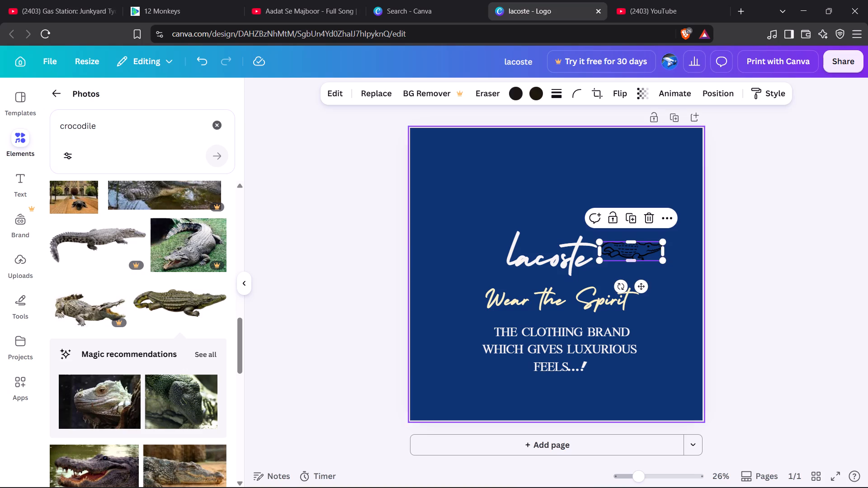
{"action": "left_click_drag", "start_coordinate": [644, 289], "coordinate": [645, 295]}
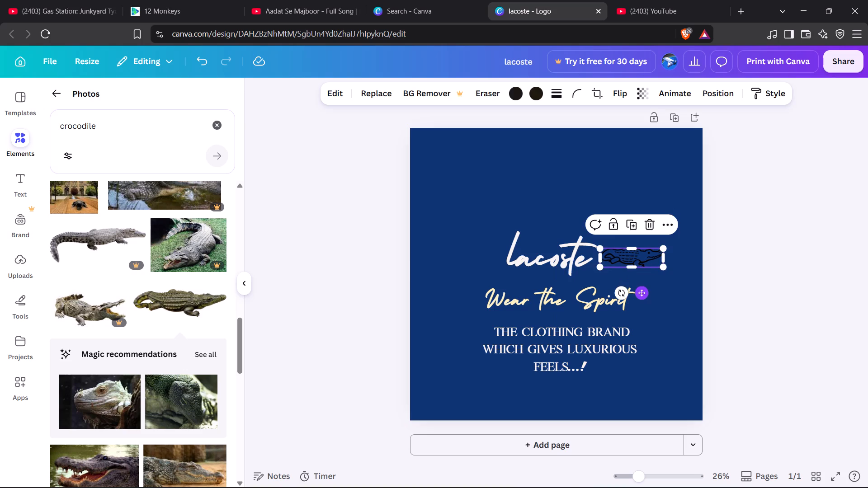
{"action": "left_click", "coordinate": [732, 258]}
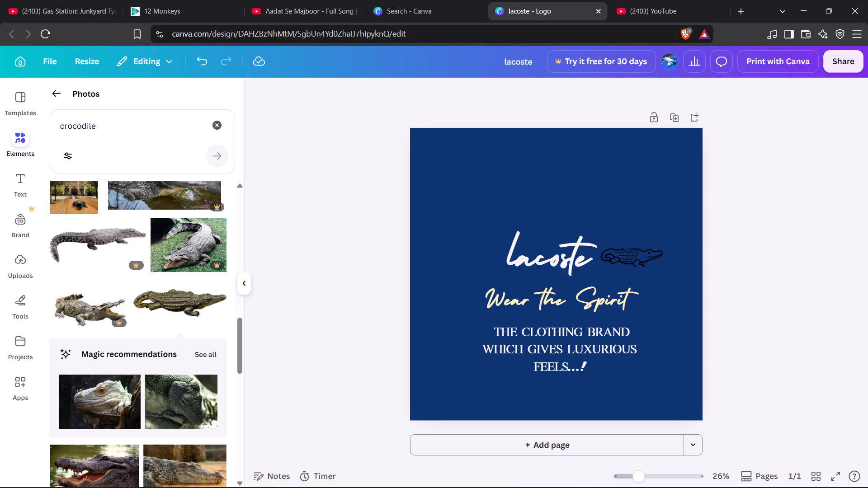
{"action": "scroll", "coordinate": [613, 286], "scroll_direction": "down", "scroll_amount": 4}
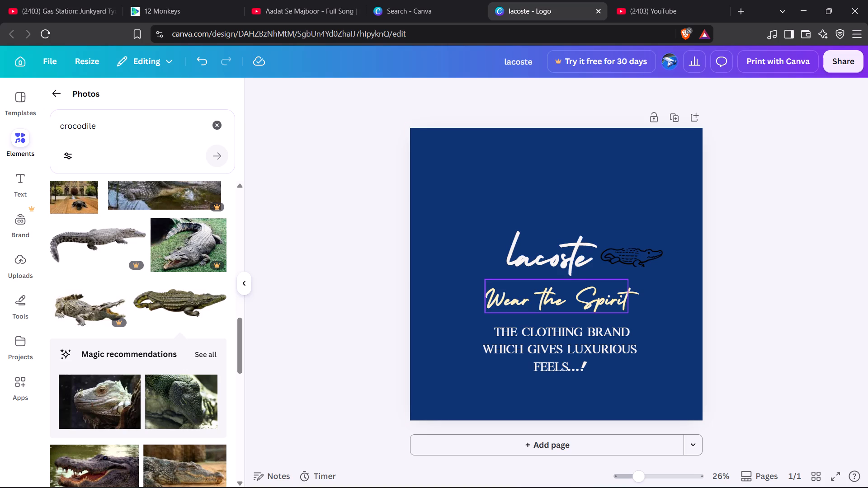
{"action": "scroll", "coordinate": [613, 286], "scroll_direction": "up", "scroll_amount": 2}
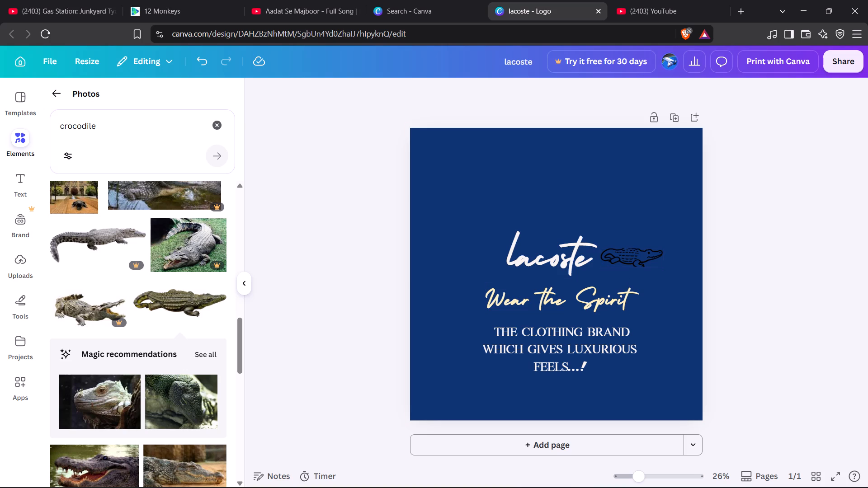
Create a new blank logo design from the Logo templates page.
{"action": "left_click", "coordinate": [436, 0]}
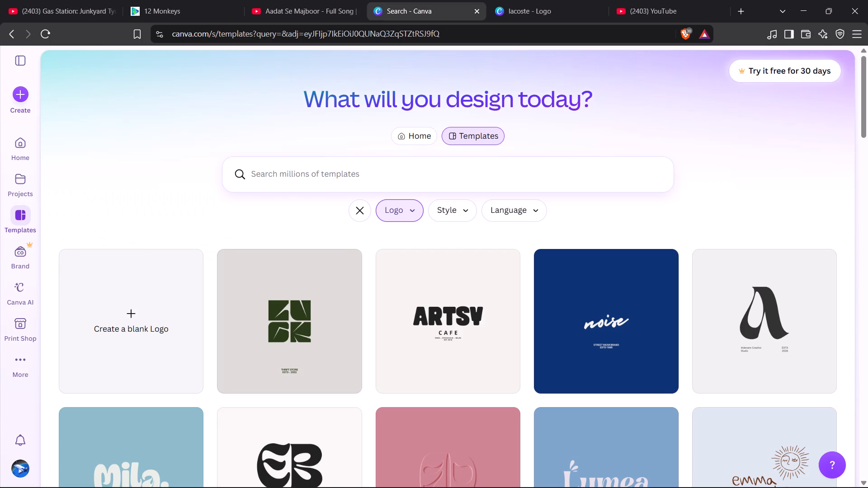
{"action": "left_click", "coordinate": [182, 348]}
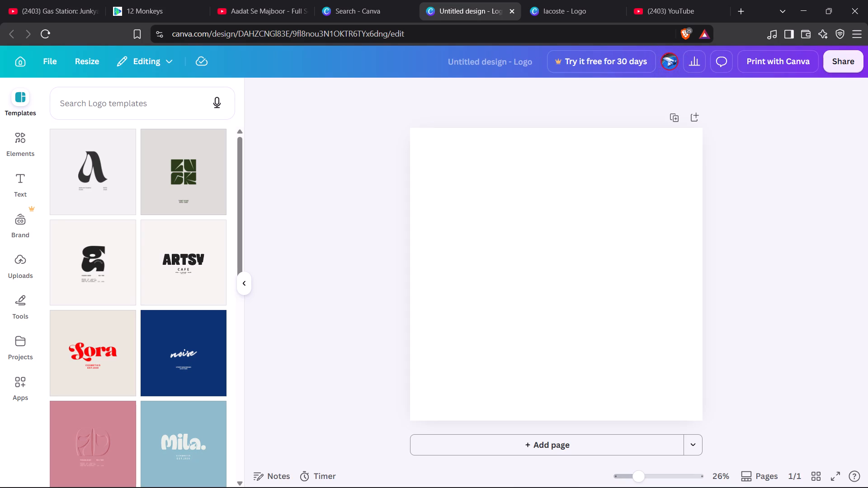
Apply the blue "brew" coffee shop logo template with the smiling cup to the blank design.
{"action": "scroll", "coordinate": [190, 352], "scroll_direction": "down", "scroll_amount": 1}
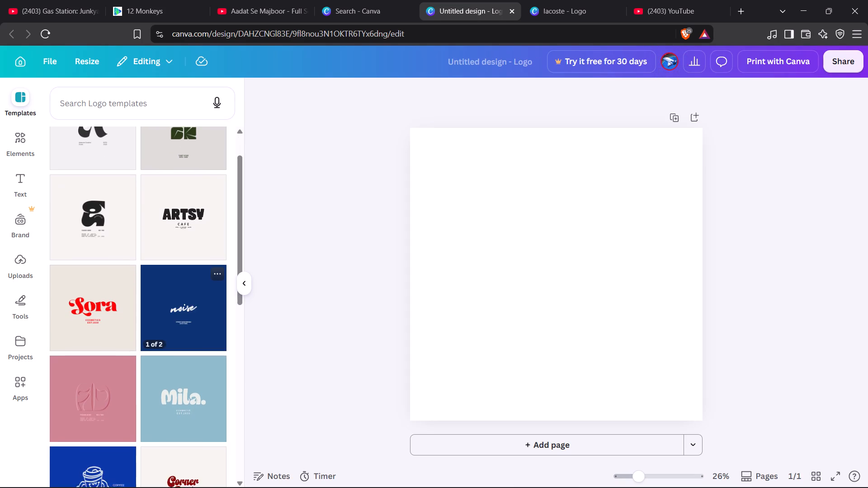
{"action": "scroll", "coordinate": [190, 352], "scroll_direction": "down", "scroll_amount": 4}
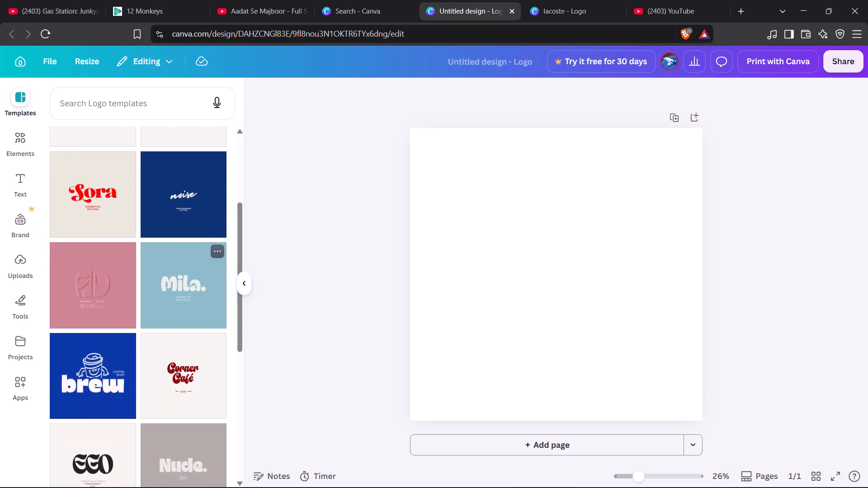
{"action": "scroll", "coordinate": [190, 352], "scroll_direction": "down", "scroll_amount": 2}
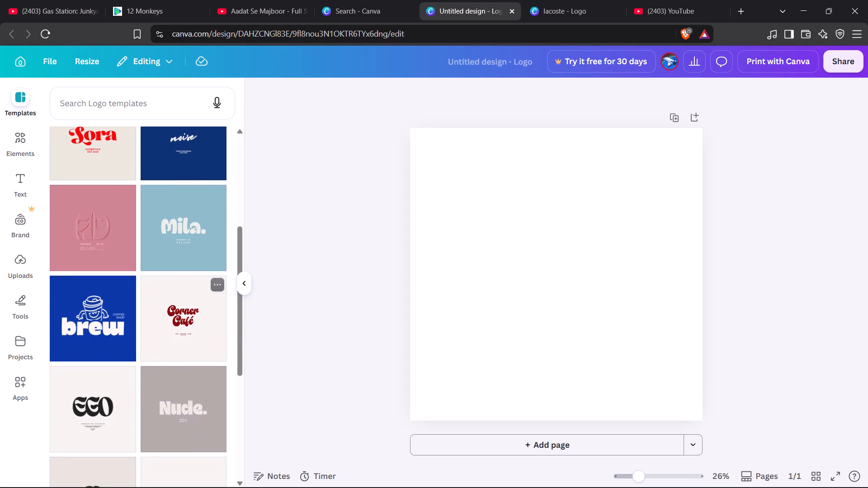
{"action": "scroll", "coordinate": [190, 352], "scroll_direction": "down", "scroll_amount": 7}
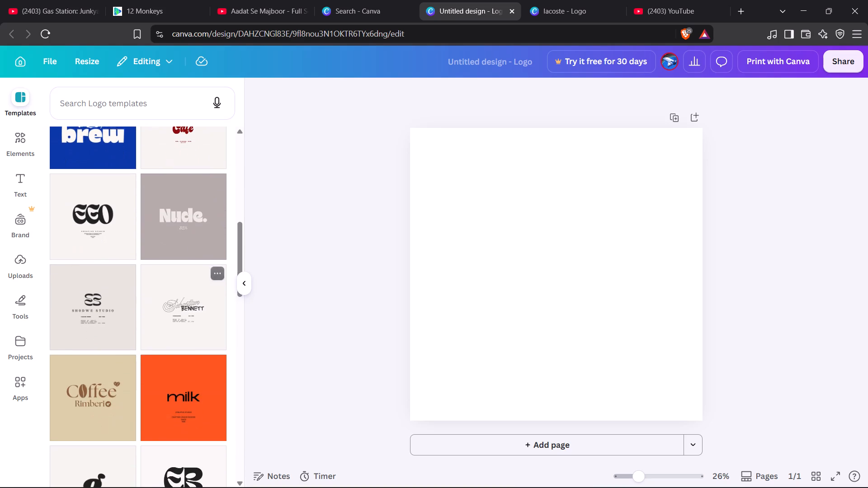
{"action": "scroll", "coordinate": [190, 352], "scroll_direction": "down", "scroll_amount": 2}
{"action": "scroll", "coordinate": [190, 352], "scroll_direction": "up", "scroll_amount": 4}
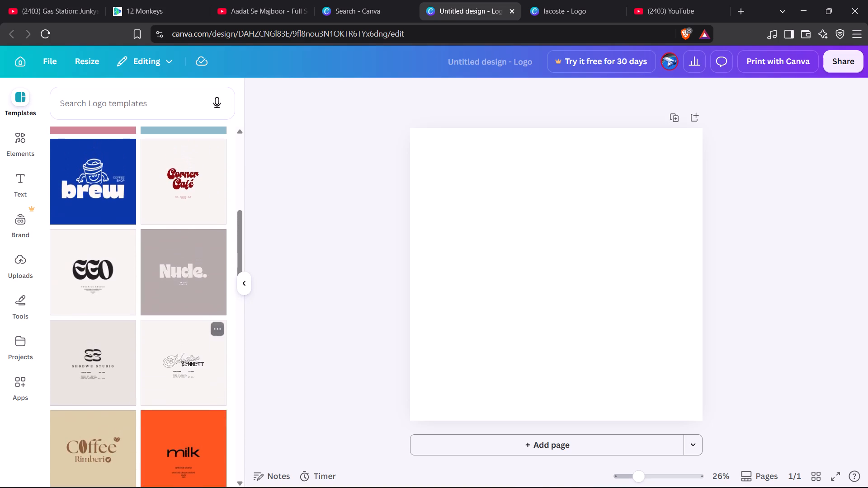
{"action": "scroll", "coordinate": [190, 352], "scroll_direction": "up", "scroll_amount": 1}
{"action": "left_click", "coordinate": [94, 343]}
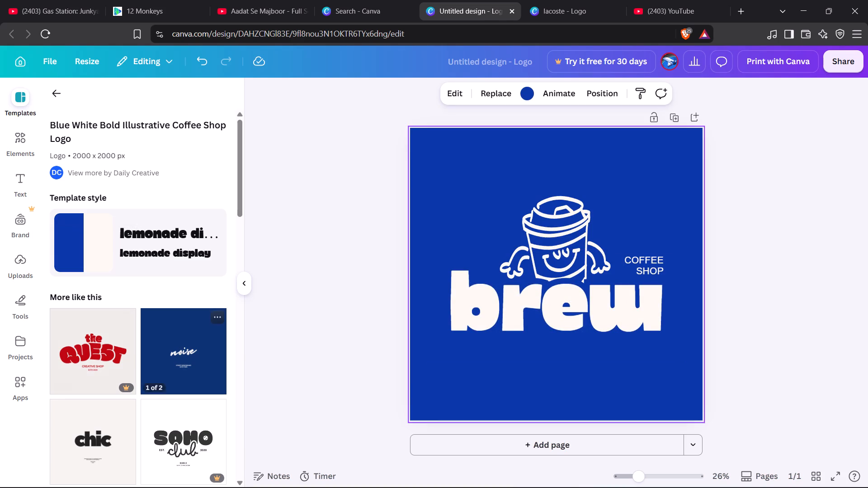
Return to the logo template list and apply the green "Matcha Latte" script cafe logo template to the page.
{"action": "left_click", "coordinate": [56, 92]}
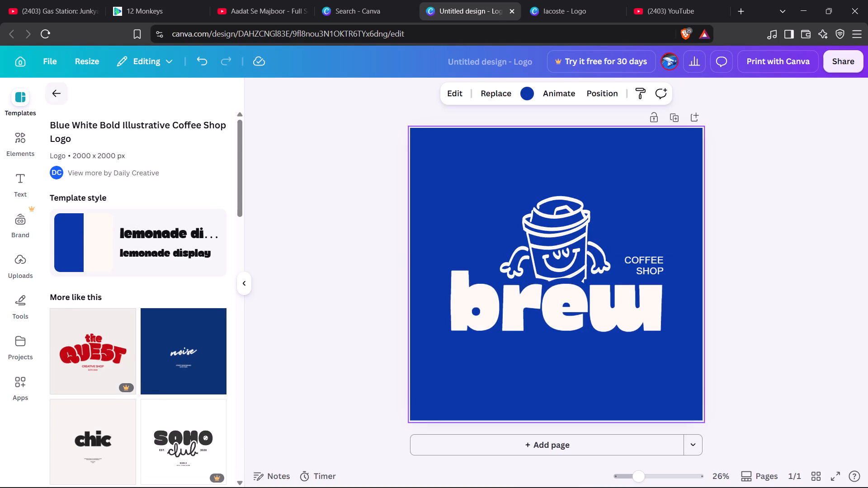
{"action": "scroll", "coordinate": [124, 203], "scroll_direction": "down", "scroll_amount": 4}
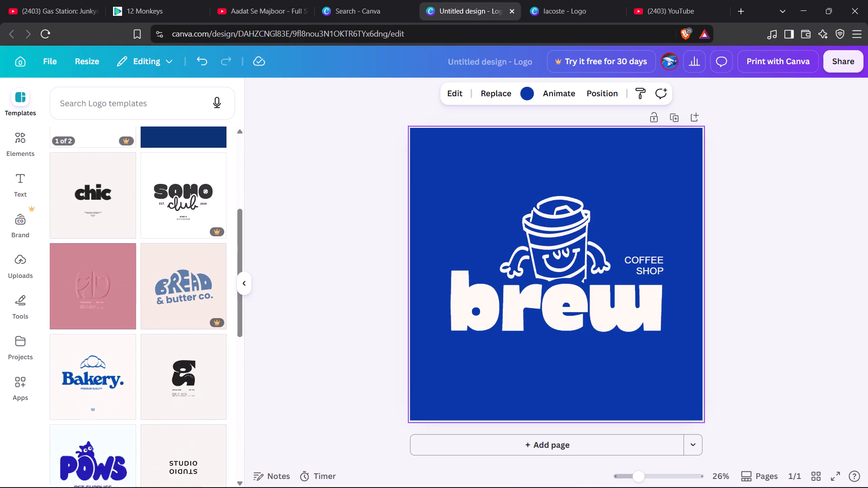
{"action": "scroll", "coordinate": [124, 203], "scroll_direction": "down", "scroll_amount": 5}
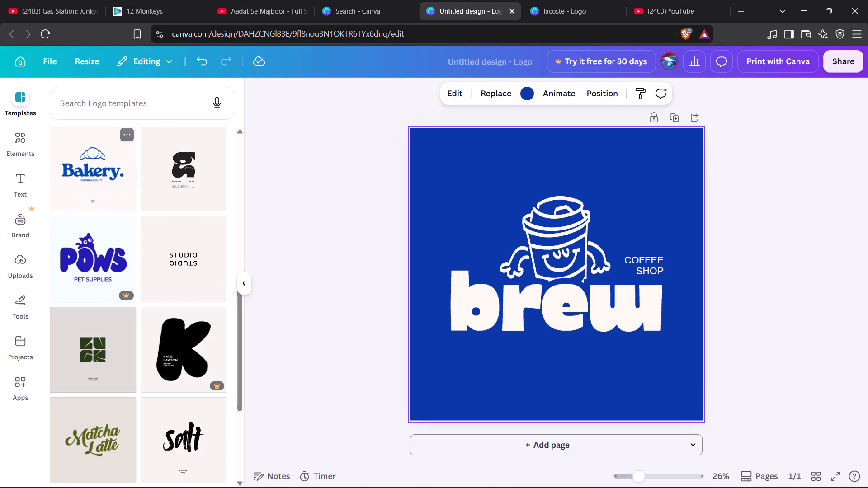
{"action": "scroll", "coordinate": [124, 203], "scroll_direction": "down", "scroll_amount": 1}
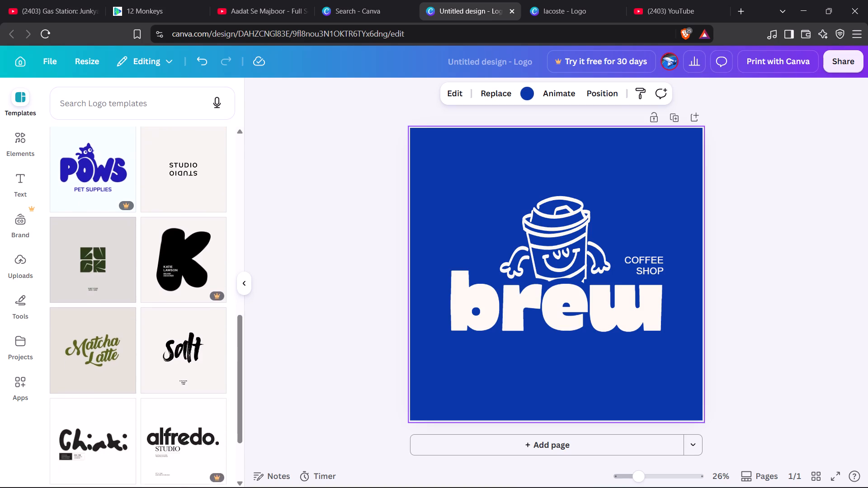
{"action": "scroll", "coordinate": [124, 203], "scroll_direction": "down", "scroll_amount": 3}
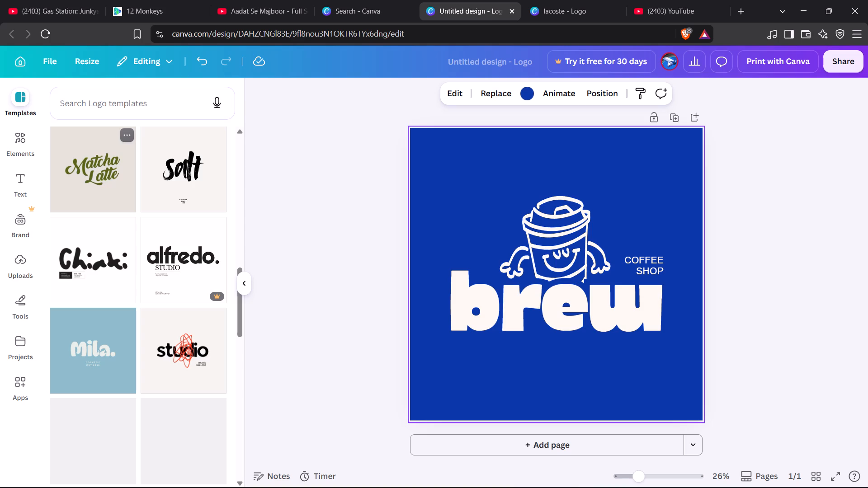
{"action": "left_click", "coordinate": [118, 197]}
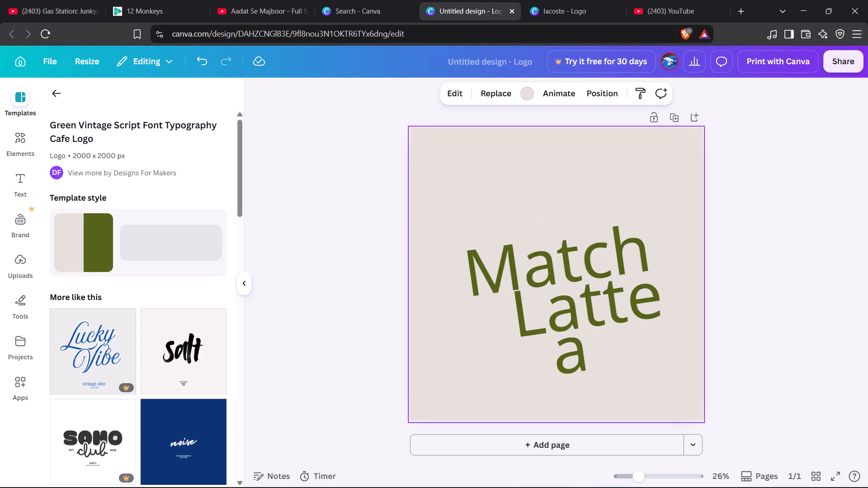
Undo the "Matcha Latte" template and apply only its beige and green style with the Was DokrakNP font to the "brew" logo.
{"action": "left_click", "coordinate": [203, 58]}
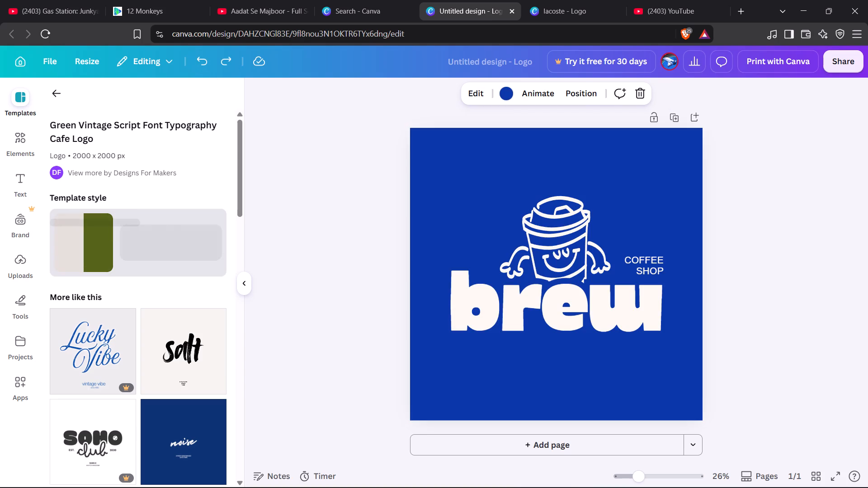
{"action": "left_click", "coordinate": [156, 239]}
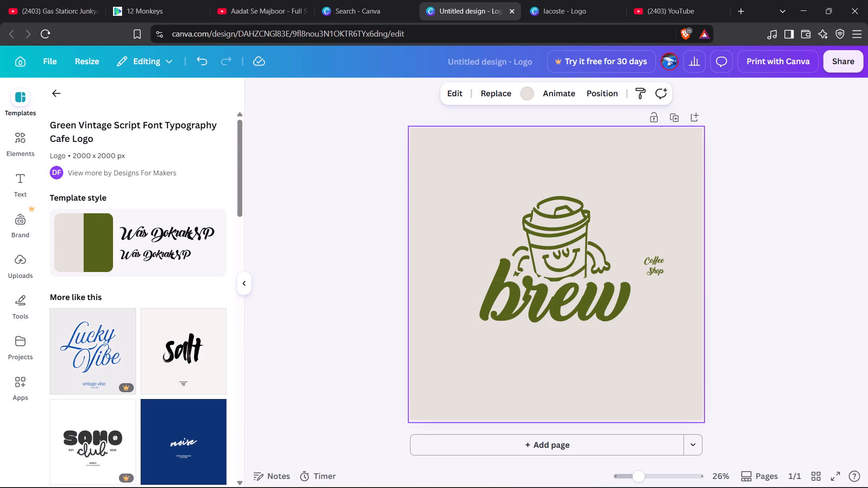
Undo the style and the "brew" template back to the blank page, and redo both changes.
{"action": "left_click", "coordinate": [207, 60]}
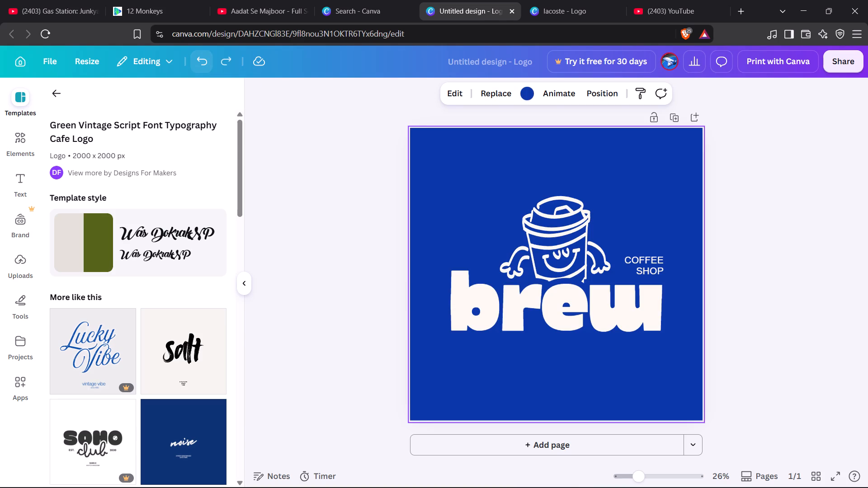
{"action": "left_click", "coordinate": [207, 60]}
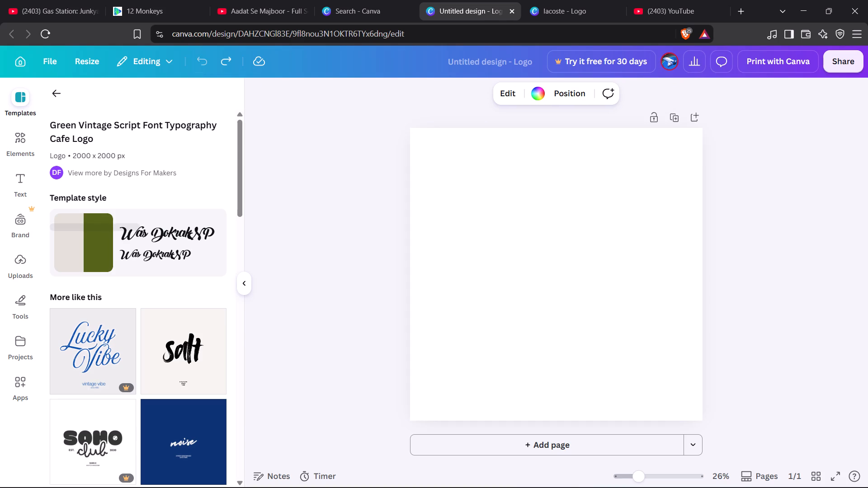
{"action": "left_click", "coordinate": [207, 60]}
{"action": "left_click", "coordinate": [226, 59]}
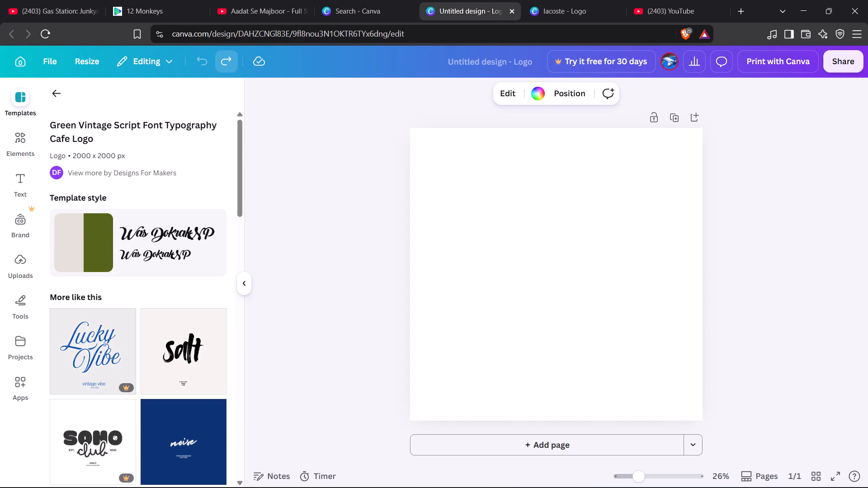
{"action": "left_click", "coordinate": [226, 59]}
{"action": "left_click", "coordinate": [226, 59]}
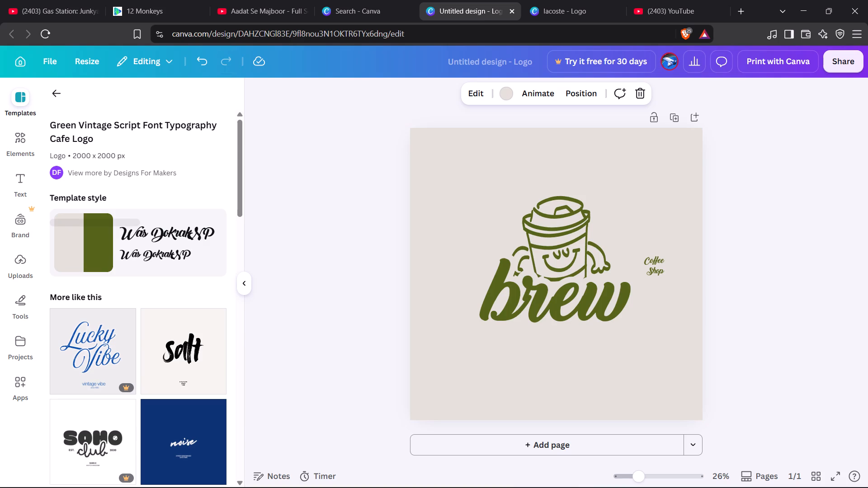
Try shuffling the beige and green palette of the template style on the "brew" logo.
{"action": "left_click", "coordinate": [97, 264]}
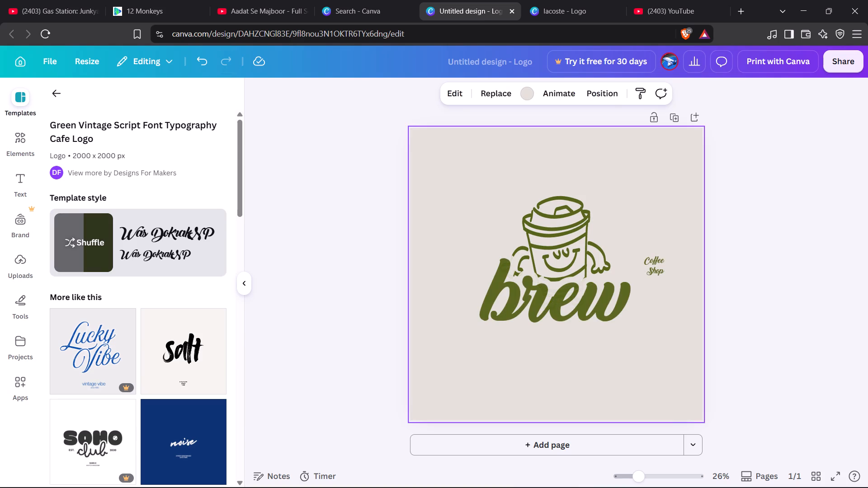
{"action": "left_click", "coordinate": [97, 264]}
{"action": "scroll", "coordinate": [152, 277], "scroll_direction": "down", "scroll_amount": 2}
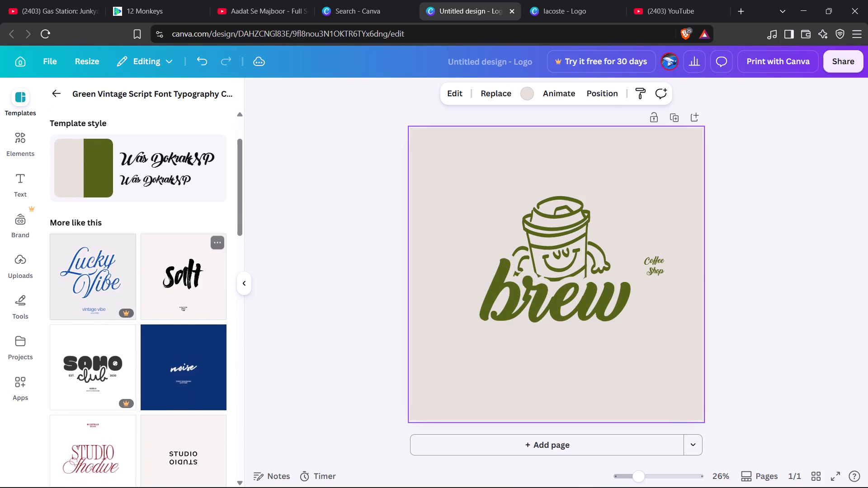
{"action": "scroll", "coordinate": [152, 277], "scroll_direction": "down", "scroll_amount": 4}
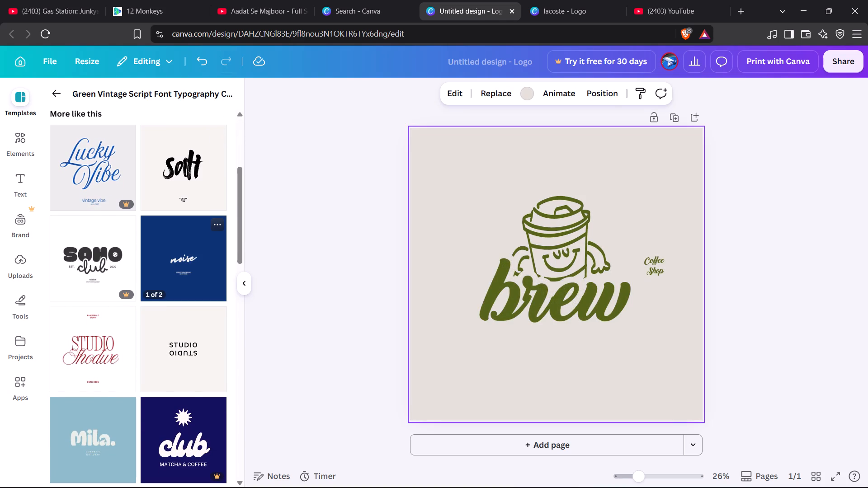
Select the "brew" lettering below the smiling cup.
{"action": "left_click", "coordinate": [547, 291]}
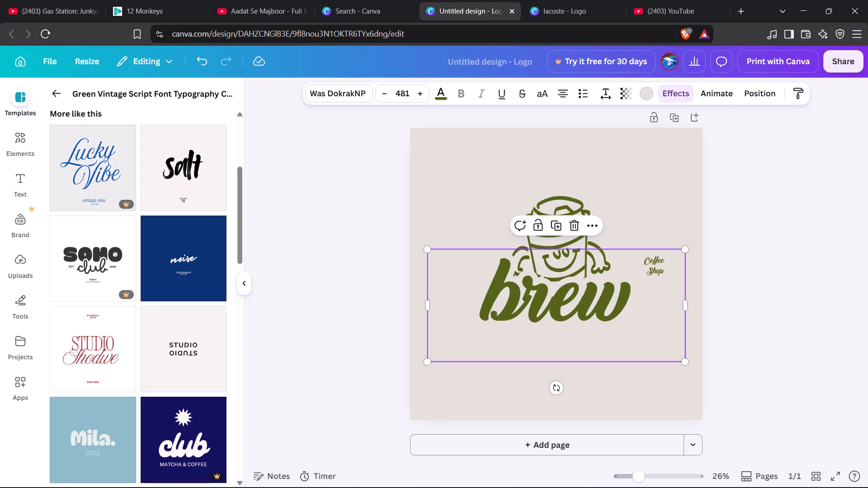
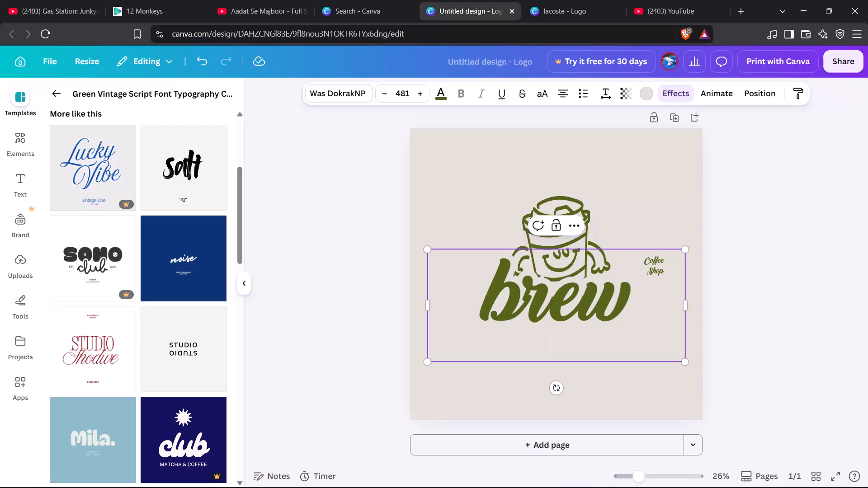
Replace the "brew" lettering below the smiling cup with "Starbucks".
{"action": "left_click", "coordinate": [547, 291]}
{"action": "key", "text": "Right"}
{"action": "key", "text": "Right"}
{"action": "key", "text": "Right"}
{"action": "key", "text": "BackSpace"}
{"action": "key", "text": "BackSpace"}
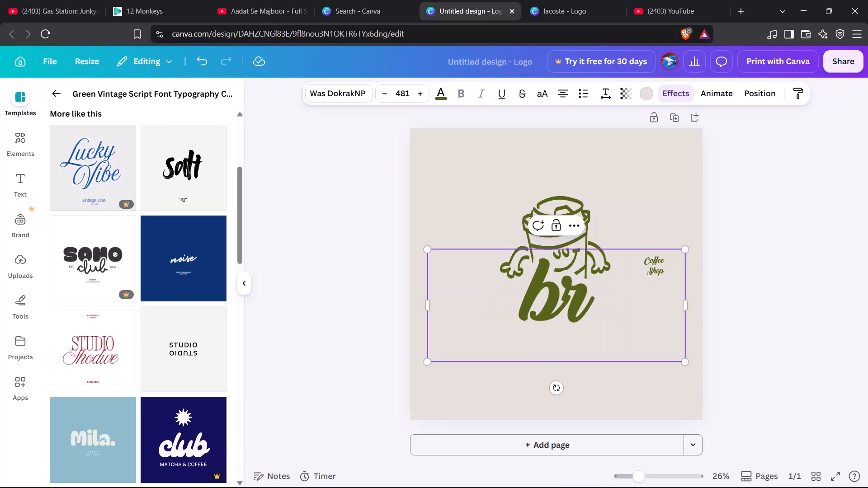
{"action": "key", "text": "BackSpace"}
{"action": "key", "text": "BackSpace"}
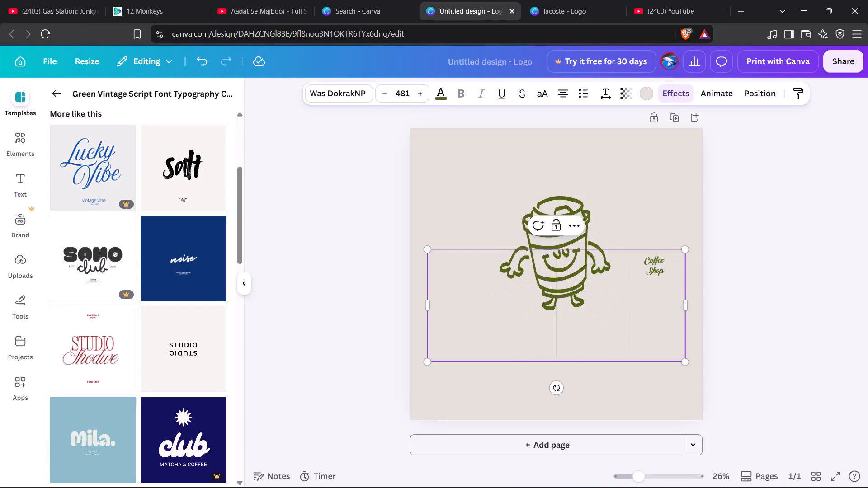
{"action": "key", "text": "shift+s"}
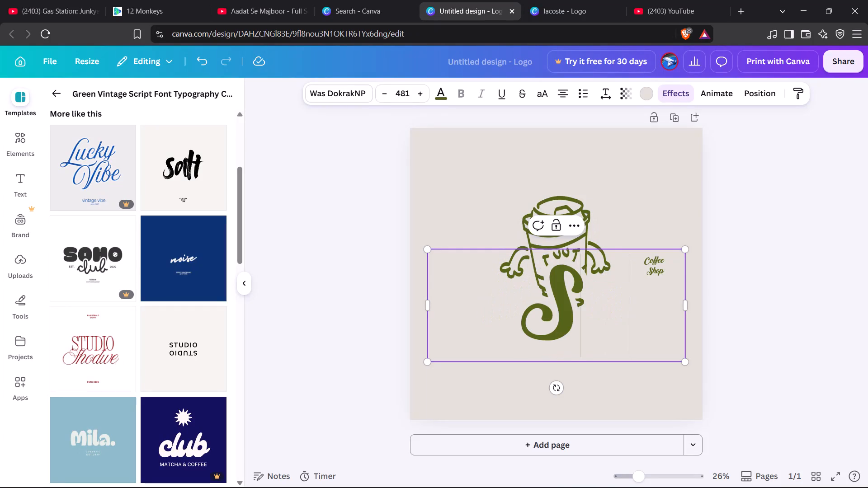
{"action": "type", "text": "tar"}
{"action": "type", "text": "bucks"}
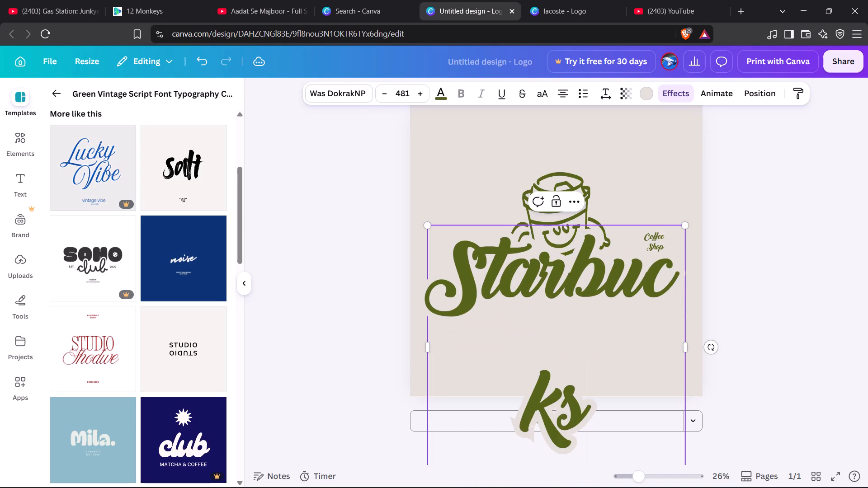
Widen the "Starbucks" text box to about 2,100 so the whole word fits on one line.
{"action": "left_click_drag", "start_coordinate": [427, 347], "coordinate": [424, 347]}
{"action": "left_click_drag", "start_coordinate": [424, 347], "coordinate": [375, 344]}
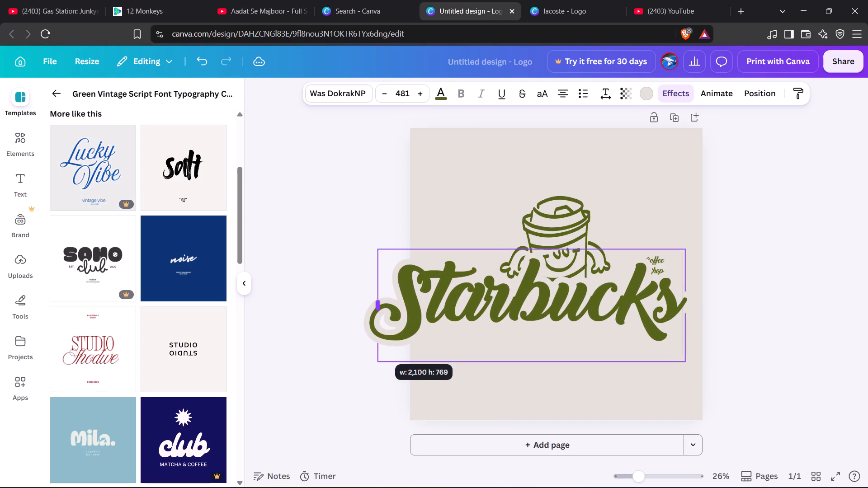
{"action": "left_click_drag", "start_coordinate": [375, 344], "coordinate": [374, 342]}
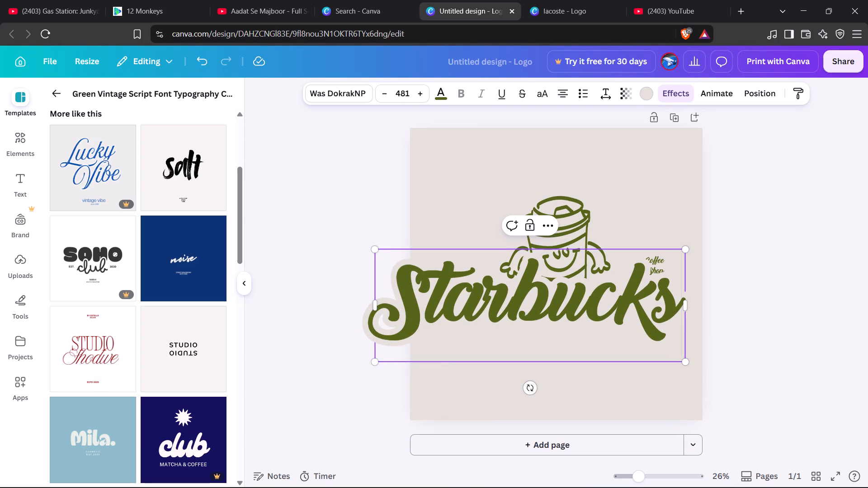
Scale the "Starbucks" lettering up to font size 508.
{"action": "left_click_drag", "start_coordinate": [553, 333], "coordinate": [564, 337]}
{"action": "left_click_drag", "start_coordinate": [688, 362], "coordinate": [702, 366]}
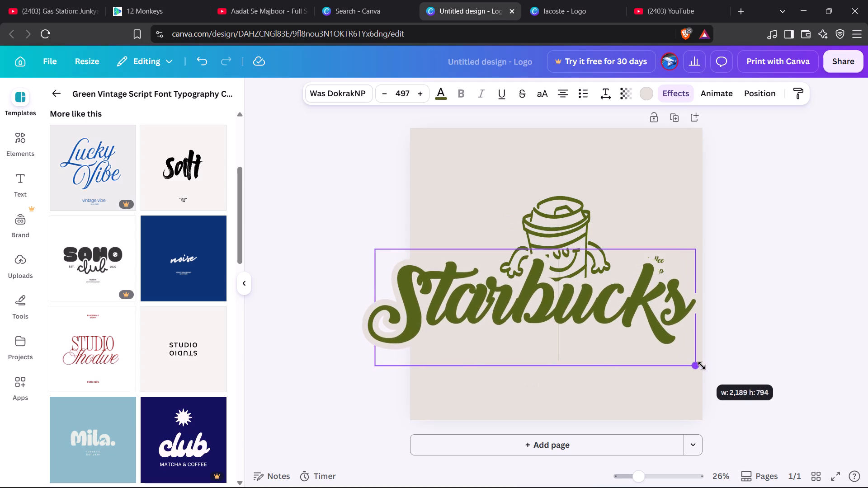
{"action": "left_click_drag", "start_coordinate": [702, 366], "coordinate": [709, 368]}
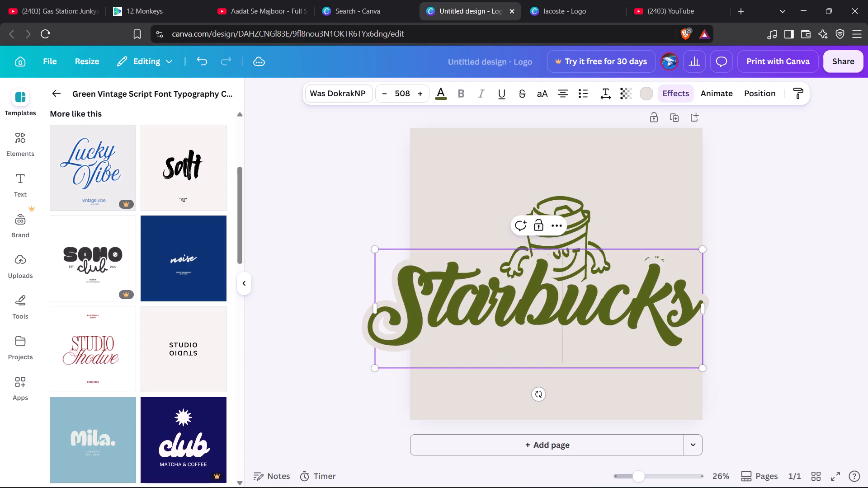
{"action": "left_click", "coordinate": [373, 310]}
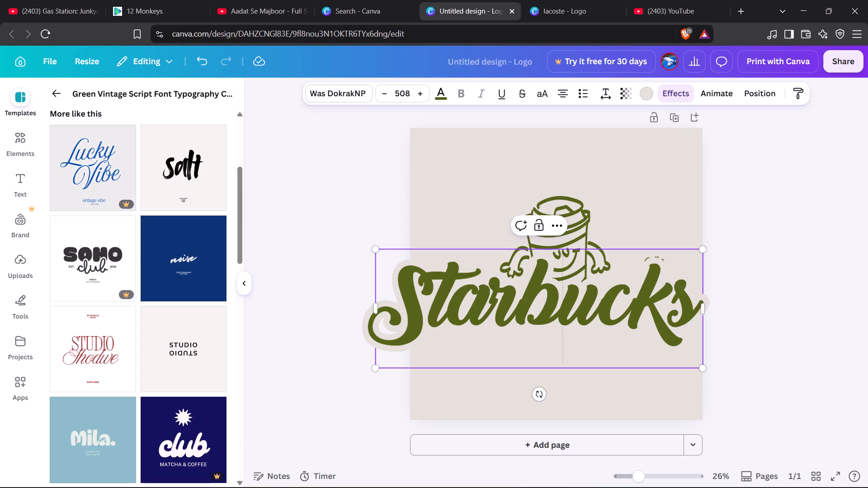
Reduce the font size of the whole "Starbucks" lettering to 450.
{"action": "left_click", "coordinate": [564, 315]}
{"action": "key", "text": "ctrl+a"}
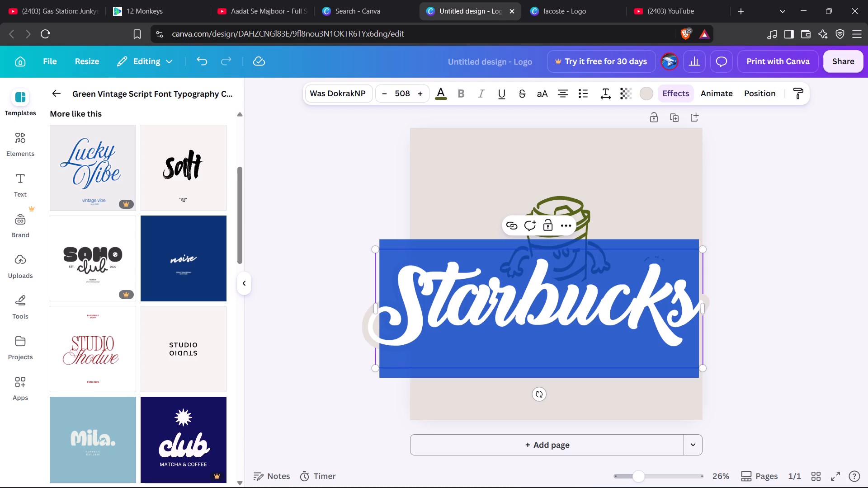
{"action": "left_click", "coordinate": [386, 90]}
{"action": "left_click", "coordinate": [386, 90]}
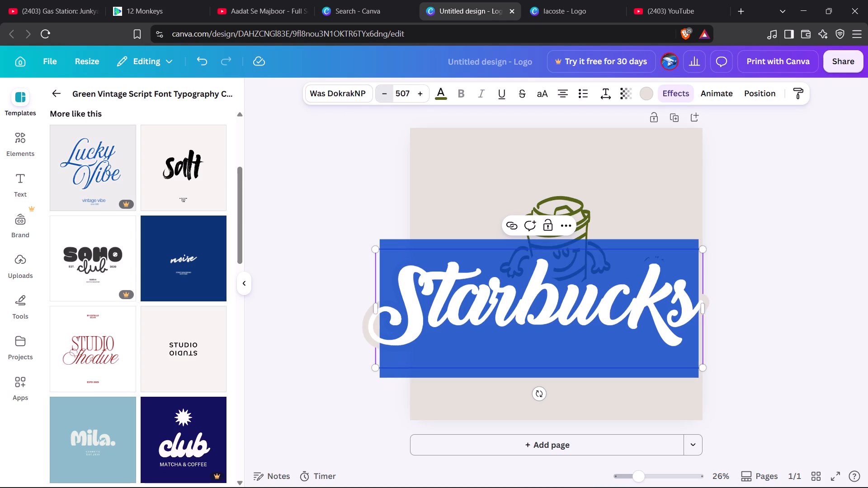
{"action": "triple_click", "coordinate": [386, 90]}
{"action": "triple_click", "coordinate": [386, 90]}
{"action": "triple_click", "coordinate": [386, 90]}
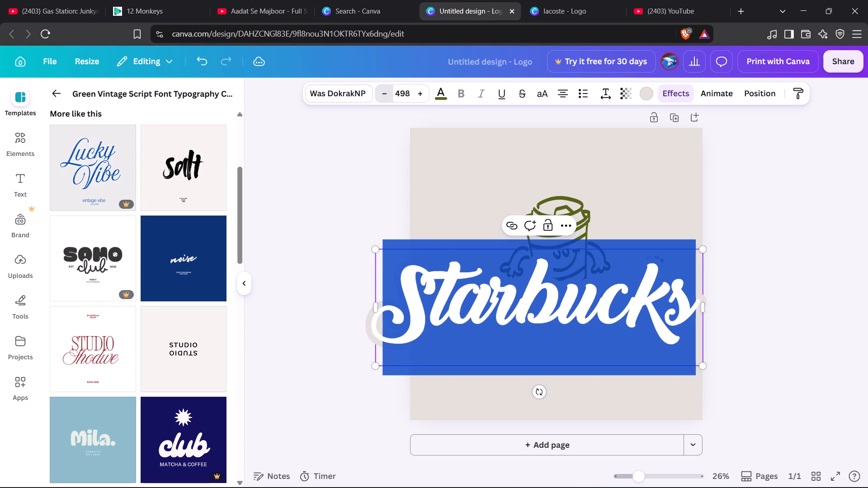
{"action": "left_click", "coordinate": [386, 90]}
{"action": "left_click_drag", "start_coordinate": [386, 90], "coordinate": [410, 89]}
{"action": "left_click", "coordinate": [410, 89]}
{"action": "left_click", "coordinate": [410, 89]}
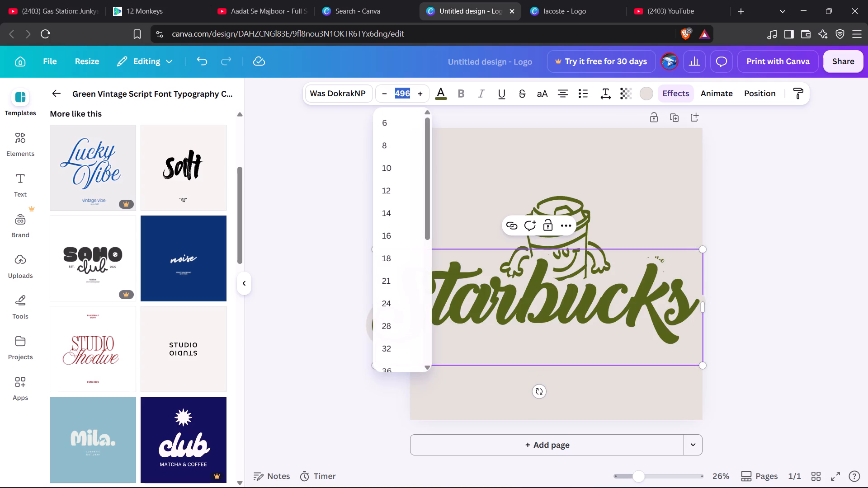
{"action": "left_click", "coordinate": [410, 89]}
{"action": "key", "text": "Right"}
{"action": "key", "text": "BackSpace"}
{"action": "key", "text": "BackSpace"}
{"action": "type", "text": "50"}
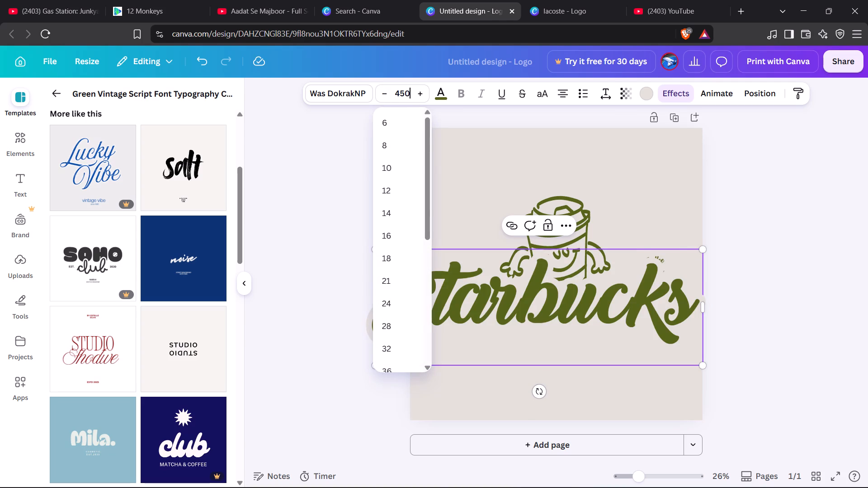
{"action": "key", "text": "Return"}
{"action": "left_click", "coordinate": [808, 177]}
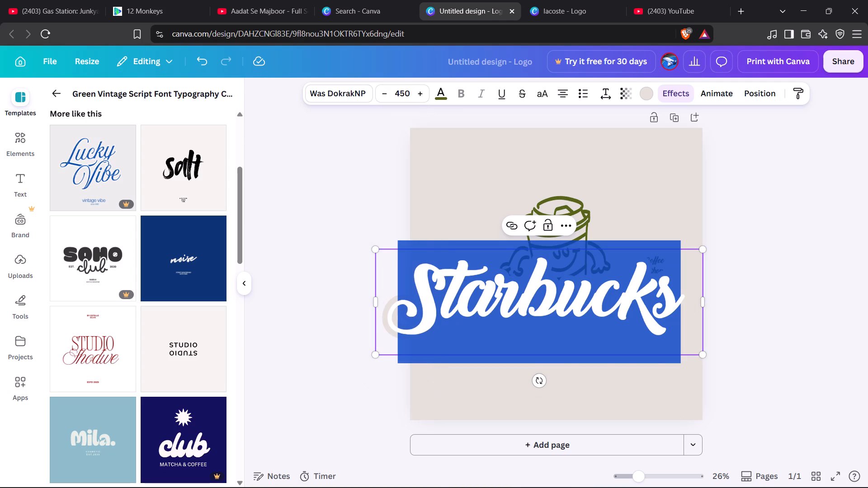
Set the font size of the "Starbucks" lettering to 400.
{"action": "left_click", "coordinate": [597, 309]}
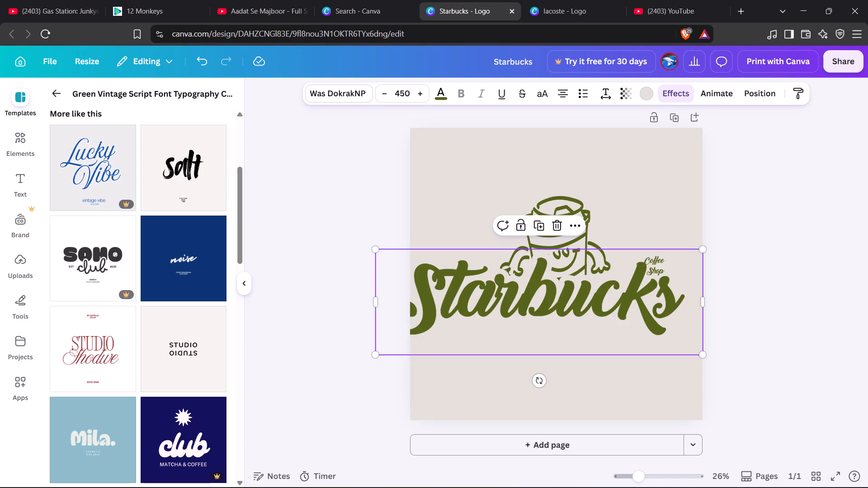
{"action": "left_click", "coordinate": [615, 351]}
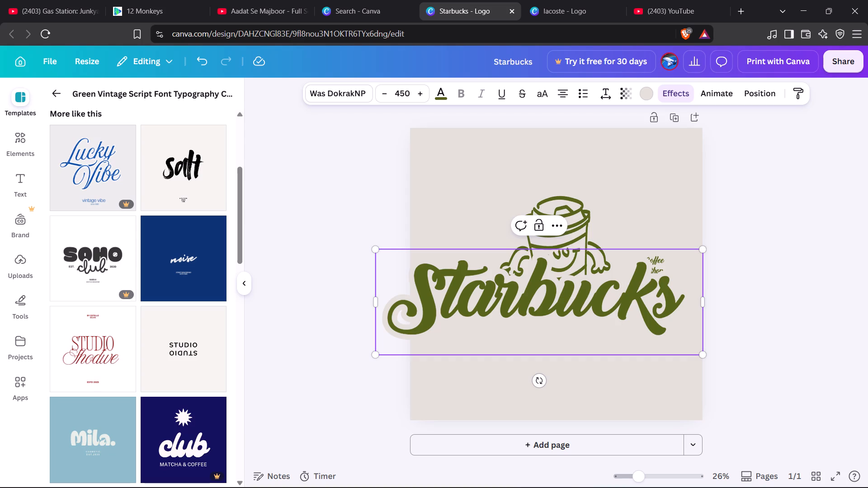
{"action": "key", "text": "Right"}
{"action": "key", "text": "Right"}
{"action": "left_click", "coordinate": [408, 92]}
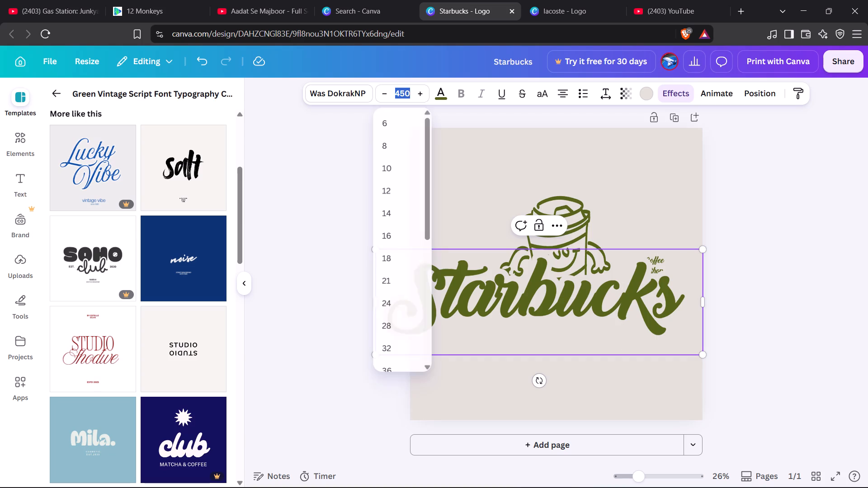
{"action": "left_click", "coordinate": [408, 92]}
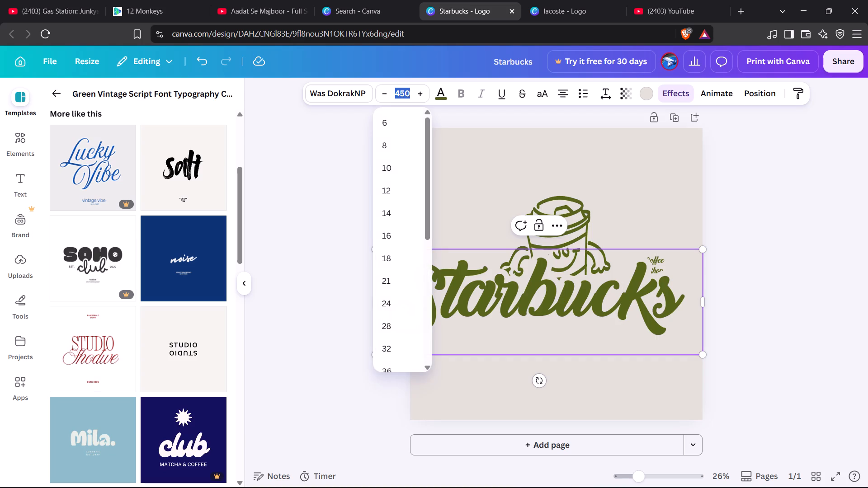
{"action": "left_click", "coordinate": [408, 92]}
{"action": "left_click", "coordinate": [408, 92]}
{"action": "key", "text": "Right"}
{"action": "key", "text": "BackSpace"}
{"action": "key", "text": "BackSpace"}
{"action": "type", "text": "00"}
{"action": "key", "text": "Return"}
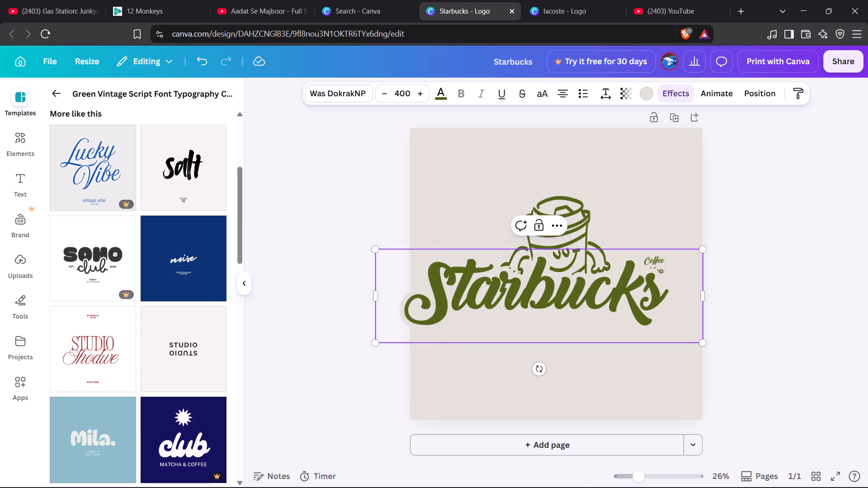
Move the "Starbucks" lettering down to just below the cup's smile, centred horizontally on the page, and deselect it.
{"action": "left_click_drag", "start_coordinate": [560, 304], "coordinate": [590, 316]}
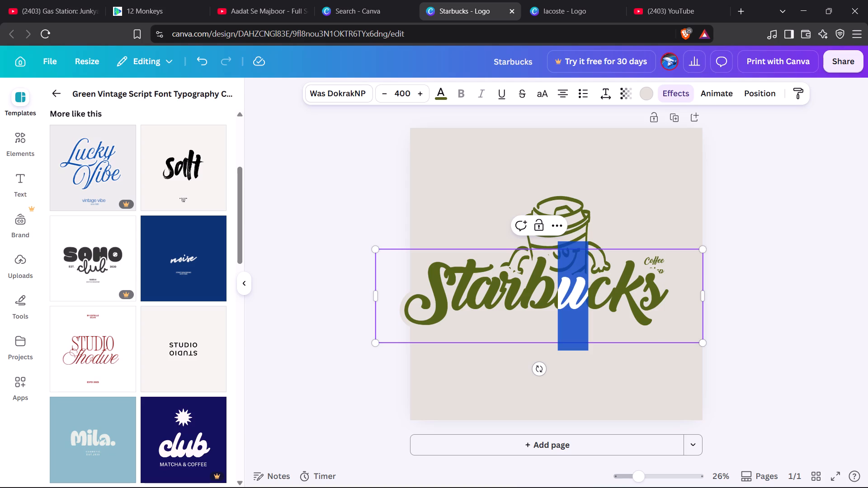
{"action": "left_click_drag", "start_coordinate": [590, 316], "coordinate": [594, 320]}
{"action": "left_click", "coordinate": [594, 320]}
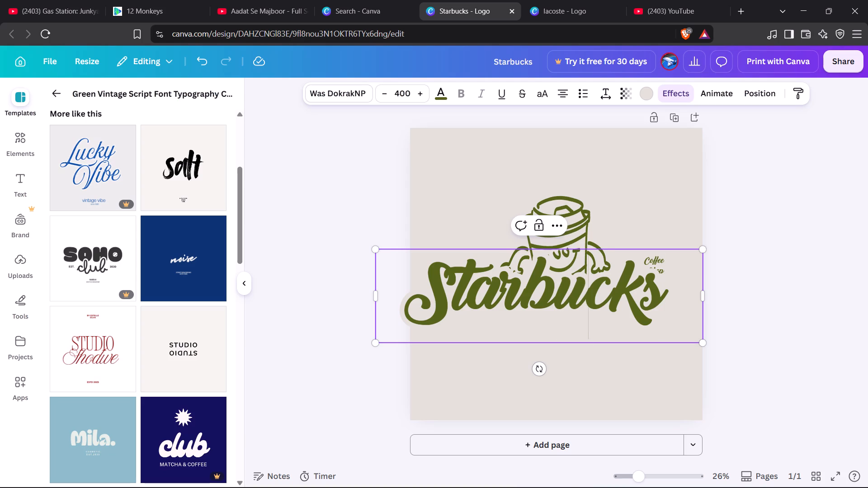
{"action": "left_click_drag", "start_coordinate": [609, 344], "coordinate": [619, 357]}
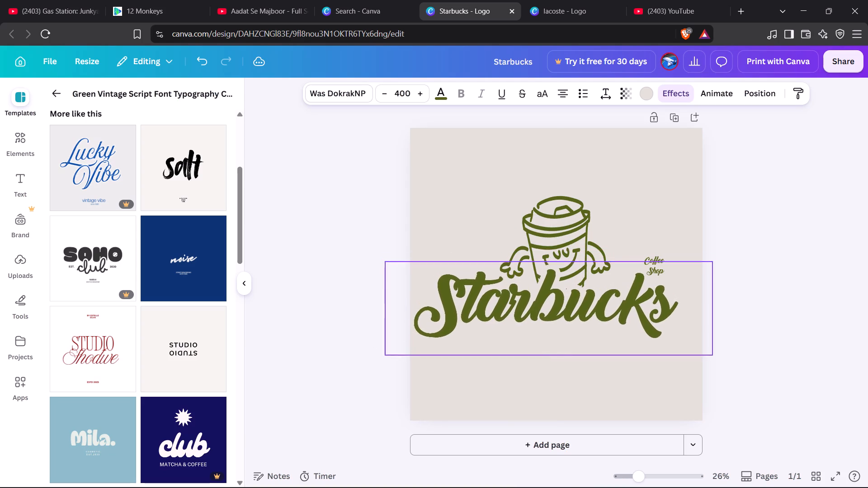
{"action": "left_click_drag", "start_coordinate": [619, 357], "coordinate": [627, 365]}
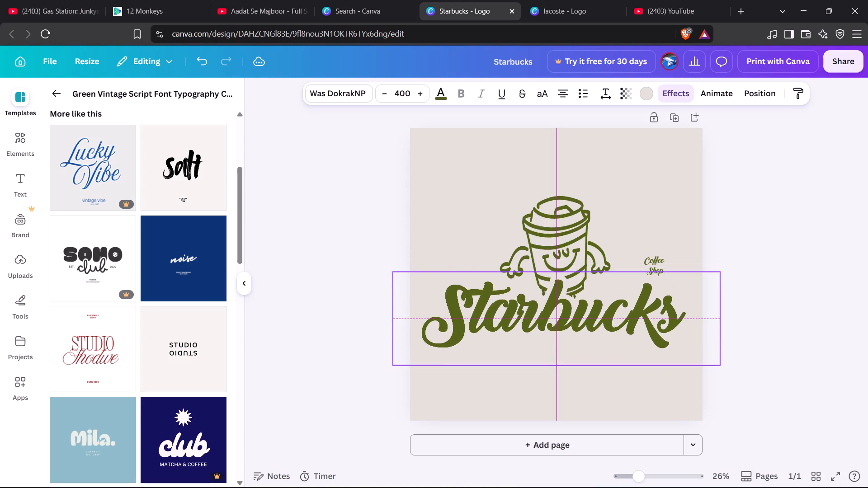
{"action": "left_click_drag", "start_coordinate": [627, 365], "coordinate": [627, 366]}
{"action": "left_click_drag", "start_coordinate": [627, 366], "coordinate": [627, 365]}
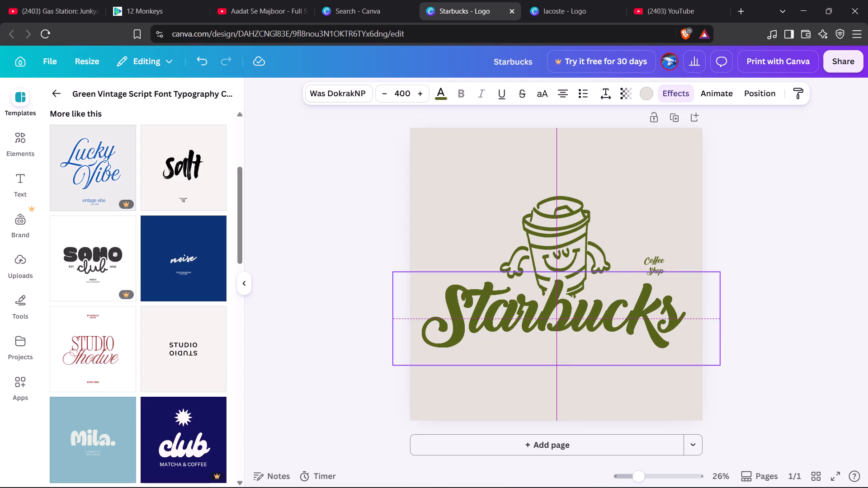
{"action": "left_click_drag", "start_coordinate": [627, 365], "coordinate": [626, 364]}
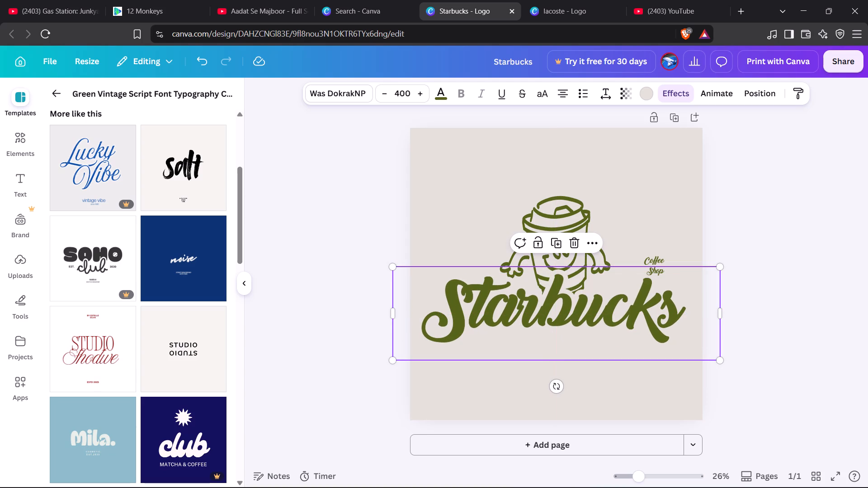
{"action": "left_click", "coordinate": [764, 347]}
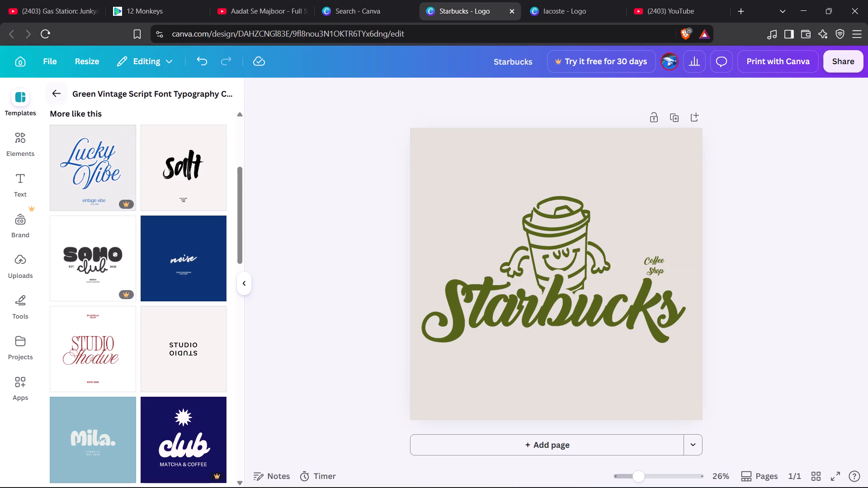
Search the photo elements for "starbucks" and skim the first results.
{"action": "left_click", "coordinate": [22, 147]}
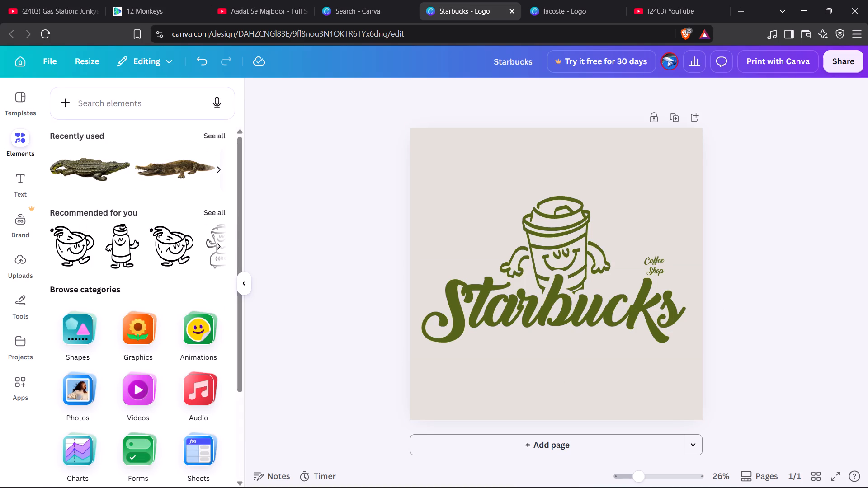
{"action": "left_click", "coordinate": [14, 149]}
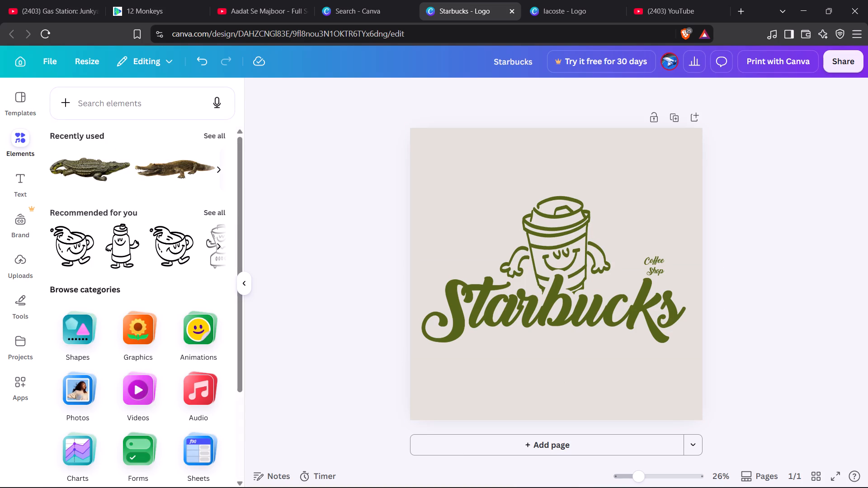
{"action": "left_click", "coordinate": [14, 149]}
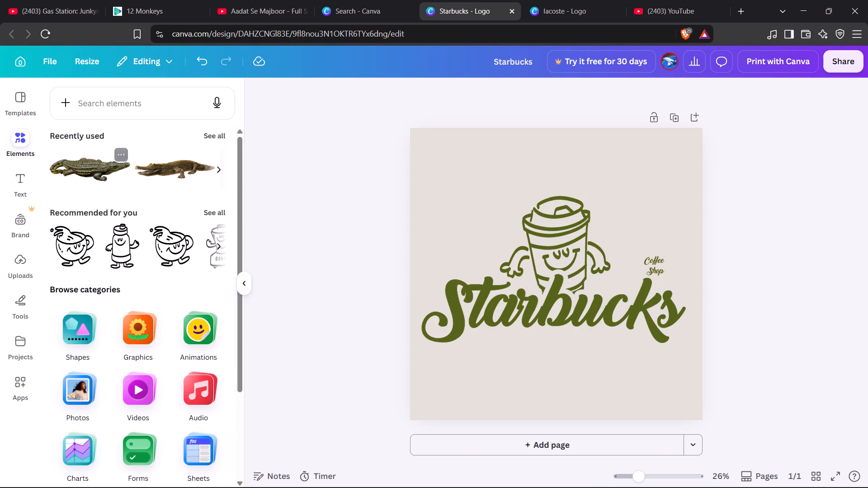
{"action": "left_click", "coordinate": [79, 389]}
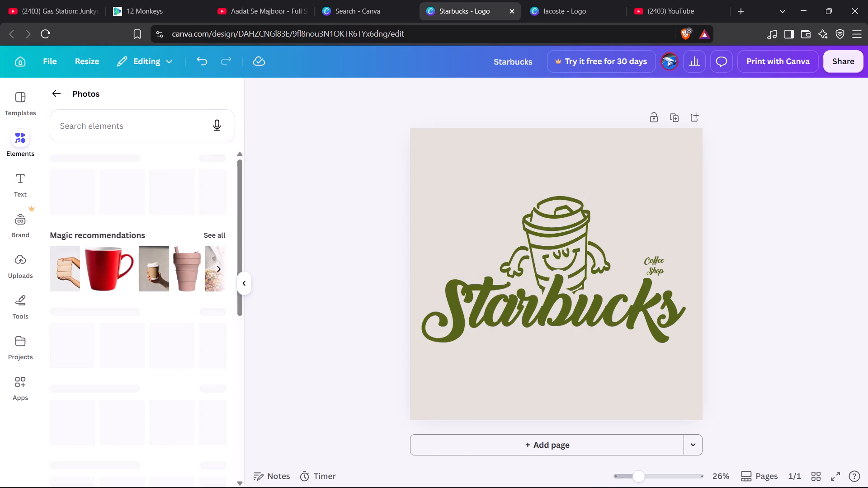
{"action": "left_click", "coordinate": [150, 137]}
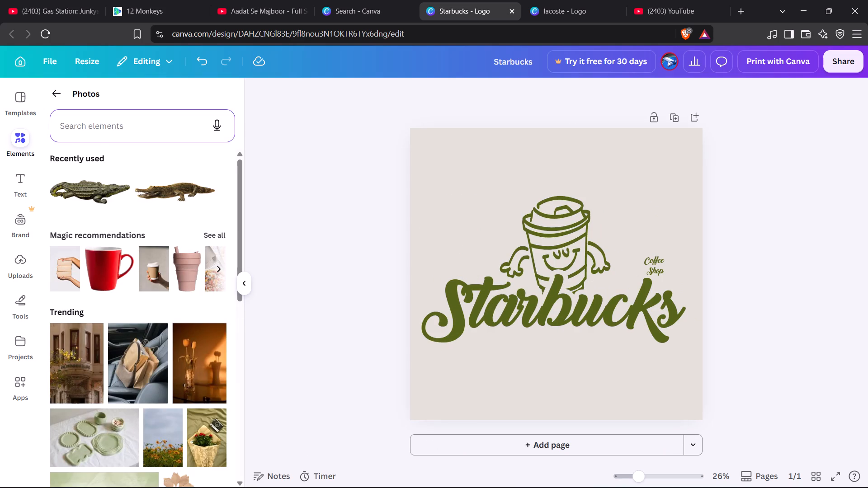
{"action": "left_click", "coordinate": [149, 131]}
{"action": "type", "text": "star"}
{"action": "type", "text": "bucks"}
{"action": "key", "text": "Return"}
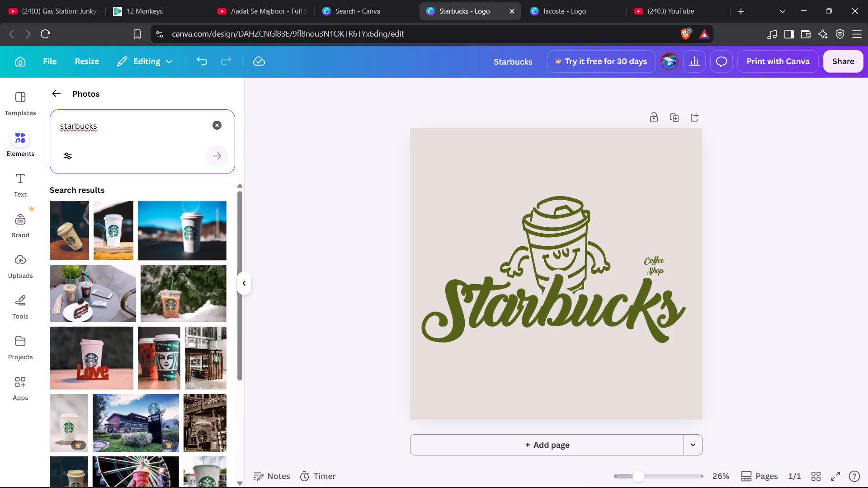
{"action": "scroll", "coordinate": [172, 317], "scroll_direction": "down", "scroll_amount": 2}
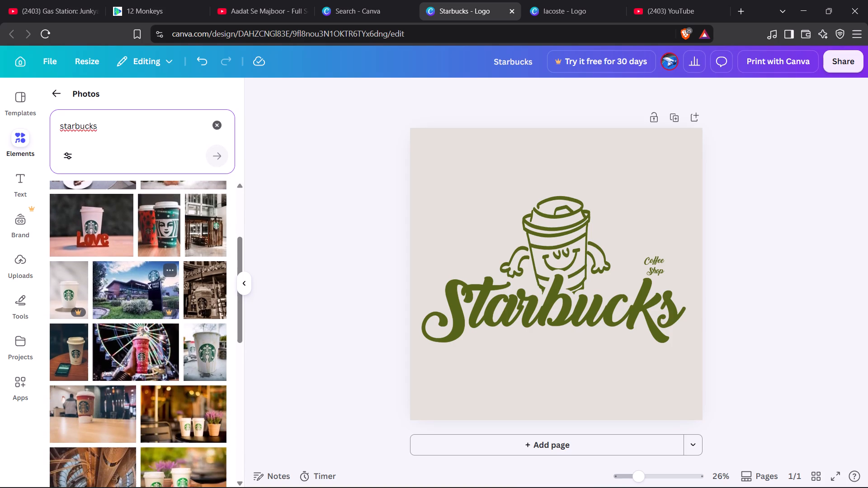
{"action": "scroll", "coordinate": [172, 317], "scroll_direction": "up", "scroll_amount": 2}
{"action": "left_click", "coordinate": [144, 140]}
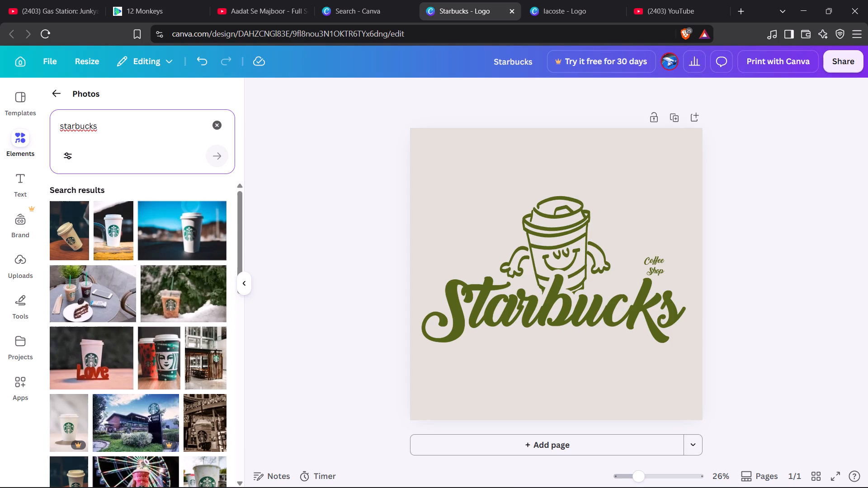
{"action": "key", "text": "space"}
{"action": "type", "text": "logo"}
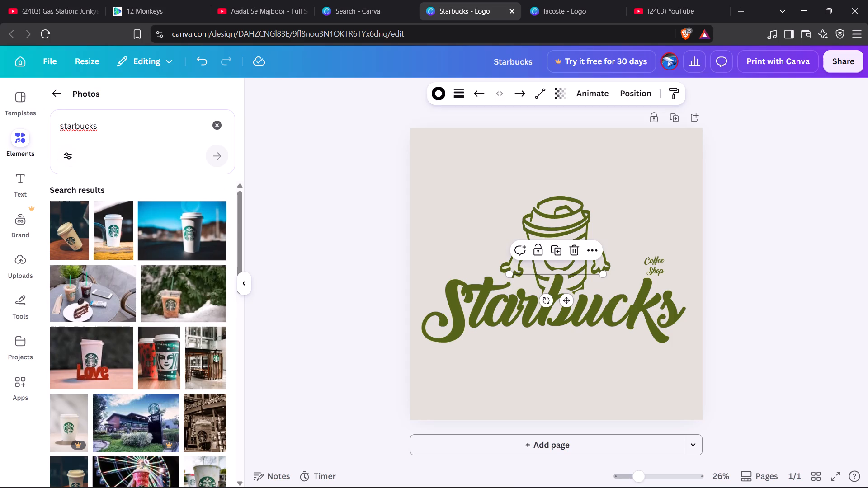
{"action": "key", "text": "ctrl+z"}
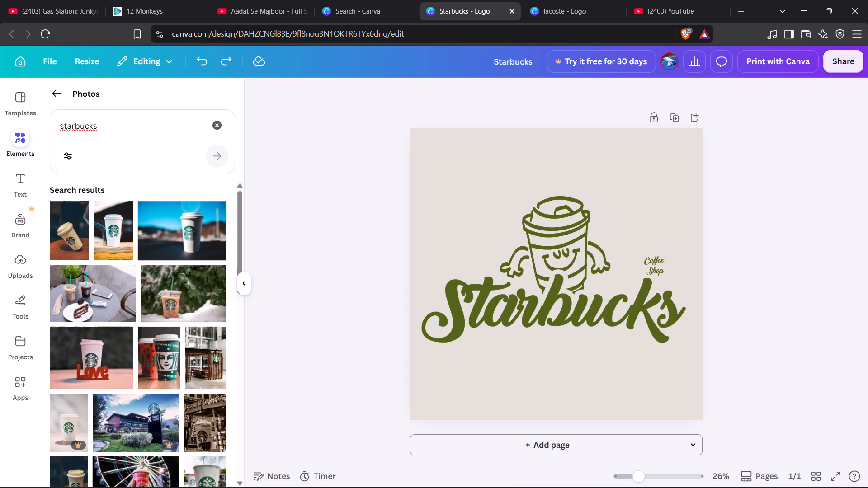
Refine the photo search to "starbucks logo".
{"action": "left_click", "coordinate": [118, 124]}
{"action": "key", "text": "space"}
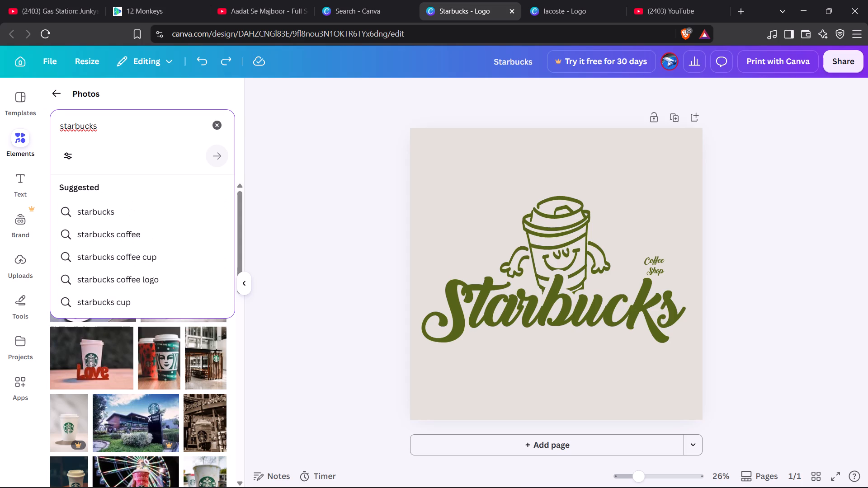
{"action": "type", "text": "logo"}
{"action": "key", "text": "Return"}
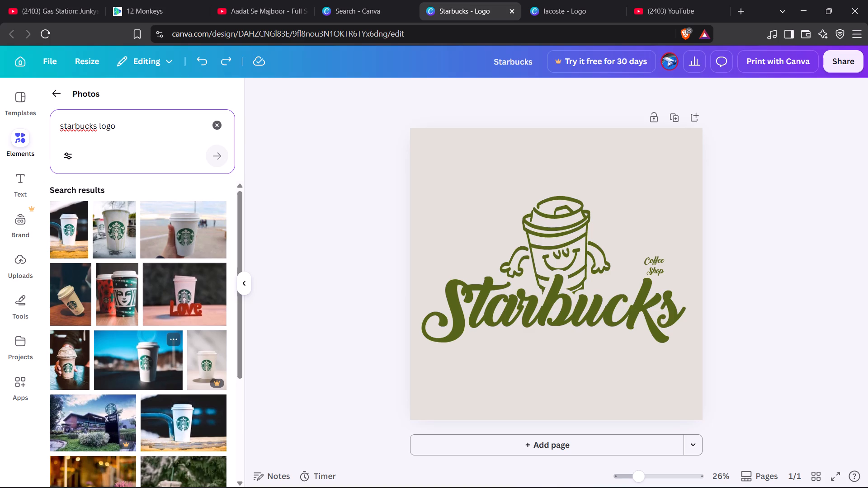
Look through the "starbucks logo" photos for an image showing the Starbucks emblem clearly.
{"action": "scroll", "coordinate": [156, 368], "scroll_direction": "down", "scroll_amount": 6}
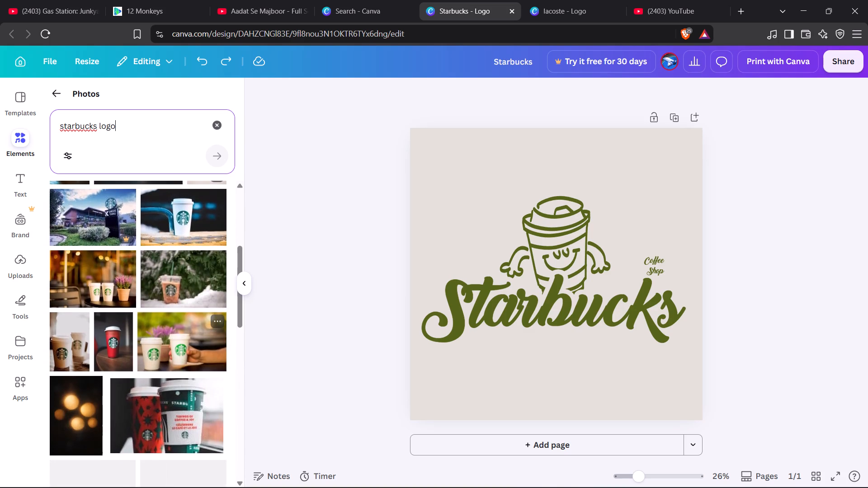
{"action": "scroll", "coordinate": [156, 368], "scroll_direction": "down", "scroll_amount": 5}
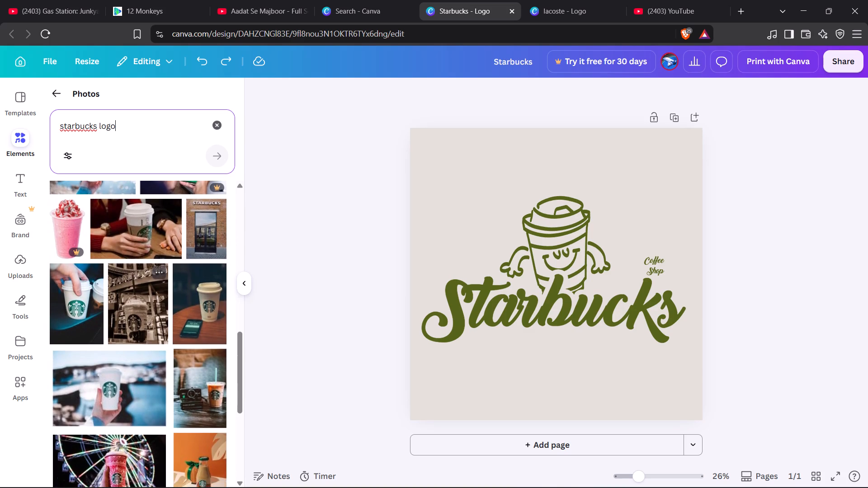
{"action": "scroll", "coordinate": [156, 368], "scroll_direction": "down", "scroll_amount": 2}
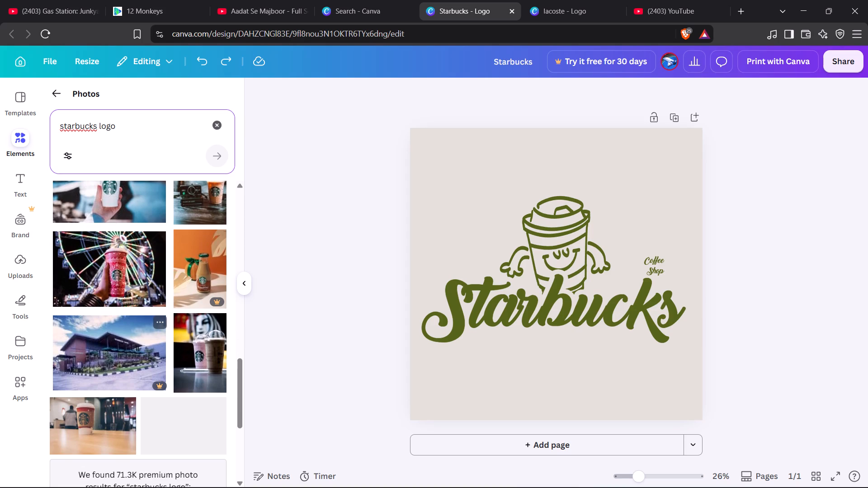
{"action": "scroll", "coordinate": [156, 368], "scroll_direction": "down", "scroll_amount": 5}
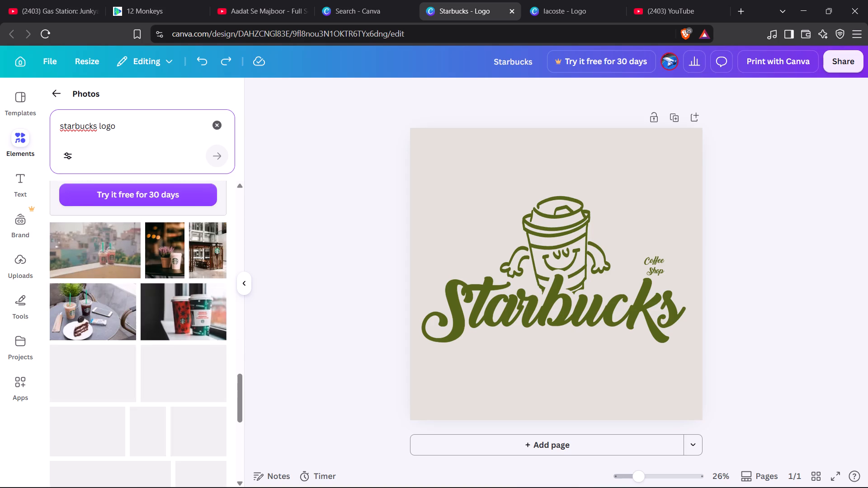
{"action": "scroll", "coordinate": [156, 368], "scroll_direction": "down", "scroll_amount": 2}
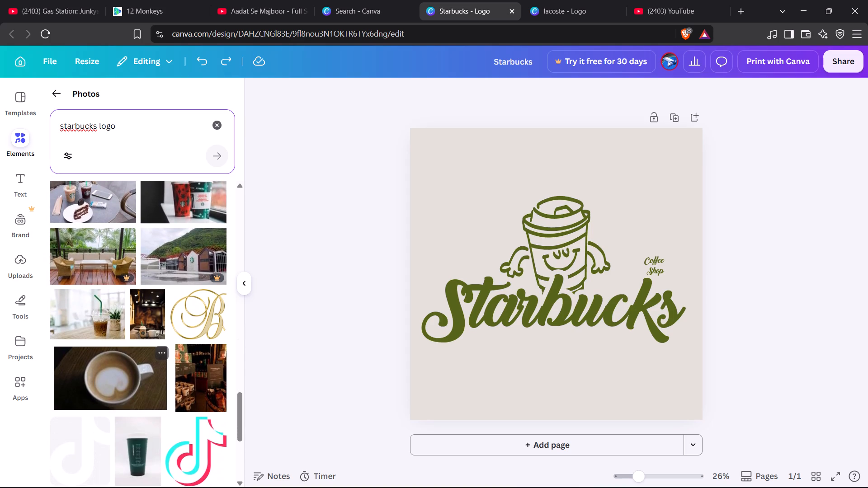
{"action": "scroll", "coordinate": [156, 368], "scroll_direction": "down", "scroll_amount": 4}
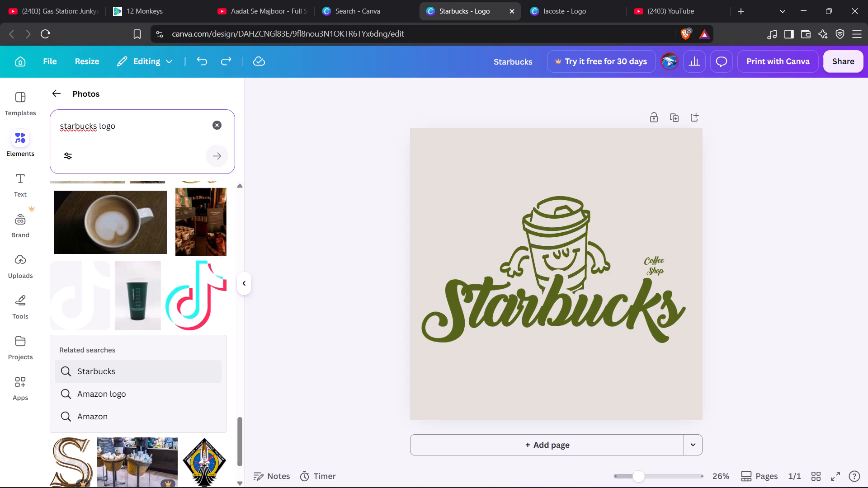
{"action": "scroll", "coordinate": [160, 329], "scroll_direction": "up", "scroll_amount": 1}
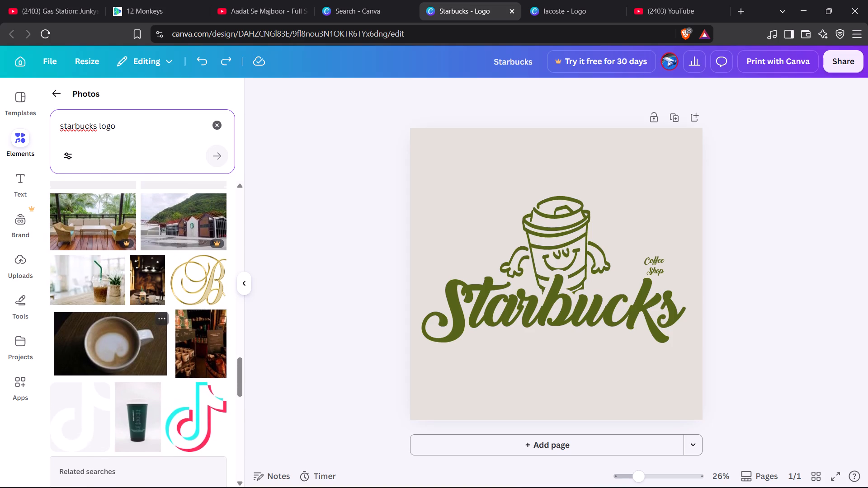
{"action": "scroll", "coordinate": [160, 329], "scroll_direction": "up", "scroll_amount": 7}
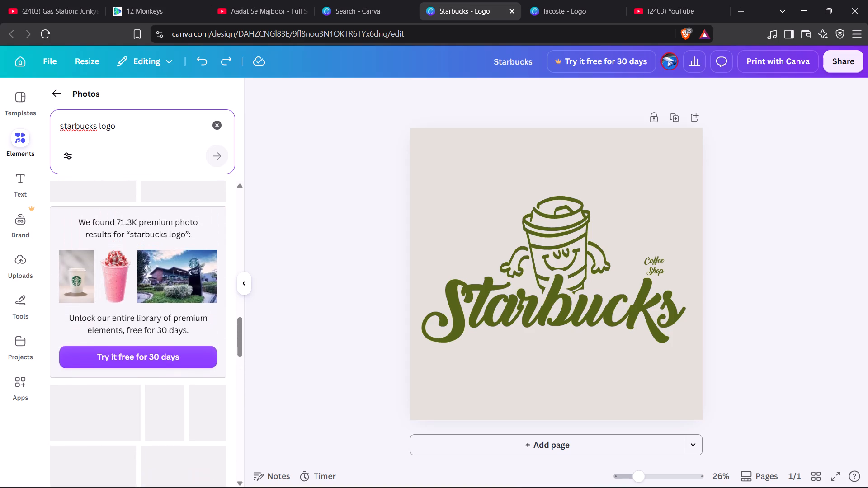
{"action": "scroll", "coordinate": [160, 329], "scroll_direction": "up", "scroll_amount": 9}
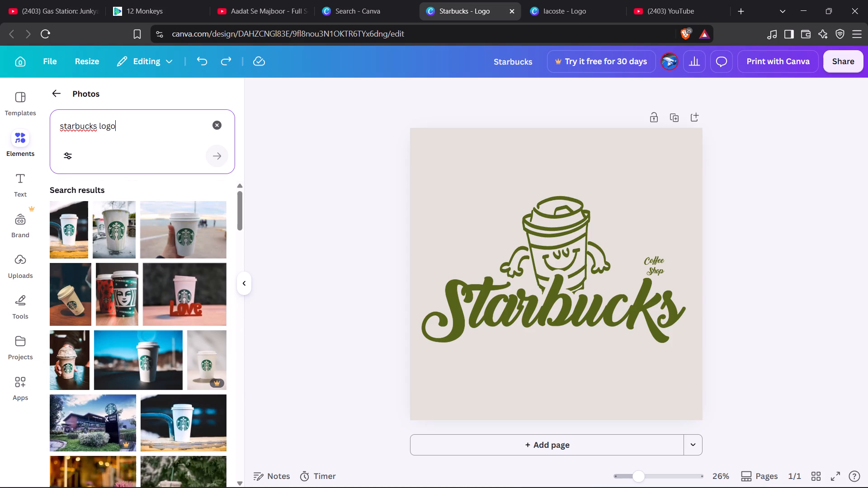
Add the close-up photo of the stained white Starbucks cup, shrink it to a small picture and place it below the lettering's "ck".
{"action": "left_click", "coordinate": [122, 239]}
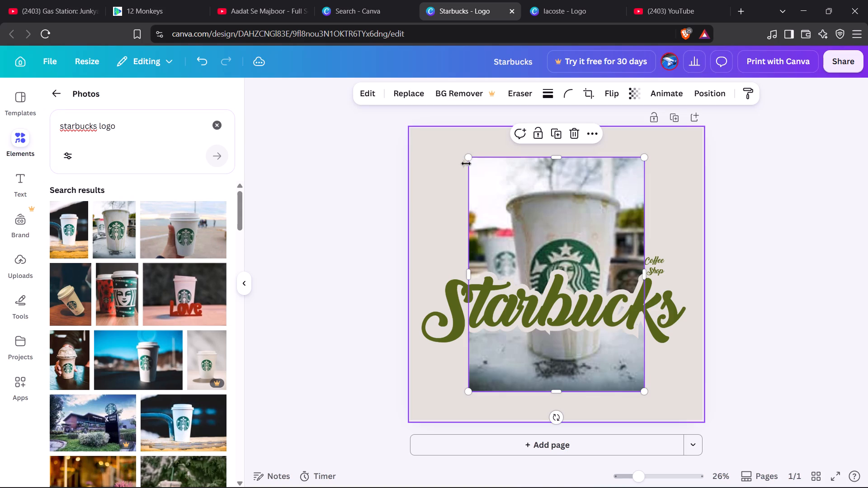
{"action": "left_click_drag", "start_coordinate": [470, 158], "coordinate": [556, 250]}
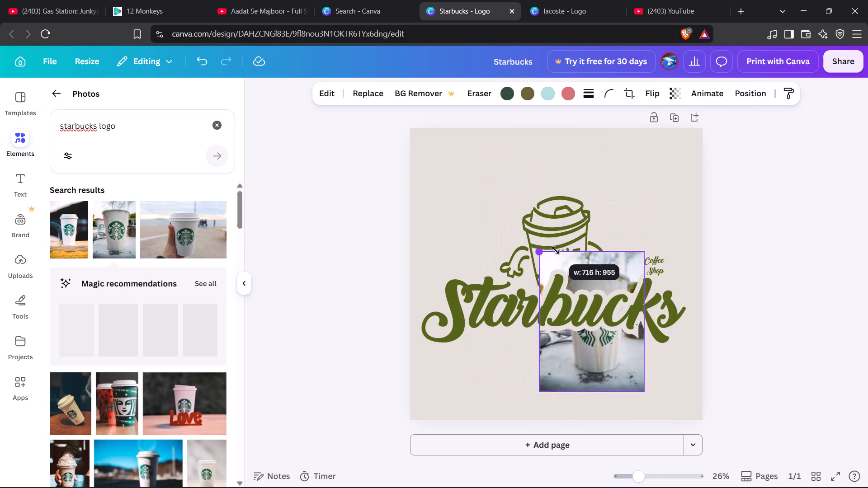
{"action": "left_click_drag", "start_coordinate": [556, 250], "coordinate": [606, 317]}
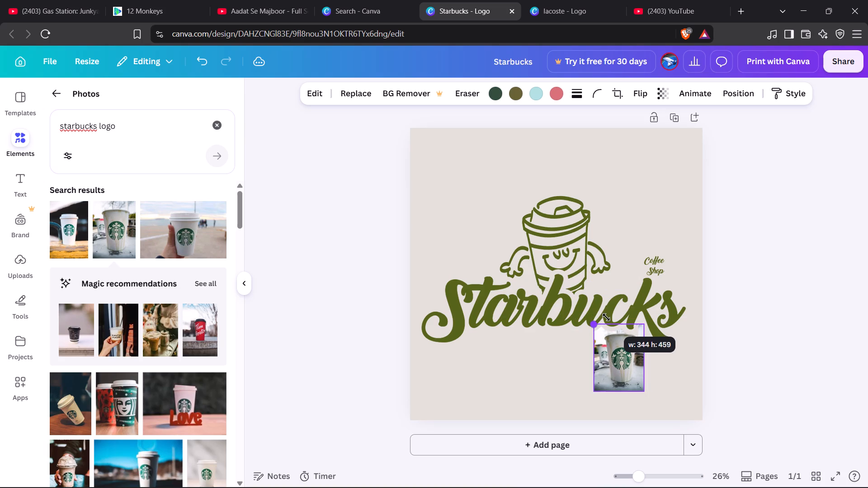
{"action": "left_click_drag", "start_coordinate": [606, 317], "coordinate": [618, 326]}
{"action": "left_click_drag", "start_coordinate": [627, 377], "coordinate": [627, 395]}
{"action": "left_click", "coordinate": [627, 395]}
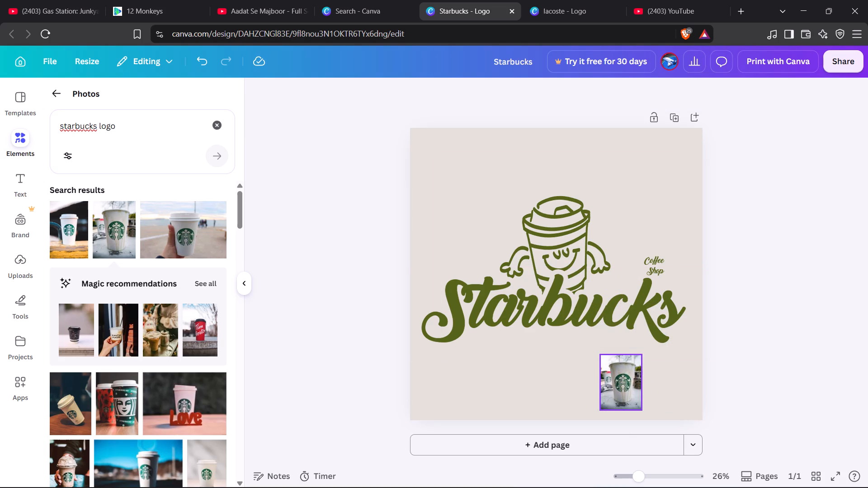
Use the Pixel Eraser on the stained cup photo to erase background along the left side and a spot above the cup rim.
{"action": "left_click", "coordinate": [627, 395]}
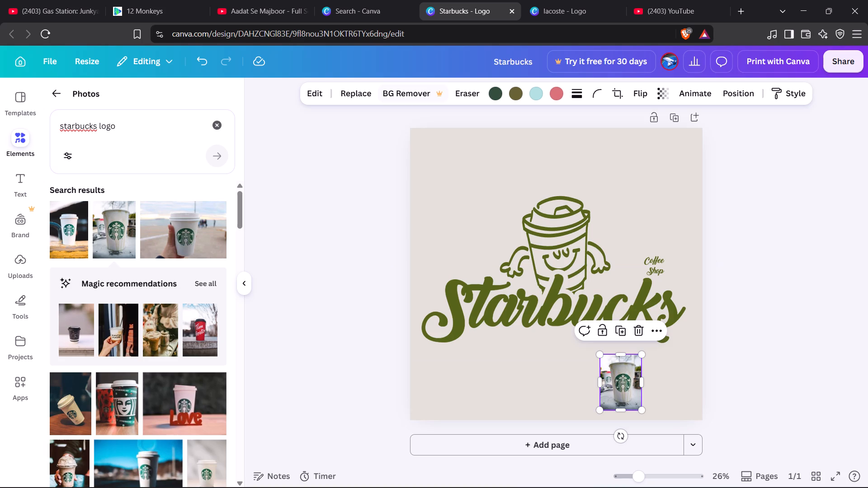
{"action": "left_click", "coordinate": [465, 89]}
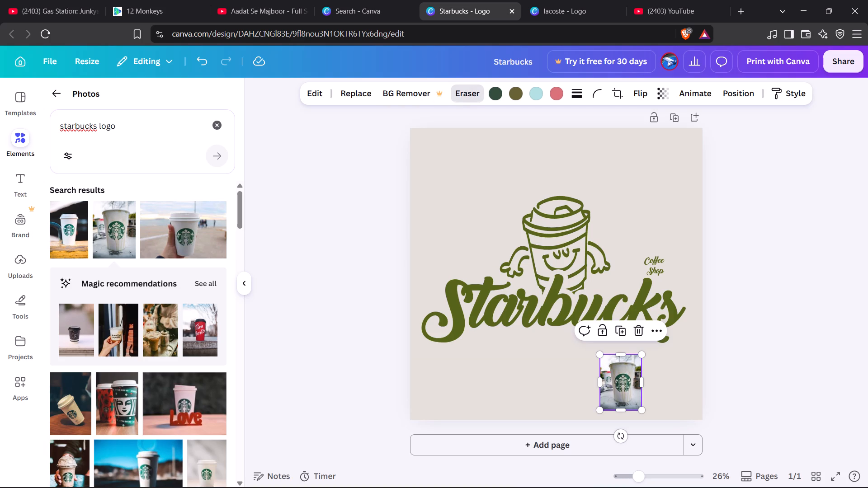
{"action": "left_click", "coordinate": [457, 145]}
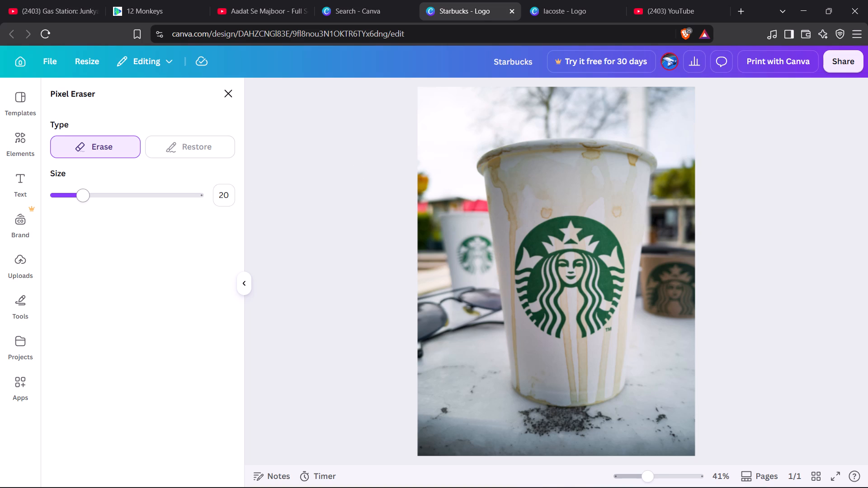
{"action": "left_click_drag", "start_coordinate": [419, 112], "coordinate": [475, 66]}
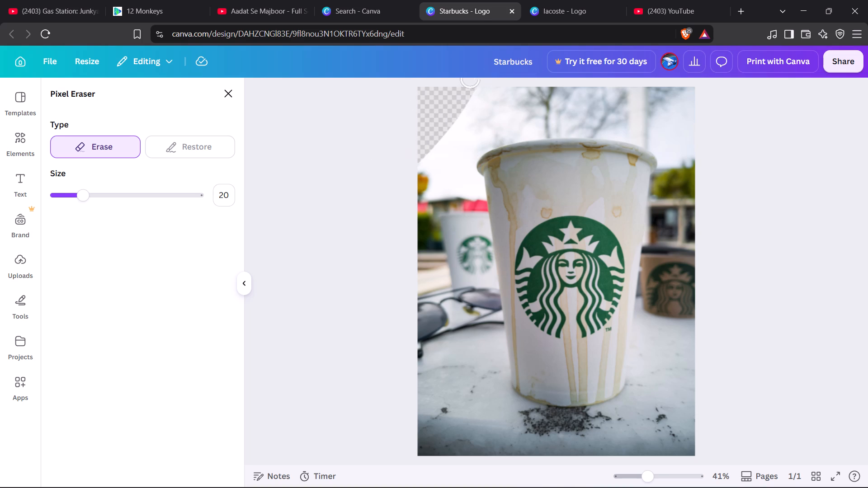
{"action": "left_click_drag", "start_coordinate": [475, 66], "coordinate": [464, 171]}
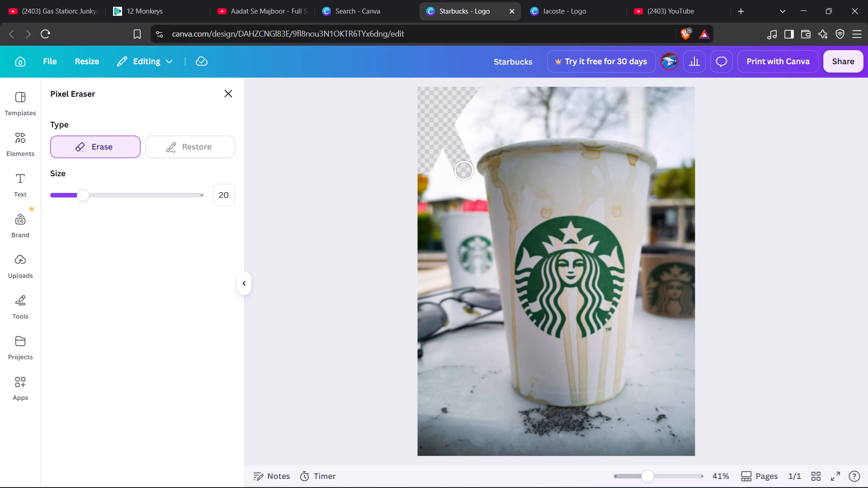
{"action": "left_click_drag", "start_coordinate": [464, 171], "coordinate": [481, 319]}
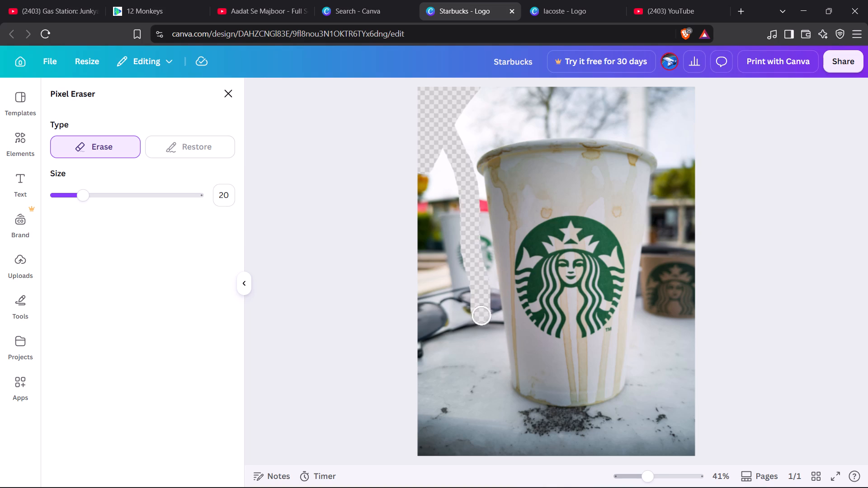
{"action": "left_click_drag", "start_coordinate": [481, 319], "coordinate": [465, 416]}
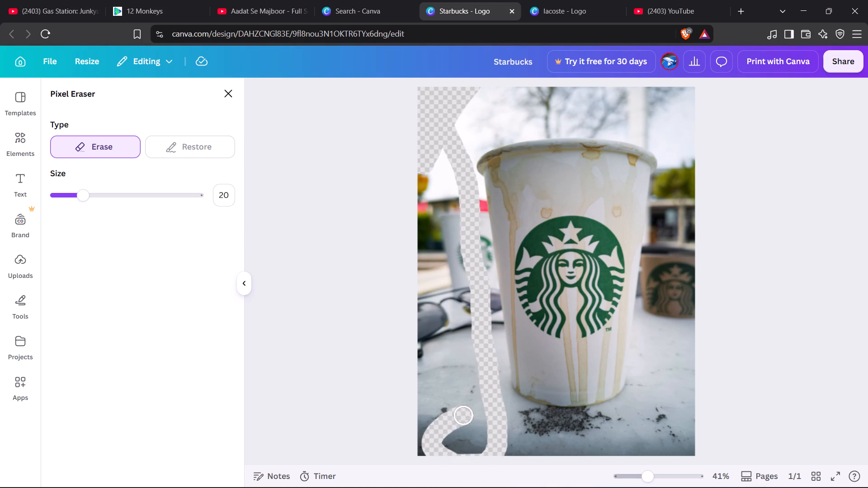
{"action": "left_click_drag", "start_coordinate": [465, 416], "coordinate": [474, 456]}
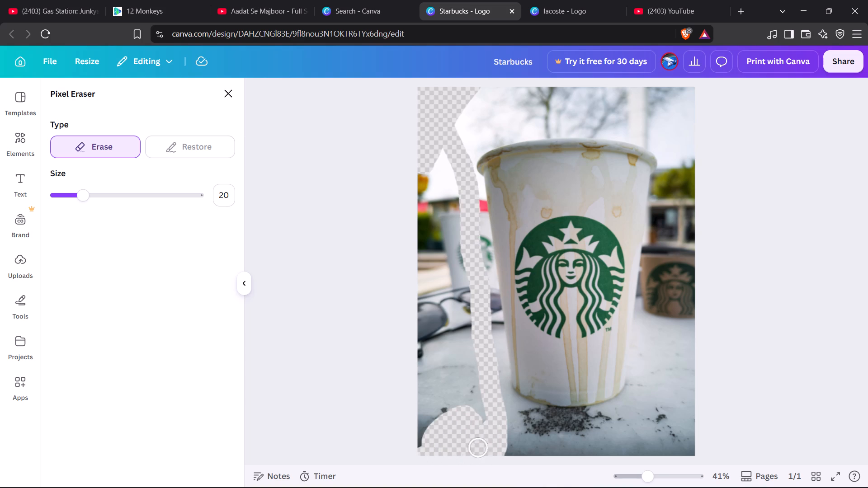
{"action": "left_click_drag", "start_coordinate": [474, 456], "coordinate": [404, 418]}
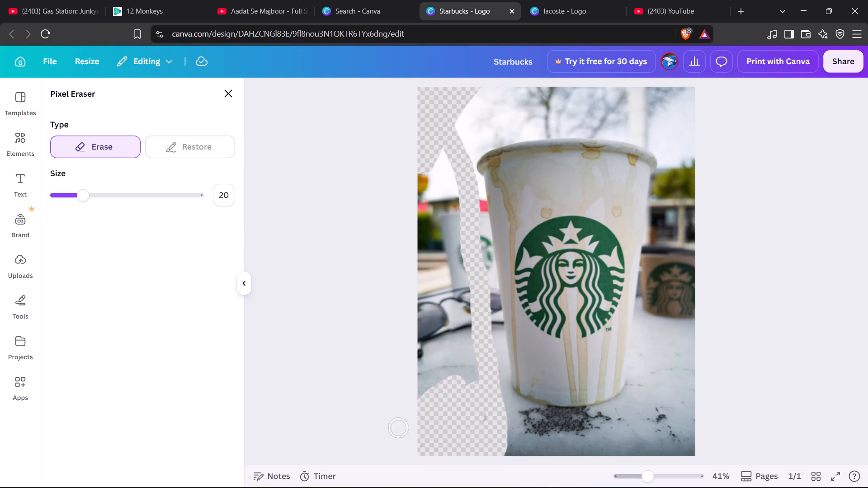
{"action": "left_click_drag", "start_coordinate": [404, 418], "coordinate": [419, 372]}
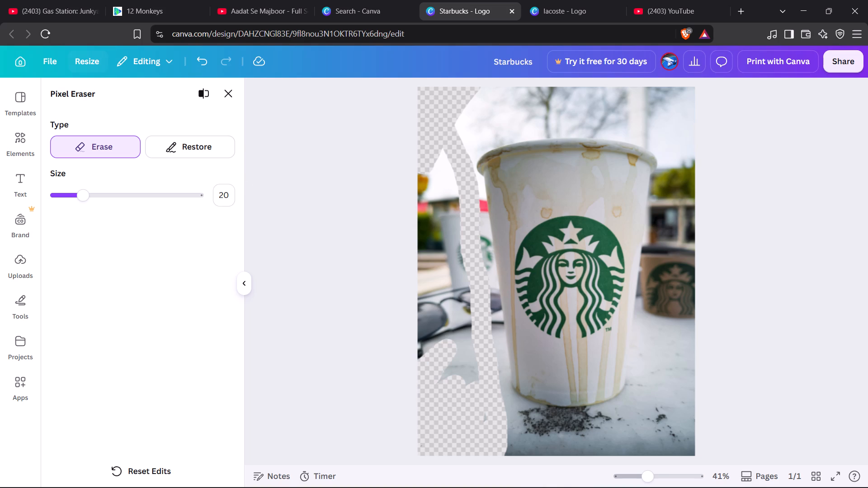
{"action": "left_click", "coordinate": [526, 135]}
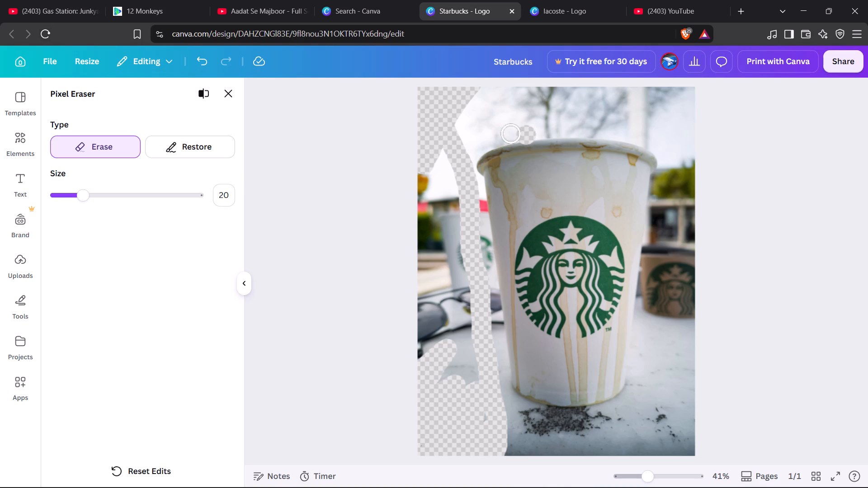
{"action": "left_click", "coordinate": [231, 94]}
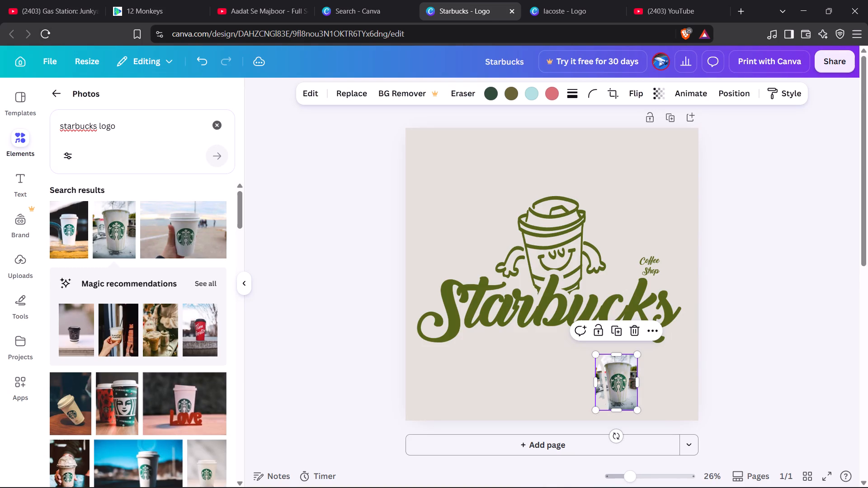
Delete the partly erased stained cup photo from the page.
{"action": "left_click", "coordinate": [624, 376]}
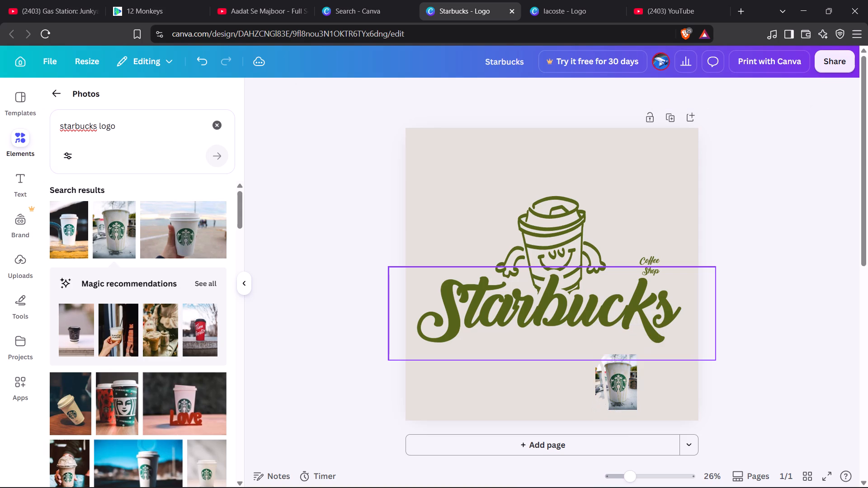
{"action": "left_click", "coordinate": [622, 383]}
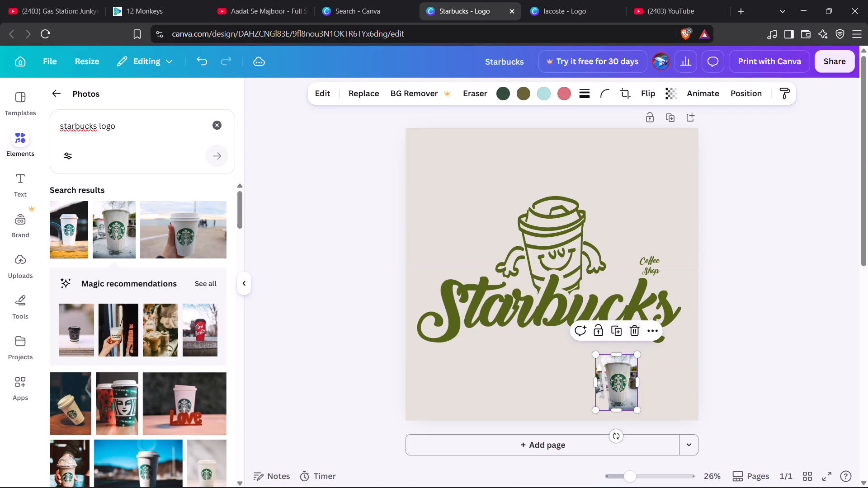
{"action": "left_click", "coordinate": [635, 330]}
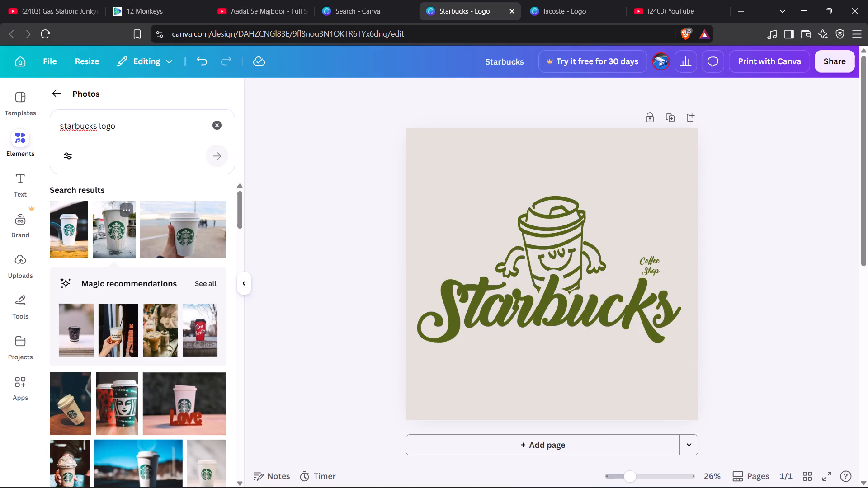
Add the photo of the clean white Starbucks cup on a yellow wooden ledge, and skim further "starbucks logo" photos.
{"action": "left_click", "coordinate": [76, 240]}
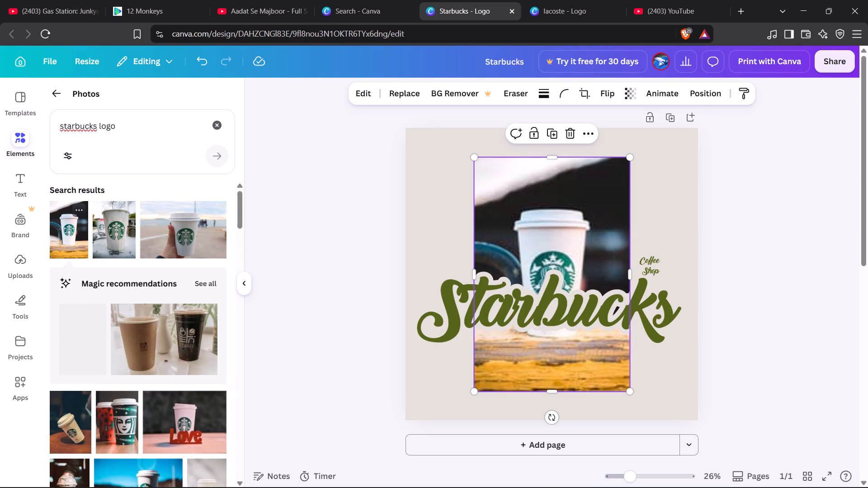
{"action": "scroll", "coordinate": [149, 293], "scroll_direction": "down", "scroll_amount": 1}
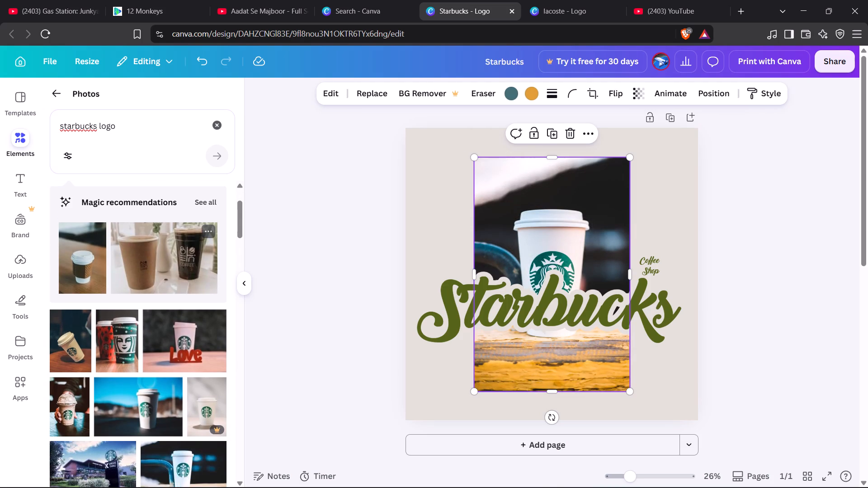
{"action": "scroll", "coordinate": [149, 293], "scroll_direction": "down", "scroll_amount": 2}
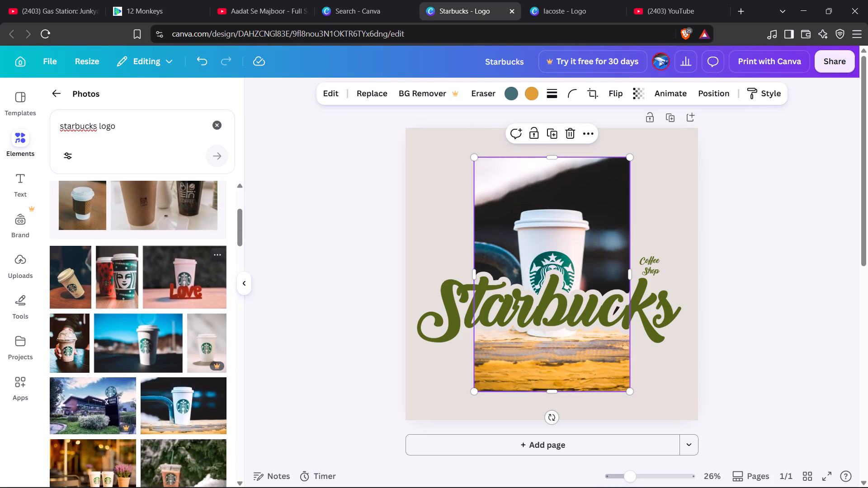
{"action": "scroll", "coordinate": [149, 293], "scroll_direction": "down", "scroll_amount": 2}
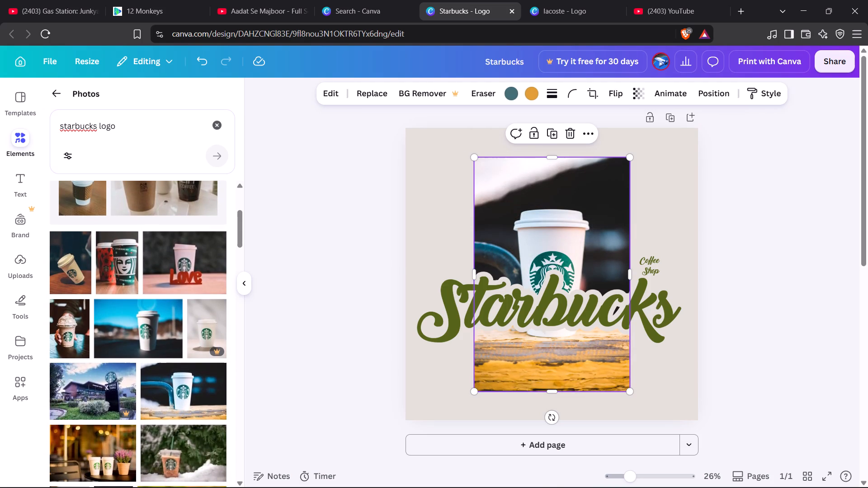
Shrink the clean white cup photo to a small picture and place it at the page's bottom edge, below the lettering's "ks".
{"action": "left_click_drag", "start_coordinate": [542, 200], "coordinate": [580, 323]}
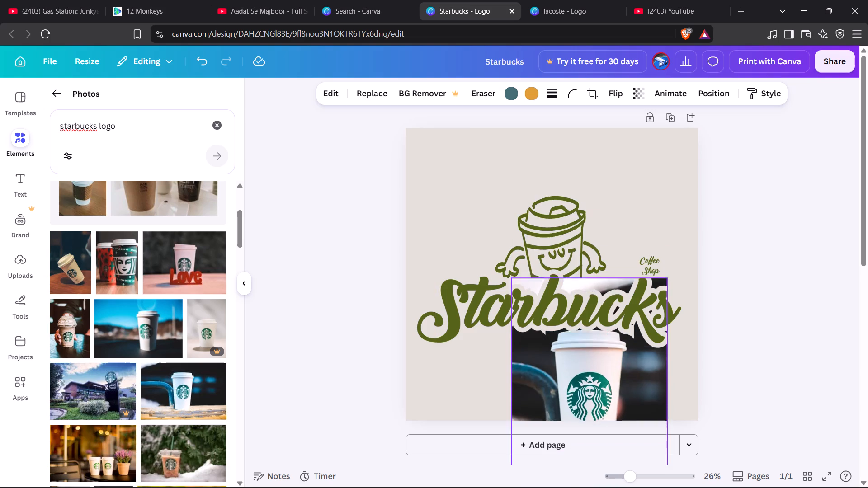
{"action": "left_click_drag", "start_coordinate": [580, 323], "coordinate": [577, 307]}
{"action": "left_click", "coordinate": [578, 397]}
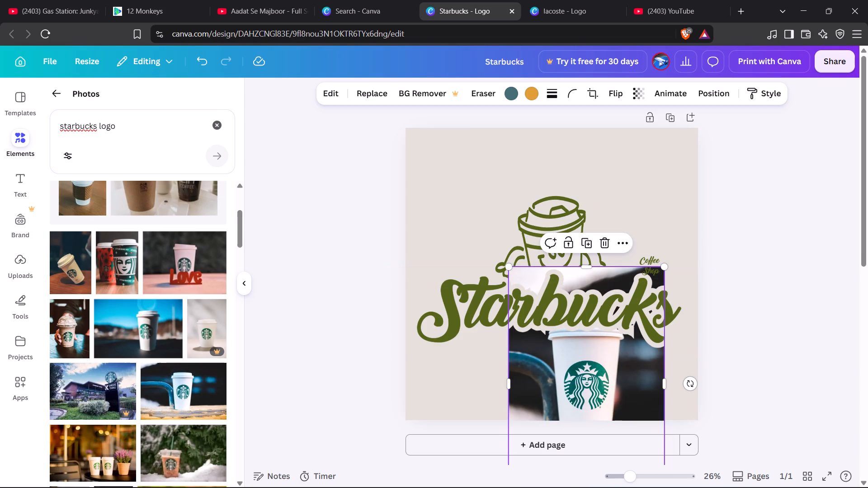
{"action": "left_click", "coordinate": [561, 391]}
{"action": "left_click_drag", "start_coordinate": [511, 264], "coordinate": [550, 306]}
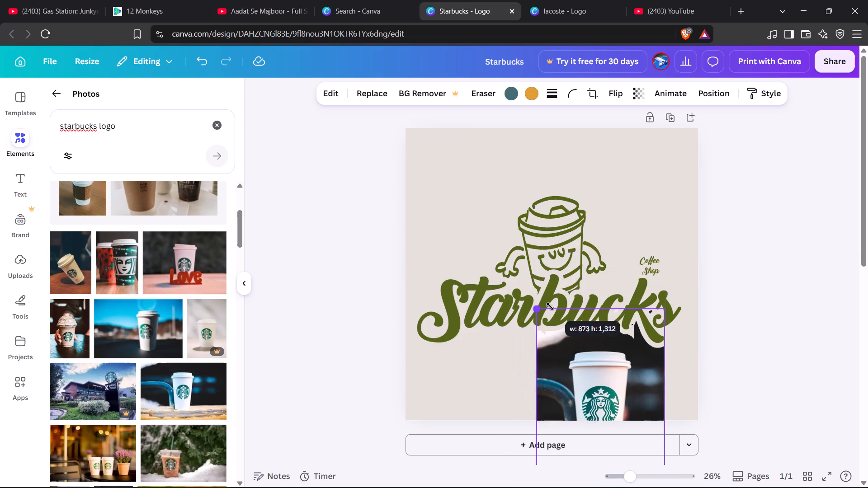
{"action": "left_click_drag", "start_coordinate": [550, 306], "coordinate": [559, 317]}
{"action": "left_click_drag", "start_coordinate": [590, 395], "coordinate": [576, 297]}
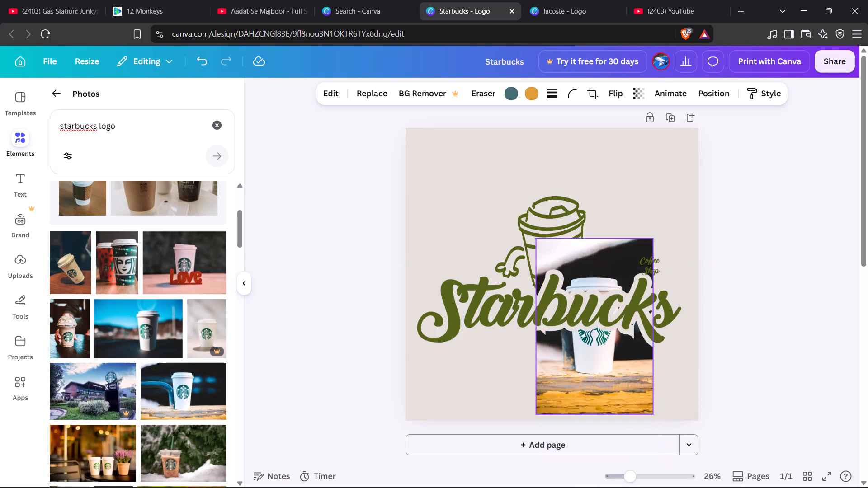
{"action": "left_click_drag", "start_coordinate": [576, 297], "coordinate": [584, 313]}
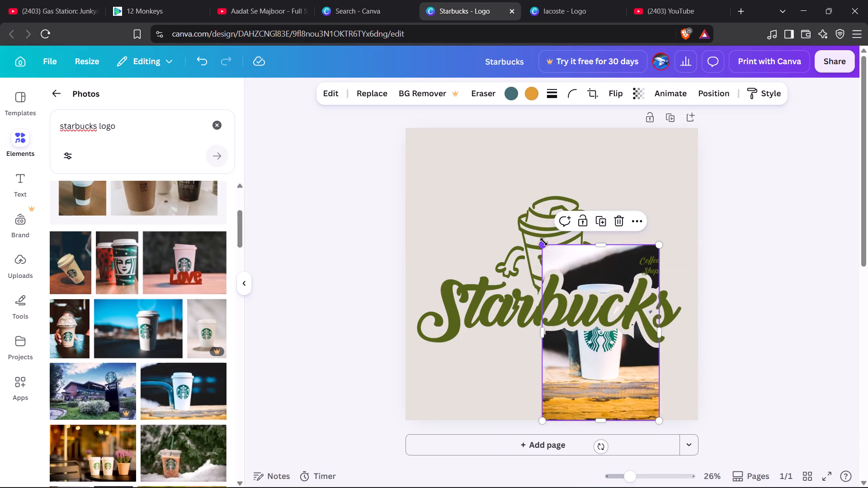
{"action": "left_click_drag", "start_coordinate": [544, 242], "coordinate": [597, 355]}
Open the small cup photo in the Pixel Eraser with the Starbucks emblem enlarged for detailed erasing.
{"action": "left_click", "coordinate": [635, 389]}
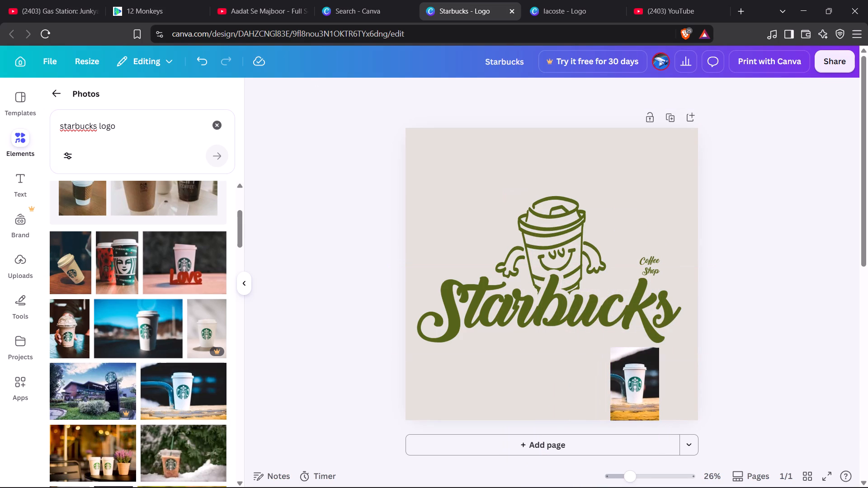
{"action": "left_click", "coordinate": [641, 375]}
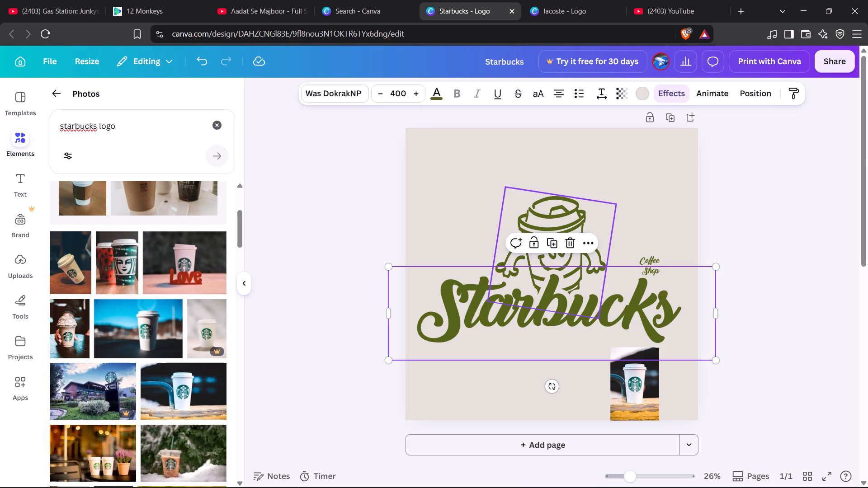
{"action": "left_click", "coordinate": [627, 382]}
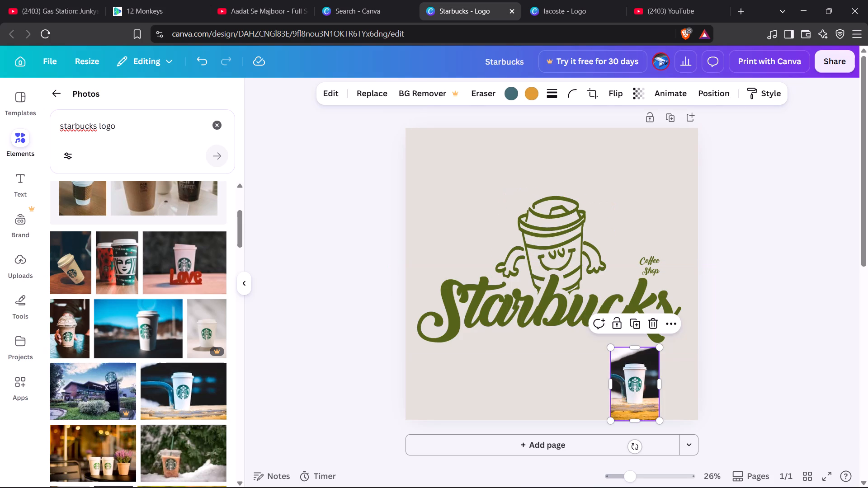
{"action": "left_click", "coordinate": [489, 95]}
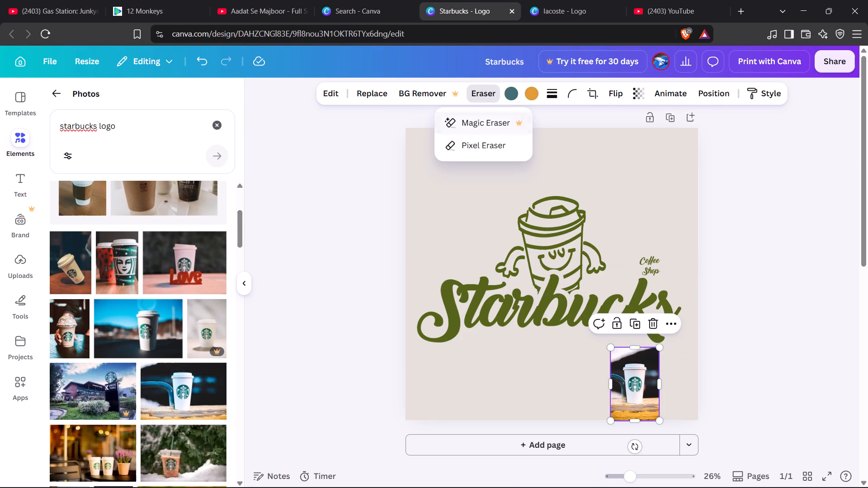
{"action": "left_click", "coordinate": [494, 143]}
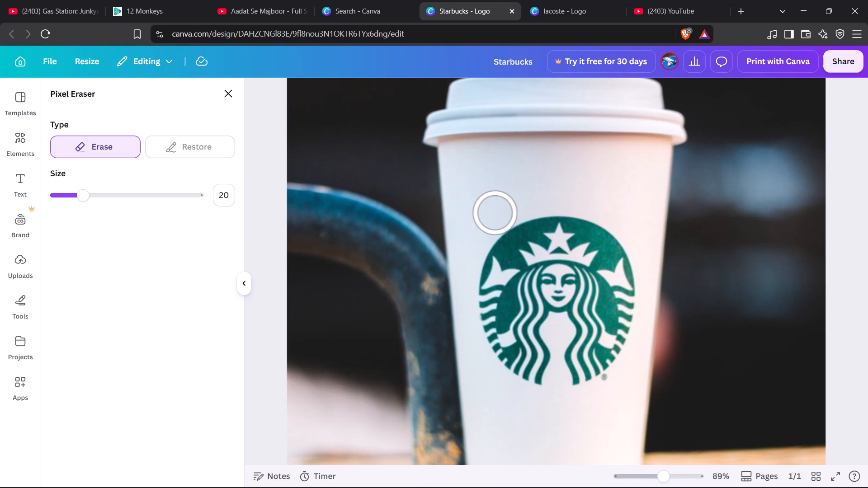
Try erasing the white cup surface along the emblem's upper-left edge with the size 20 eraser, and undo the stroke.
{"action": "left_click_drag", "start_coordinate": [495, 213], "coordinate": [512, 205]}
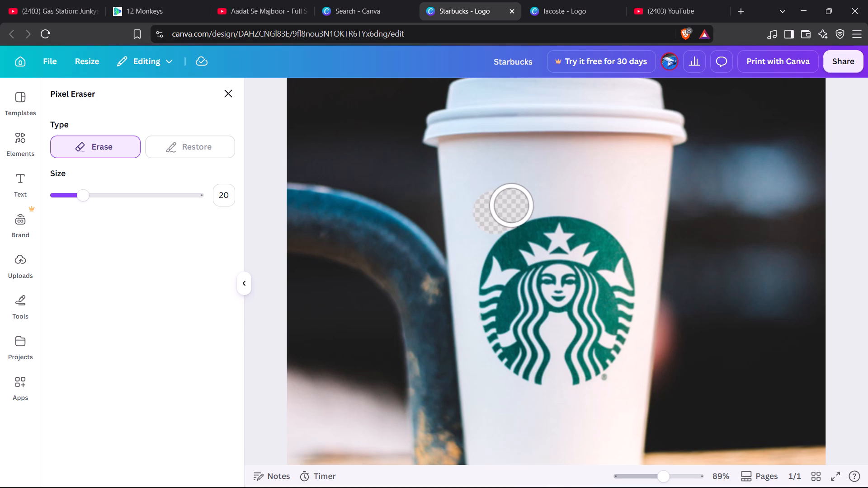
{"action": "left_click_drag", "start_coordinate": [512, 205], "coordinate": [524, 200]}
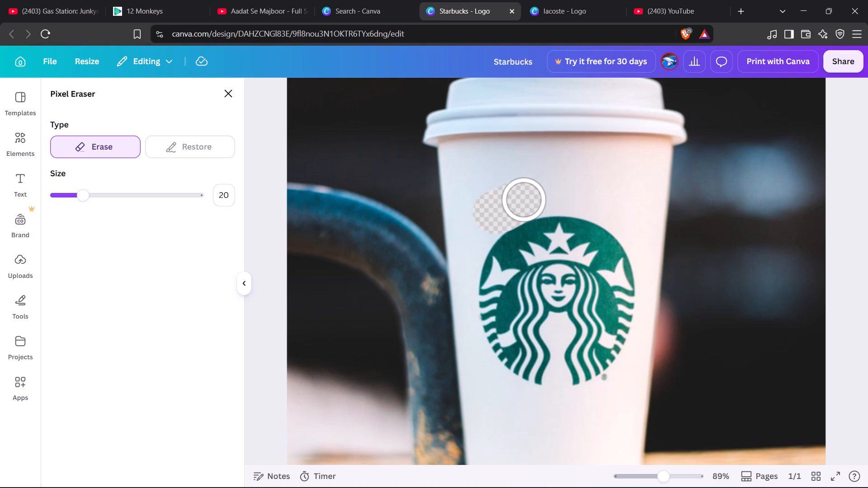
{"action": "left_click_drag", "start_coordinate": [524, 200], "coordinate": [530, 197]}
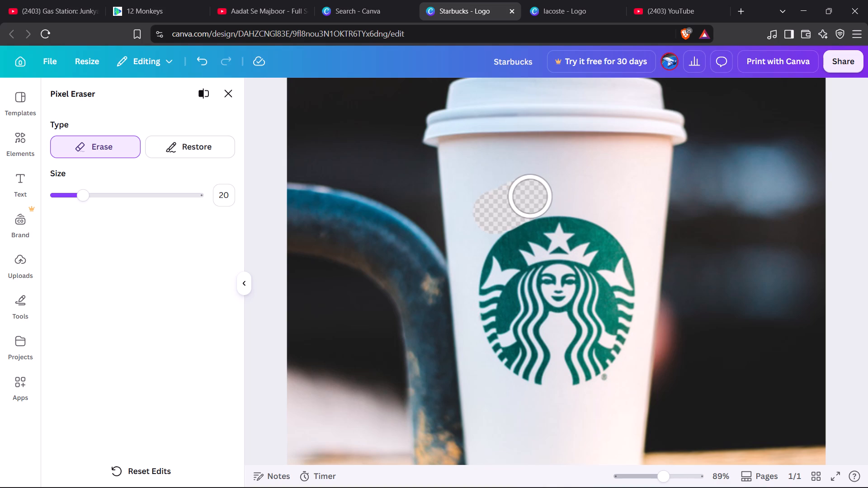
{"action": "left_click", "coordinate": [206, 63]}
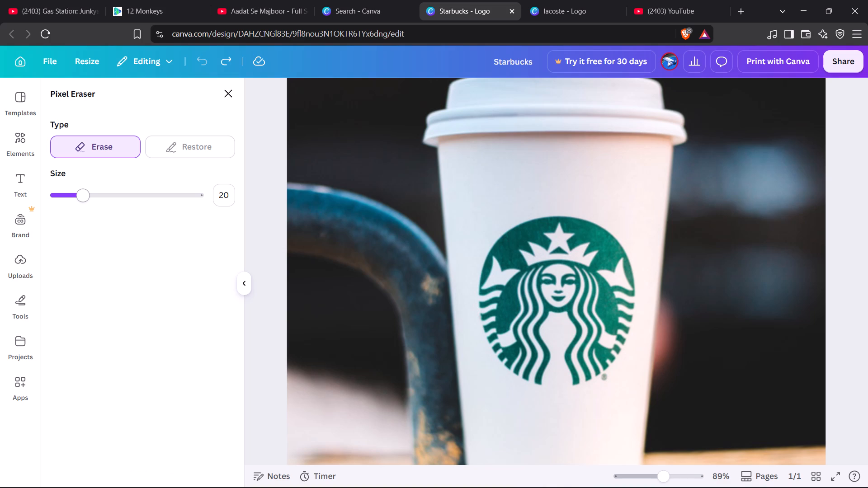
Reduce the eraser size to 9 and erase a band of white cup along the emblem's top and upper-right edge.
{"action": "left_click_drag", "start_coordinate": [85, 199], "coordinate": [67, 200]}
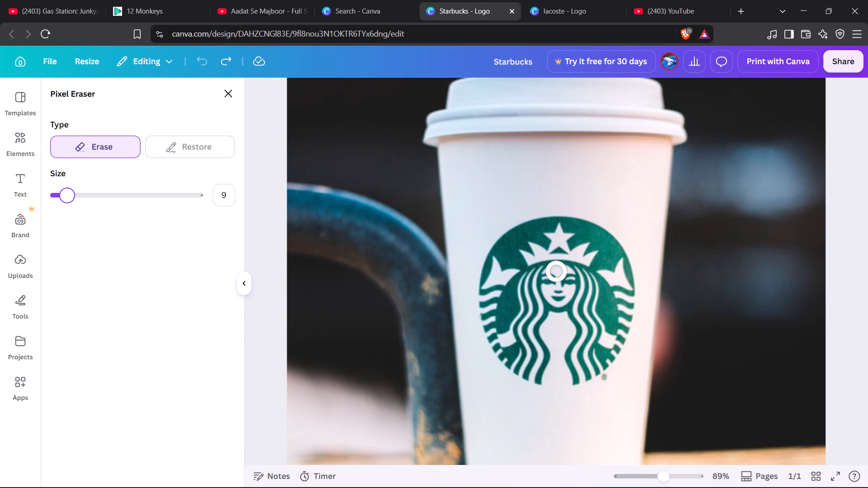
{"action": "left_click_drag", "start_coordinate": [67, 200], "coordinate": [66, 200]}
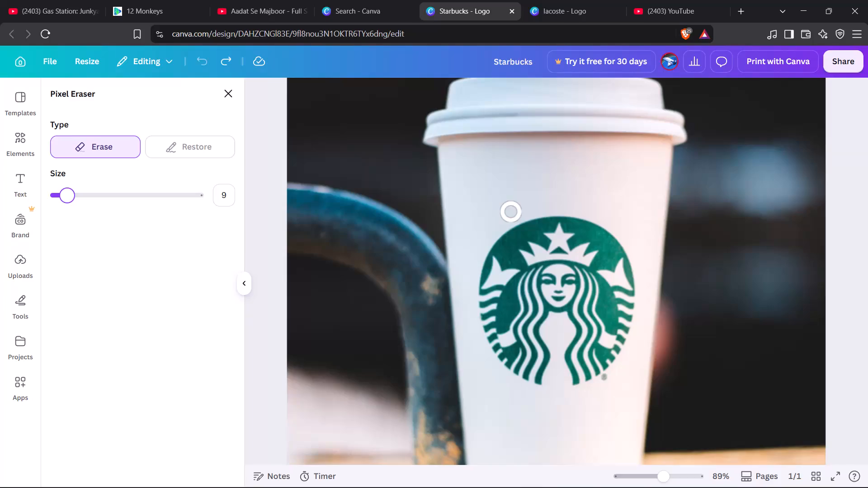
{"action": "left_click_drag", "start_coordinate": [521, 211], "coordinate": [526, 209]}
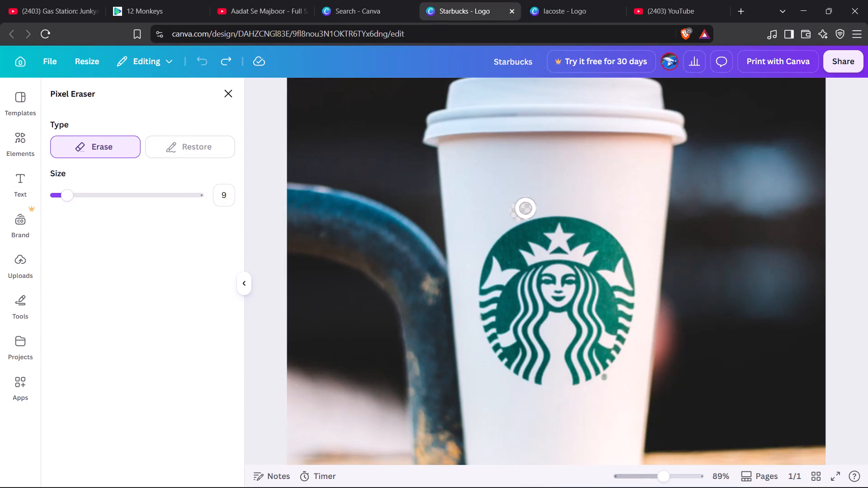
{"action": "left_click_drag", "start_coordinate": [526, 209], "coordinate": [544, 205]}
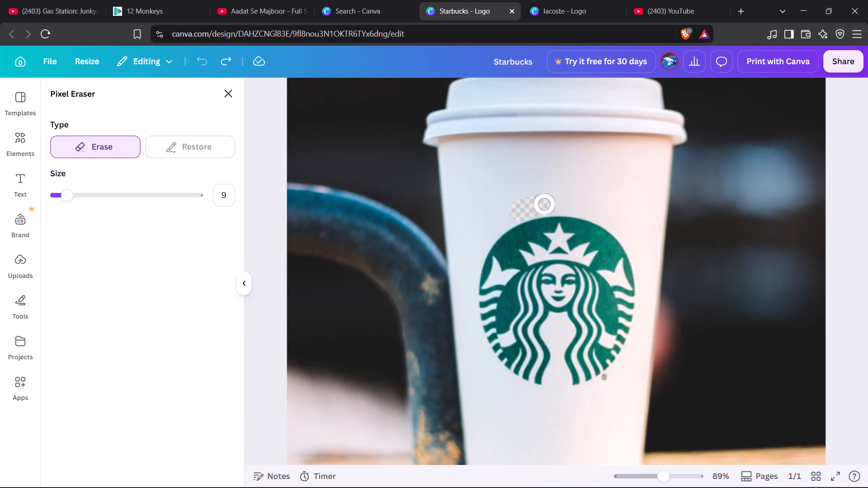
{"action": "left_click_drag", "start_coordinate": [544, 205], "coordinate": [551, 205]}
{"action": "left_click_drag", "start_coordinate": [551, 205], "coordinate": [576, 206]}
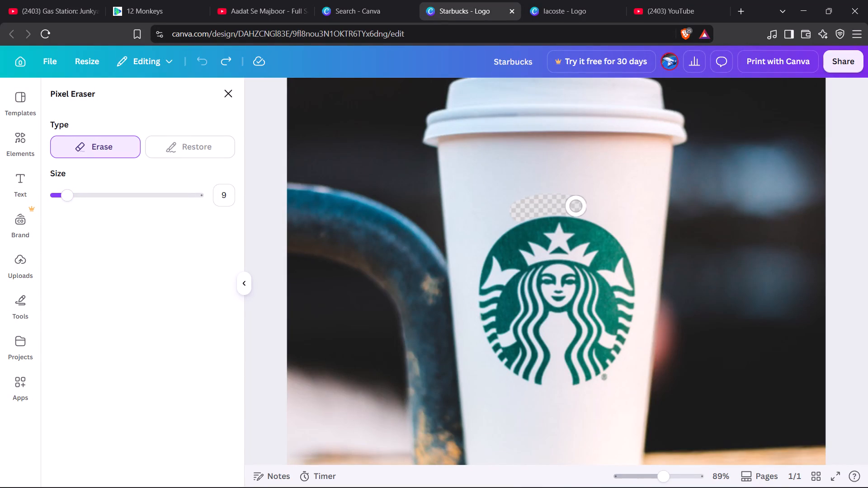
{"action": "left_click_drag", "start_coordinate": [576, 206], "coordinate": [594, 211]}
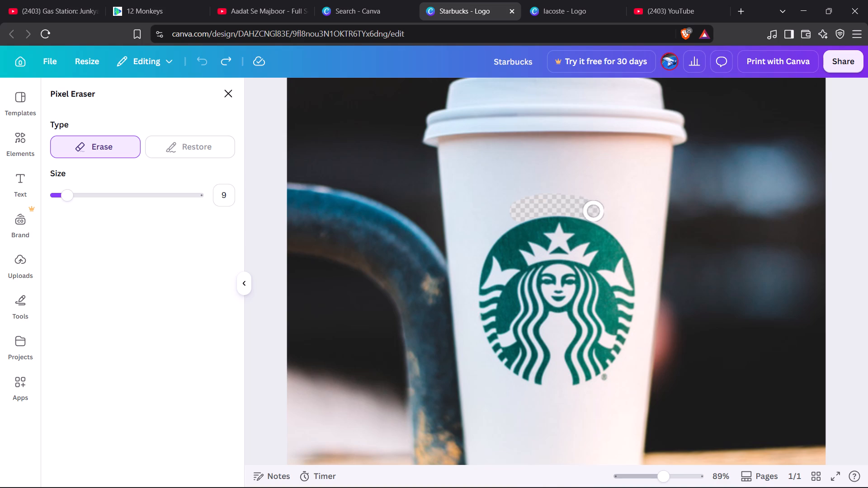
{"action": "left_click_drag", "start_coordinate": [594, 211], "coordinate": [618, 225]}
{"action": "left_click_drag", "start_coordinate": [618, 225], "coordinate": [627, 236]}
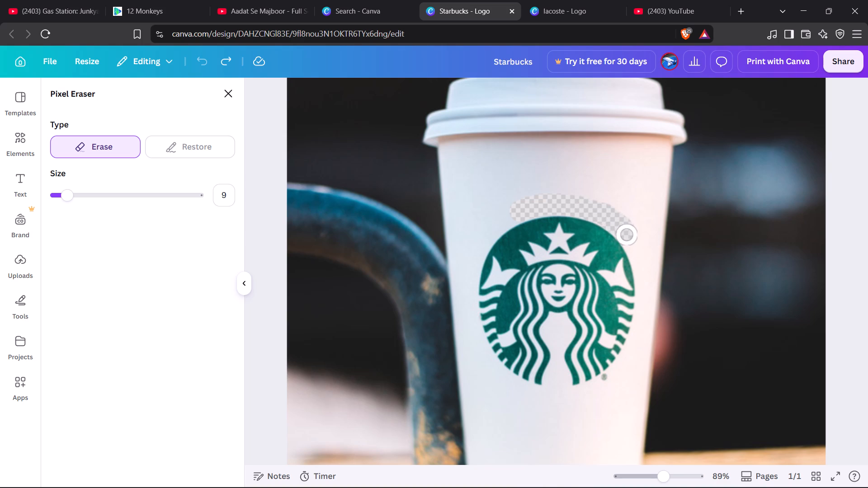
{"action": "left_click_drag", "start_coordinate": [627, 236], "coordinate": [635, 245]}
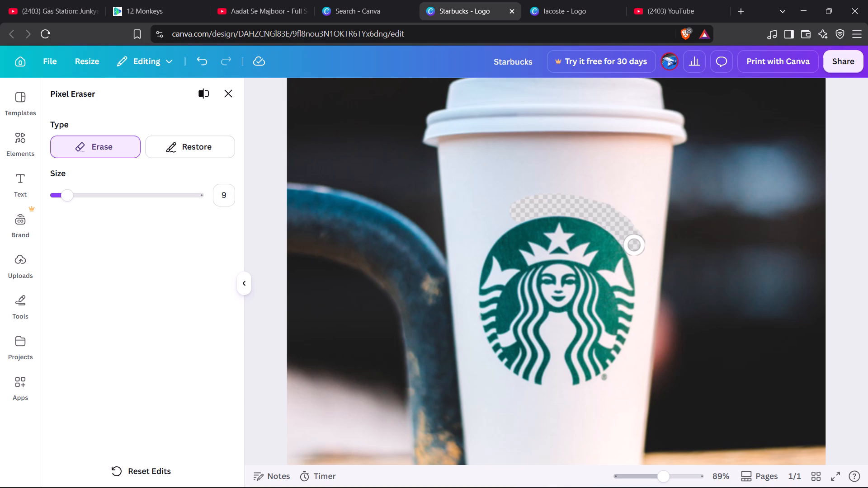
Continue erasing the band of cup surface down along the emblem's right edge, to just below its midheight.
{"action": "left_click_drag", "start_coordinate": [634, 246], "coordinate": [640, 256]}
{"action": "left_click_drag", "start_coordinate": [640, 256], "coordinate": [643, 264]}
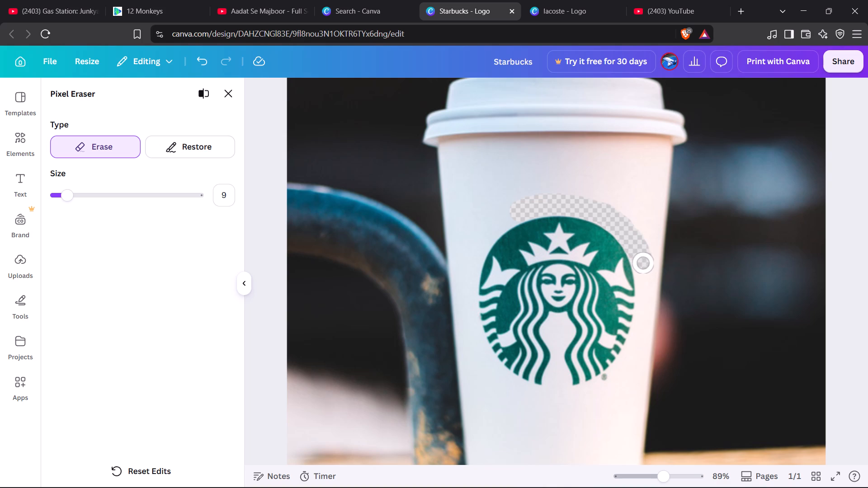
{"action": "left_click_drag", "start_coordinate": [643, 264], "coordinate": [646, 276]}
{"action": "left_click_drag", "start_coordinate": [646, 276], "coordinate": [648, 285]}
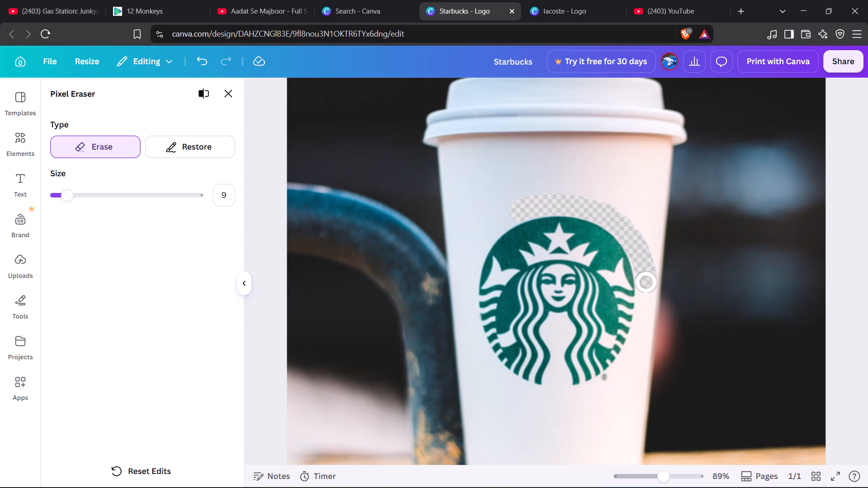
{"action": "left_click_drag", "start_coordinate": [646, 285], "coordinate": [646, 296]}
{"action": "left_click_drag", "start_coordinate": [646, 296], "coordinate": [646, 312]}
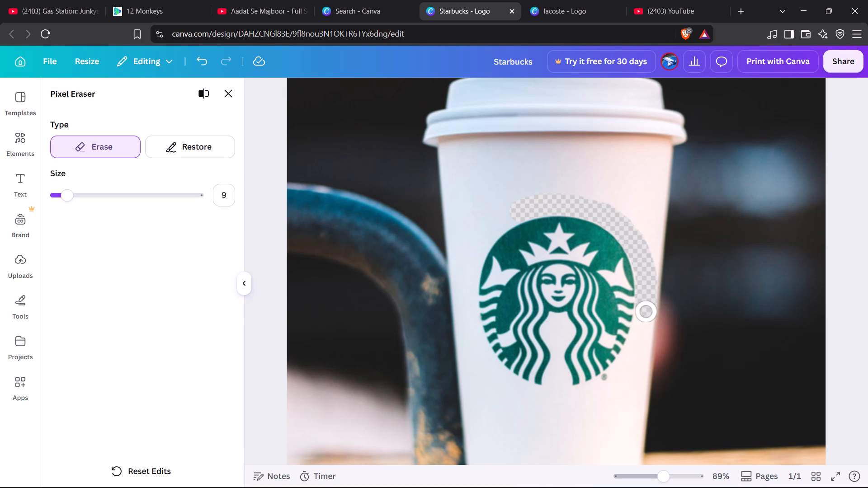
{"action": "left_click_drag", "start_coordinate": [646, 312], "coordinate": [643, 329]}
{"action": "left_click_drag", "start_coordinate": [643, 329], "coordinate": [643, 332]}
Erase the cup surface along the emblem's lower-right curve, including the small ® mark.
{"action": "scroll", "coordinate": [643, 332], "scroll_direction": "down", "scroll_amount": 1}
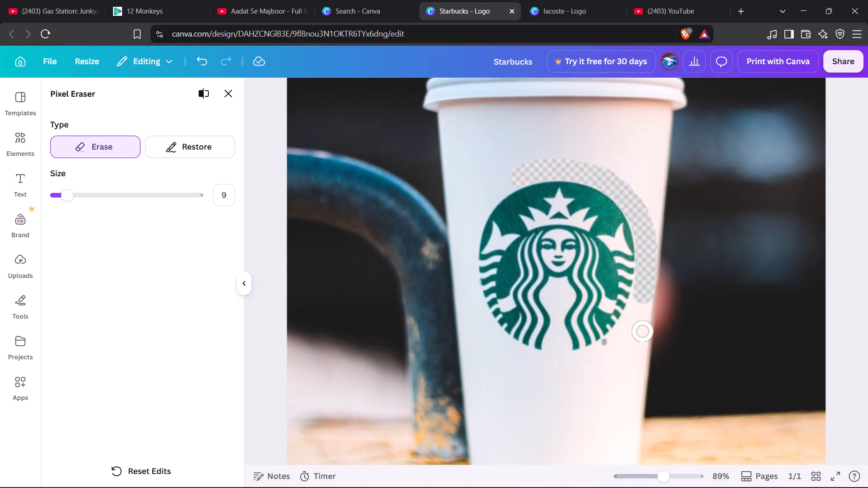
{"action": "scroll", "coordinate": [643, 332], "scroll_direction": "down", "scroll_amount": 1}
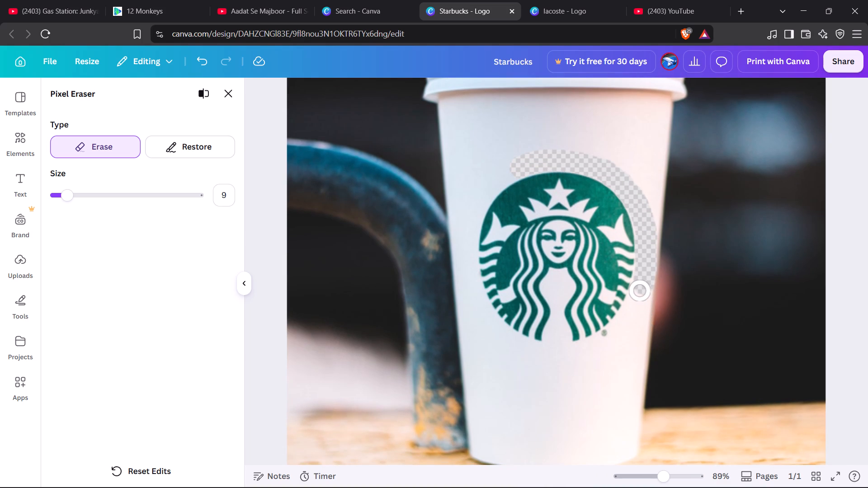
{"action": "left_click_drag", "start_coordinate": [640, 291], "coordinate": [641, 291]}
{"action": "left_click_drag", "start_coordinate": [641, 291], "coordinate": [636, 305]}
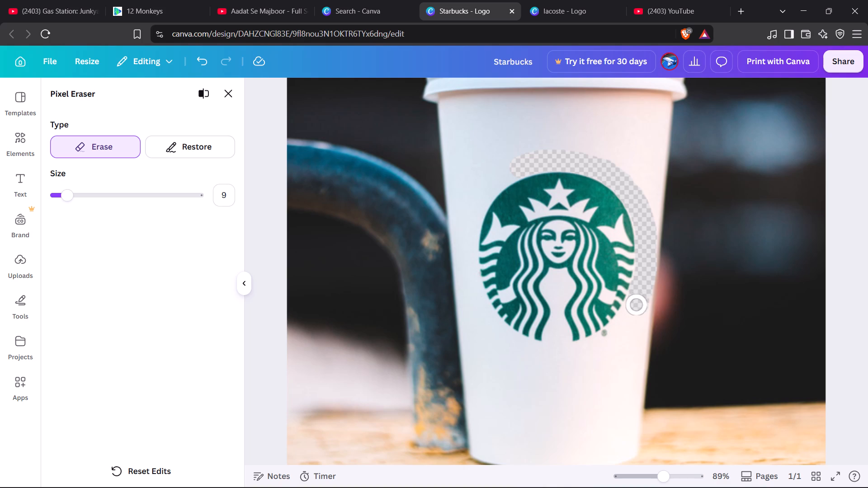
{"action": "left_click_drag", "start_coordinate": [636, 305], "coordinate": [628, 318]}
{"action": "left_click_drag", "start_coordinate": [628, 318], "coordinate": [623, 329]}
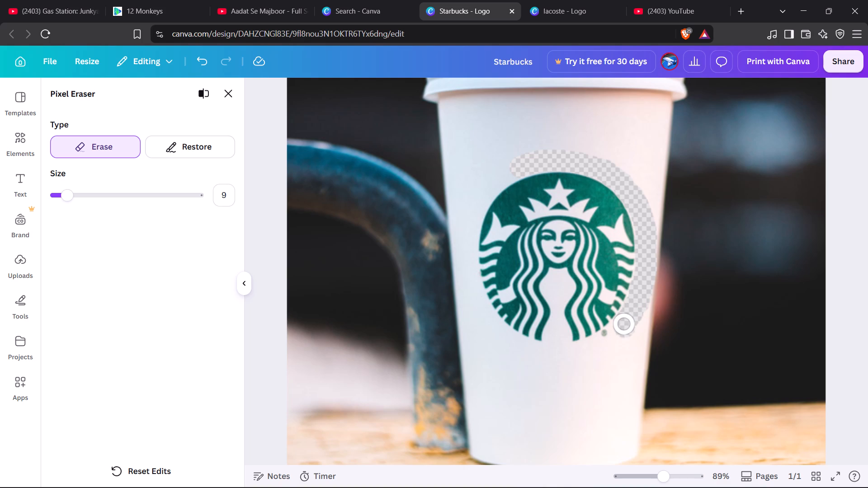
{"action": "left_click_drag", "start_coordinate": [624, 324], "coordinate": [618, 331]}
{"action": "left_click_drag", "start_coordinate": [618, 331], "coordinate": [609, 339]}
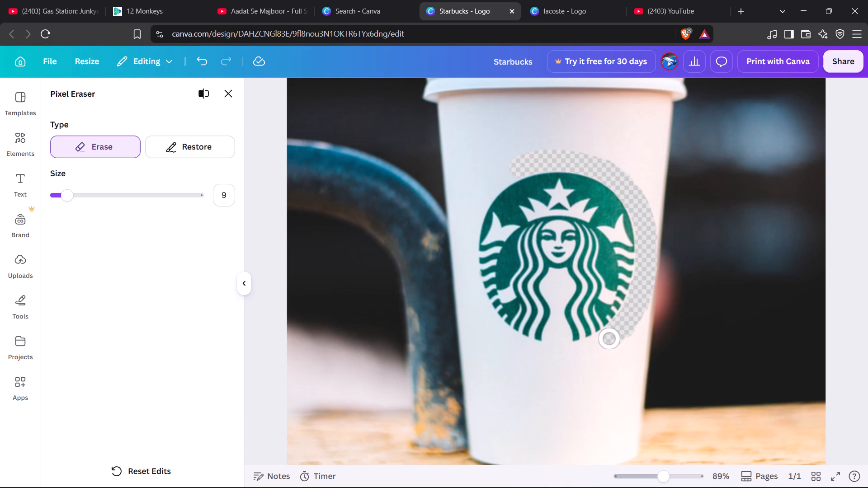
{"action": "left_click_drag", "start_coordinate": [609, 339], "coordinate": [603, 344]}
{"action": "left_click_drag", "start_coordinate": [603, 344], "coordinate": [596, 347]}
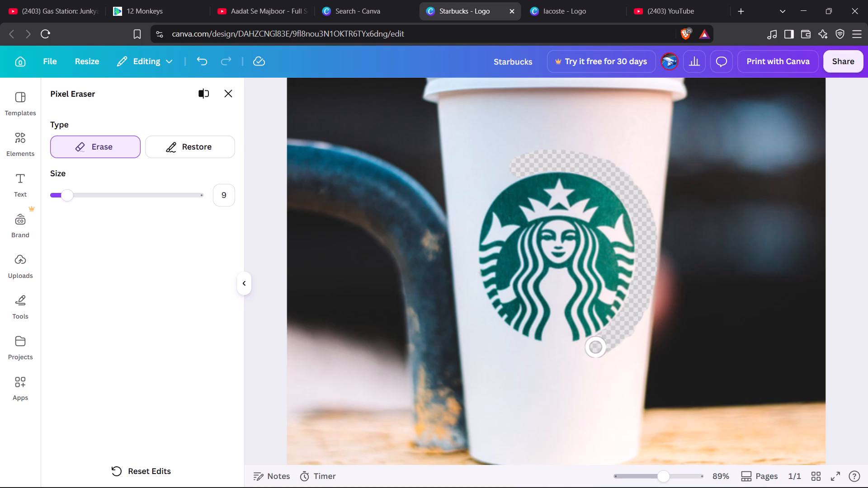
Erase the cup surface beneath the emblem and along its lower-left curve, joining both into one continuous band.
{"action": "left_click_drag", "start_coordinate": [596, 347], "coordinate": [579, 353]}
{"action": "left_click_drag", "start_coordinate": [579, 353], "coordinate": [560, 354]}
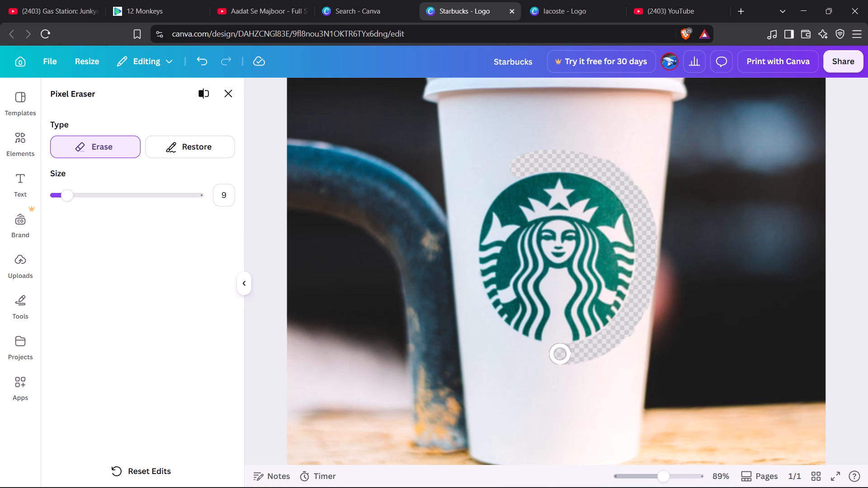
{"action": "left_click_drag", "start_coordinate": [560, 354], "coordinate": [533, 351]}
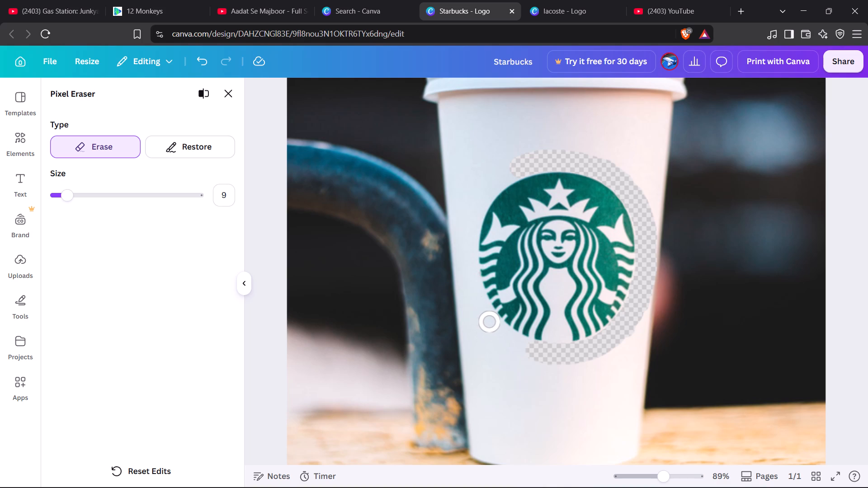
{"action": "left_click_drag", "start_coordinate": [490, 322], "coordinate": [493, 324]}
{"action": "left_click_drag", "start_coordinate": [493, 324], "coordinate": [502, 331]}
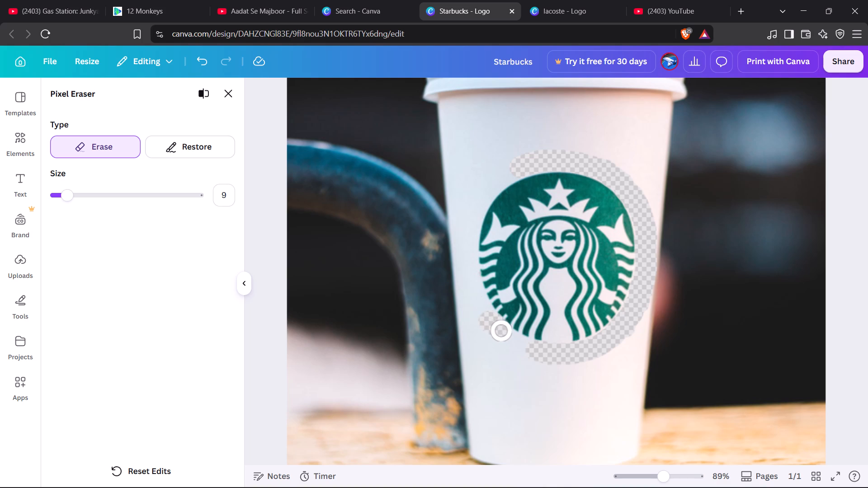
{"action": "left_click_drag", "start_coordinate": [502, 331], "coordinate": [513, 341]}
{"action": "left_click_drag", "start_coordinate": [513, 341], "coordinate": [524, 348]}
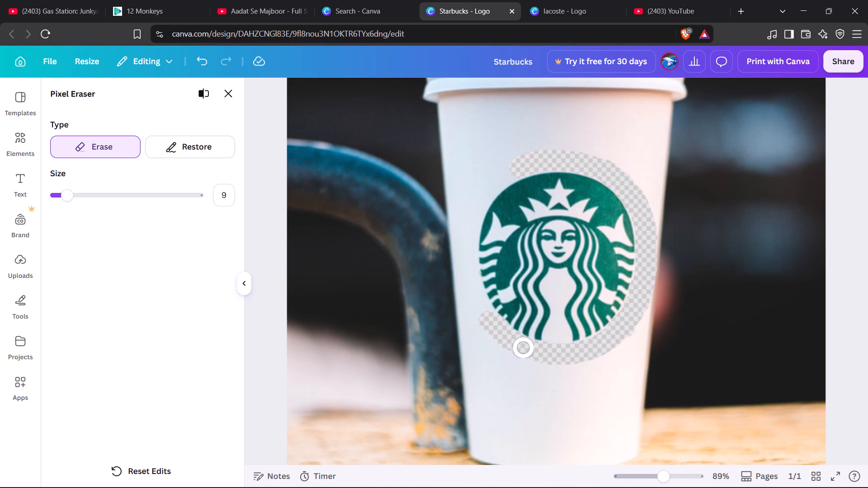
{"action": "left_click_drag", "start_coordinate": [524, 348], "coordinate": [524, 349]}
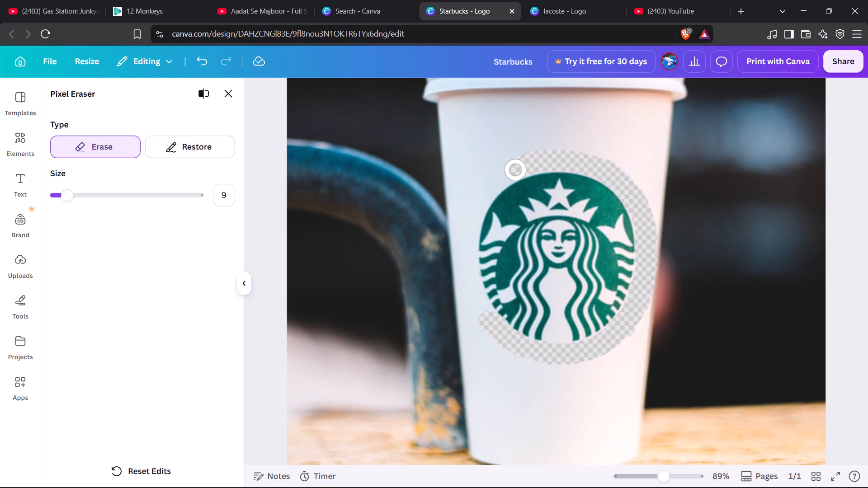
Erase the cup surface along the emblem's upper-left curve, extending the band down to the level of the crown.
{"action": "left_click_drag", "start_coordinate": [515, 170], "coordinate": [512, 172]}
{"action": "left_click_drag", "start_coordinate": [512, 172], "coordinate": [504, 177]}
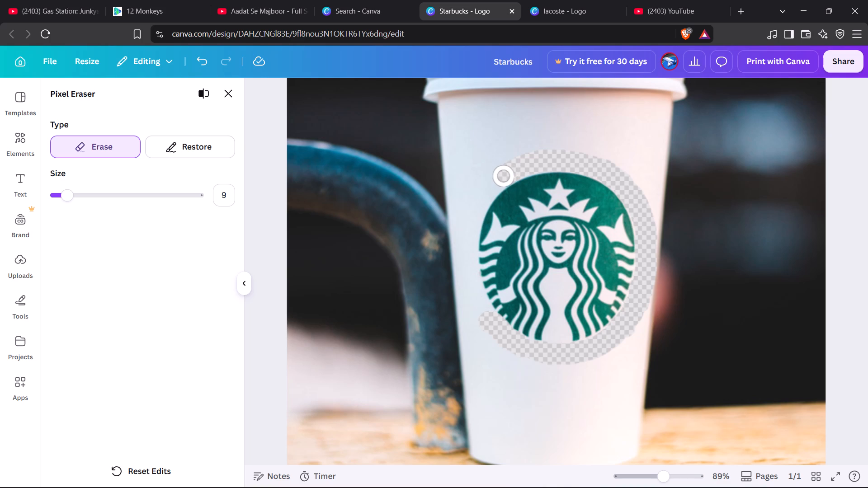
{"action": "left_click_drag", "start_coordinate": [504, 177], "coordinate": [493, 186]}
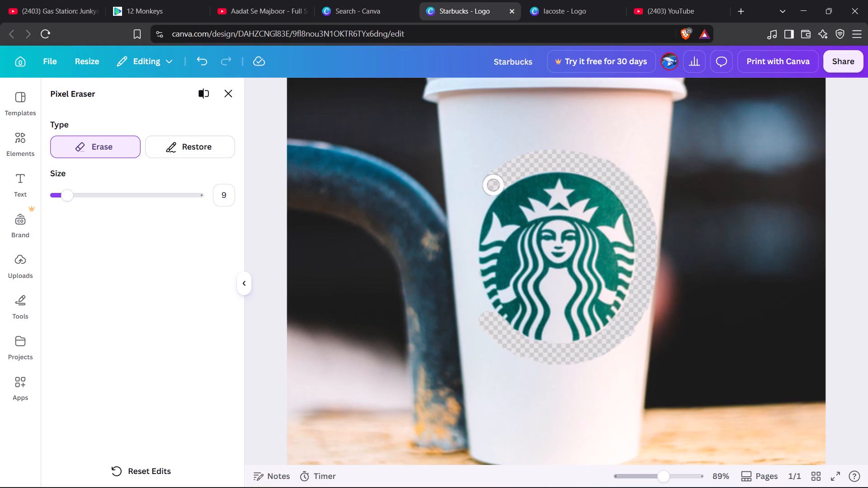
{"action": "left_click_drag", "start_coordinate": [493, 186], "coordinate": [483, 197]}
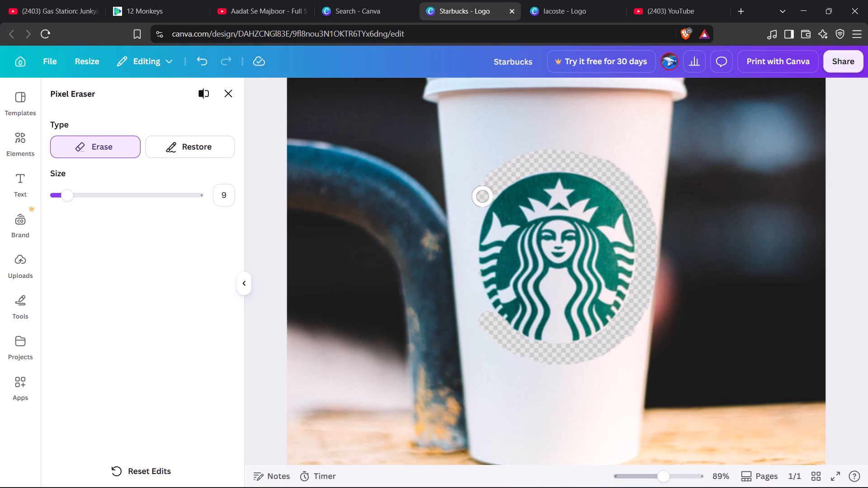
{"action": "left_click_drag", "start_coordinate": [483, 197], "coordinate": [477, 210]}
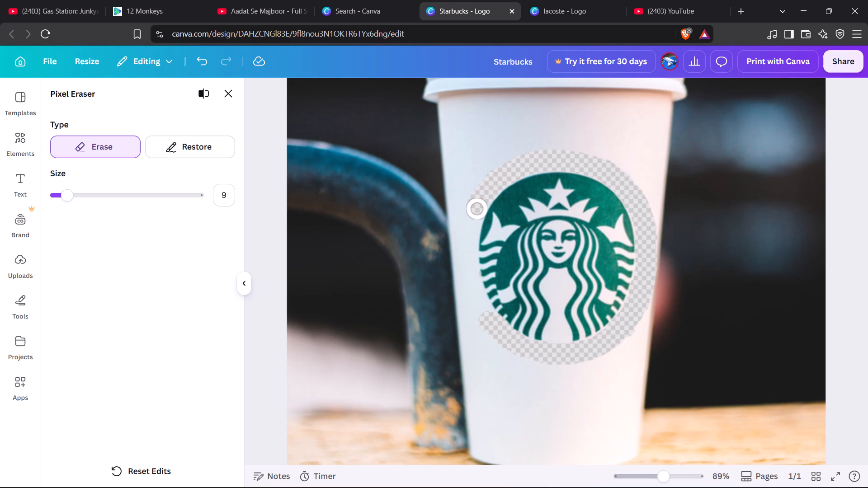
{"action": "left_click_drag", "start_coordinate": [477, 210], "coordinate": [473, 216]}
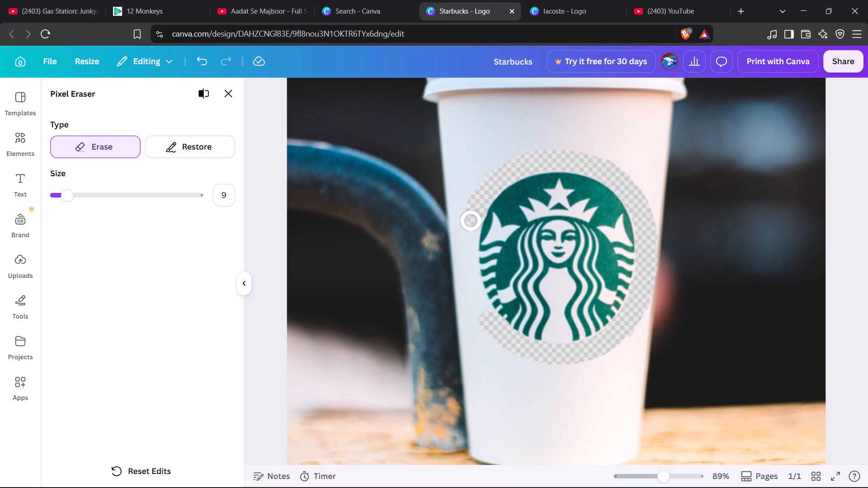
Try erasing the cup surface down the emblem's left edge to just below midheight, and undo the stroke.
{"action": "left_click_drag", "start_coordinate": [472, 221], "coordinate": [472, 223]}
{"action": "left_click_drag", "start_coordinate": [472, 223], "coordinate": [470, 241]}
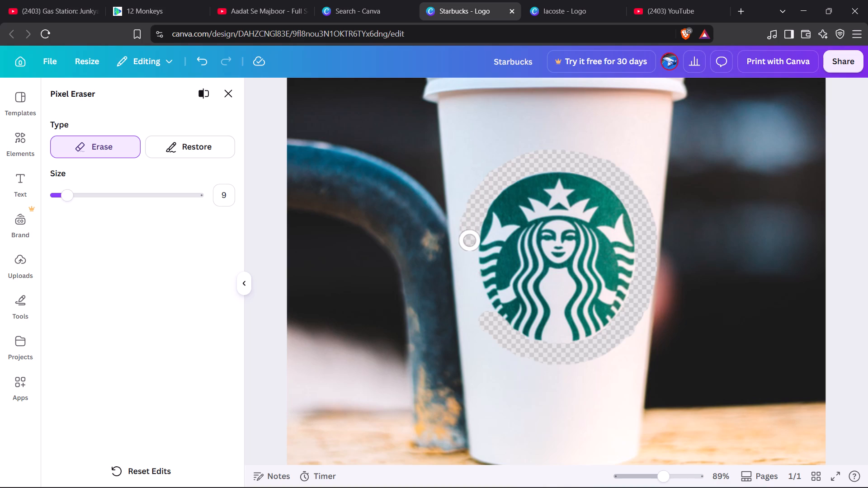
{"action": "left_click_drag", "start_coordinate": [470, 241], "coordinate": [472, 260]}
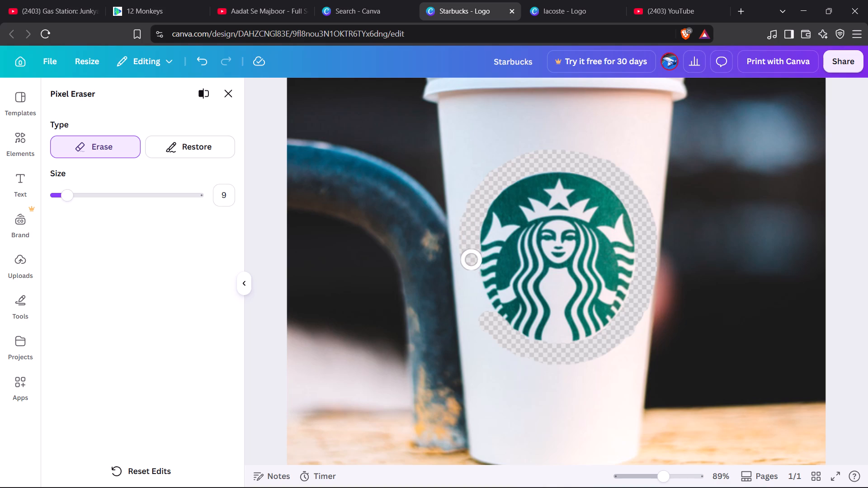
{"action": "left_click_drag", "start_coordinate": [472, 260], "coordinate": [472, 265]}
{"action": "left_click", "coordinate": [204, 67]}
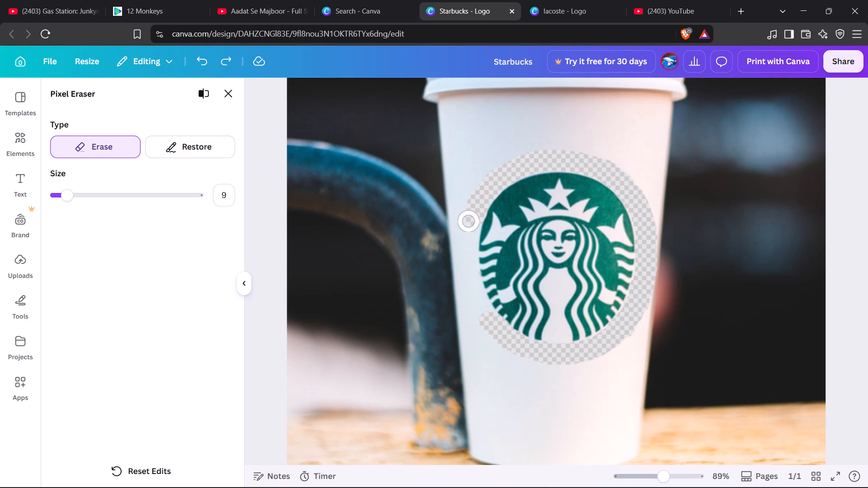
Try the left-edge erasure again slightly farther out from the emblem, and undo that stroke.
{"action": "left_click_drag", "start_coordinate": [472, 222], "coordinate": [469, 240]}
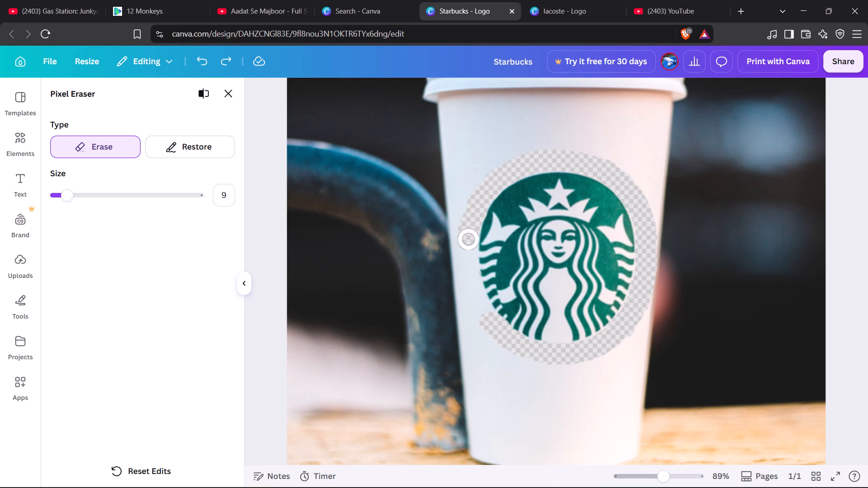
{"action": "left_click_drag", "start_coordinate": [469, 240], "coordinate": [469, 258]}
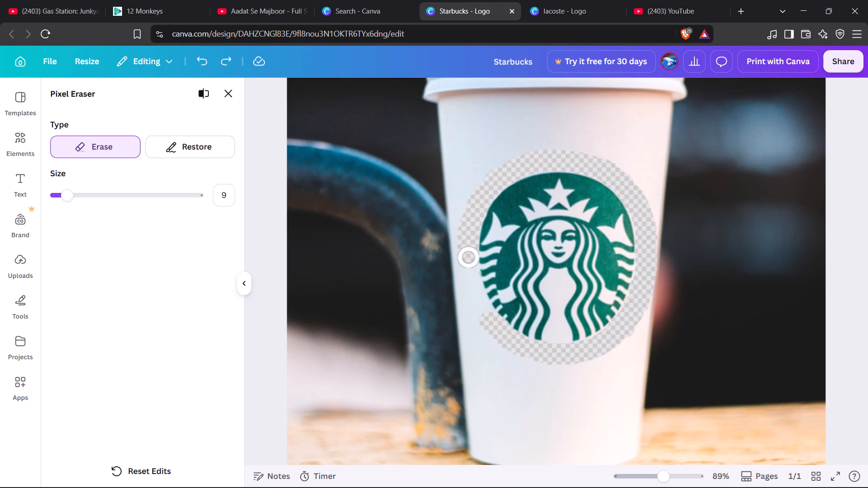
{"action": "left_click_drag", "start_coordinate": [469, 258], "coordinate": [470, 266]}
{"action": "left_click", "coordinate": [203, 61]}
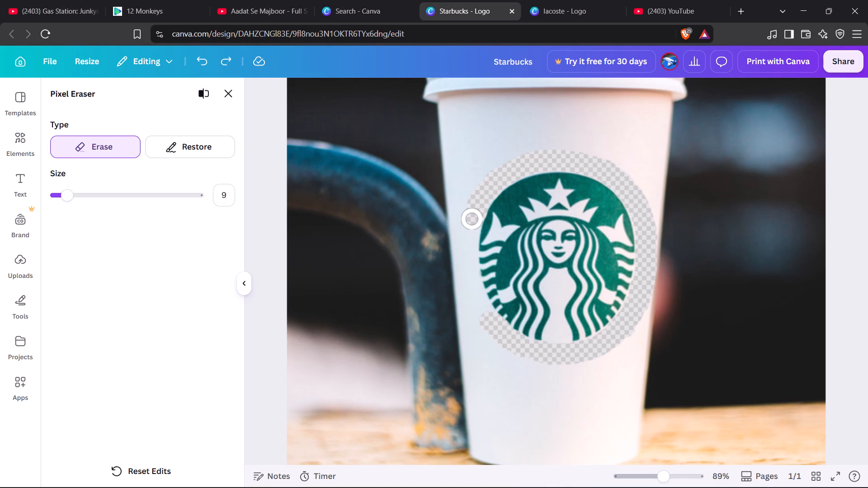
Erase the cup surface down the emblem's left edge to the lower-left band, closing the cleared ring around the emblem.
{"action": "left_click_drag", "start_coordinate": [472, 221], "coordinate": [471, 226]}
{"action": "left_click_drag", "start_coordinate": [471, 226], "coordinate": [468, 239]}
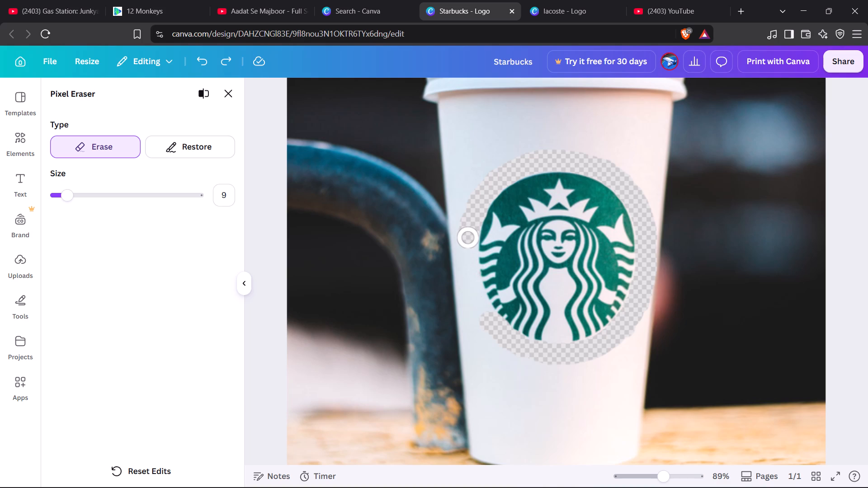
{"action": "left_click_drag", "start_coordinate": [468, 239], "coordinate": [468, 245]}
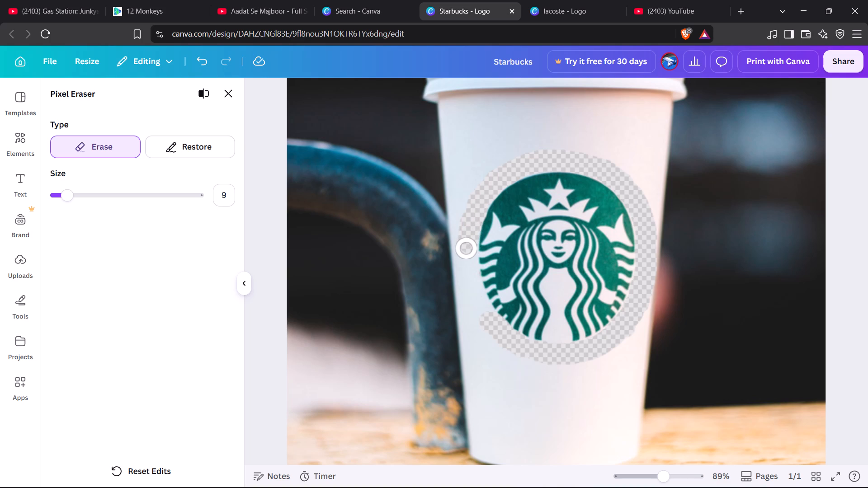
{"action": "left_click_drag", "start_coordinate": [467, 250], "coordinate": [466, 255]}
{"action": "left_click_drag", "start_coordinate": [466, 255], "coordinate": [468, 265]}
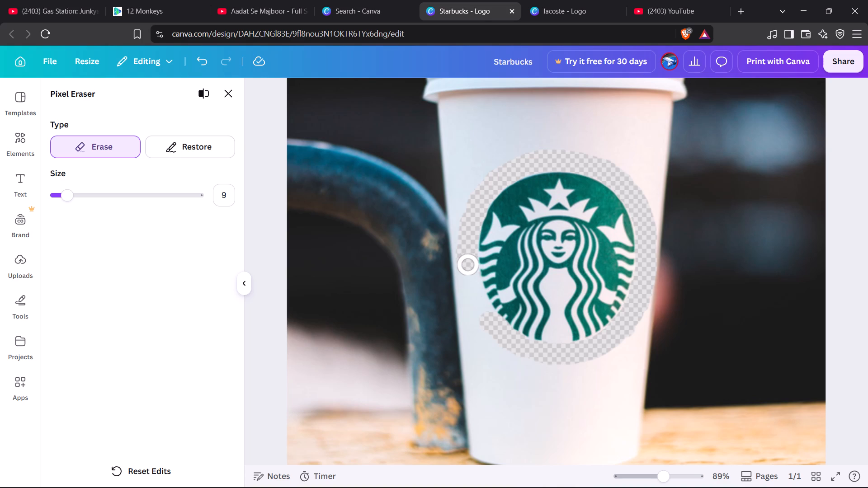
{"action": "left_click_drag", "start_coordinate": [468, 265], "coordinate": [470, 275]}
{"action": "left_click_drag", "start_coordinate": [470, 275], "coordinate": [476, 290]}
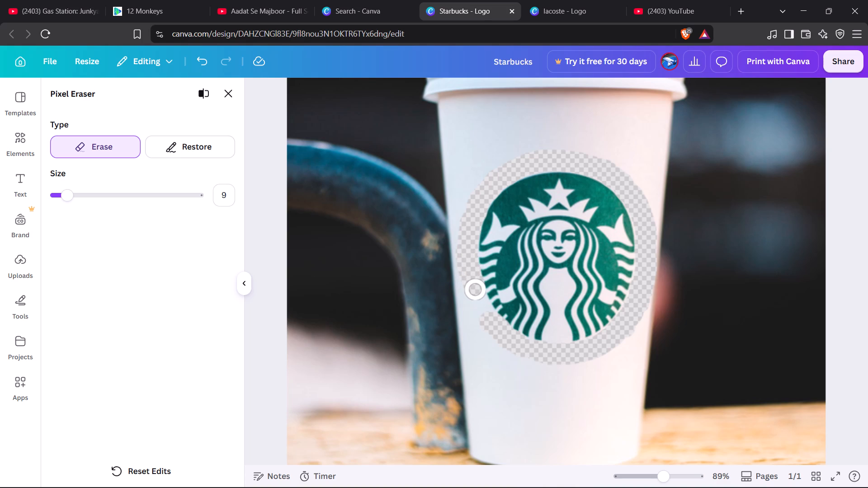
{"action": "left_click_drag", "start_coordinate": [476, 290], "coordinate": [481, 311]}
{"action": "left_click_drag", "start_coordinate": [481, 311], "coordinate": [499, 341]}
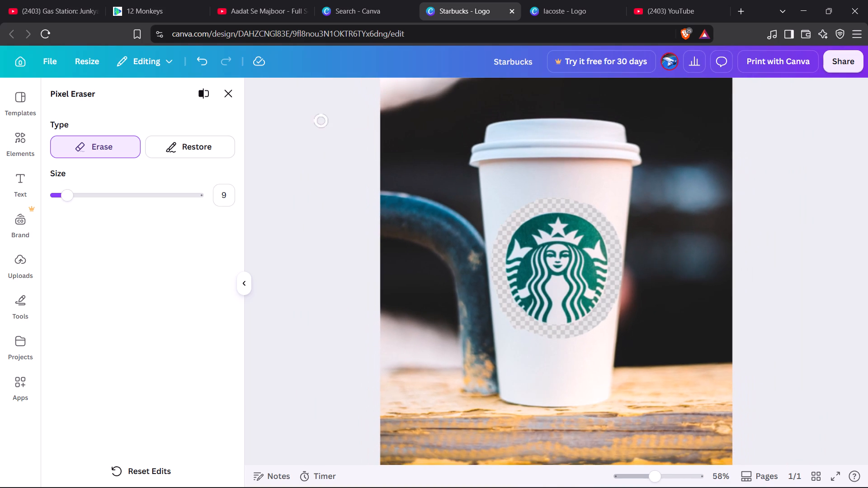
Increase the eraser size to 63 and erase the upper cup and most of its lid above the emblem.
{"action": "left_click_drag", "start_coordinate": [72, 196], "coordinate": [137, 196]}
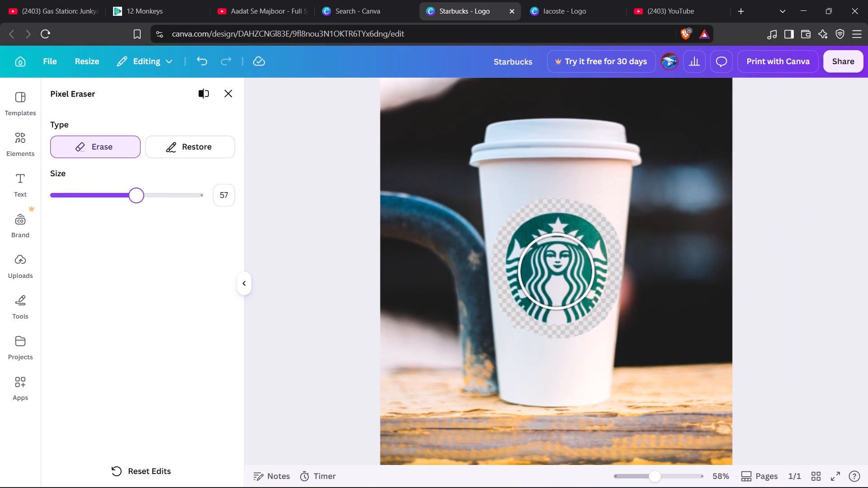
{"action": "left_click_drag", "start_coordinate": [137, 196], "coordinate": [145, 197]}
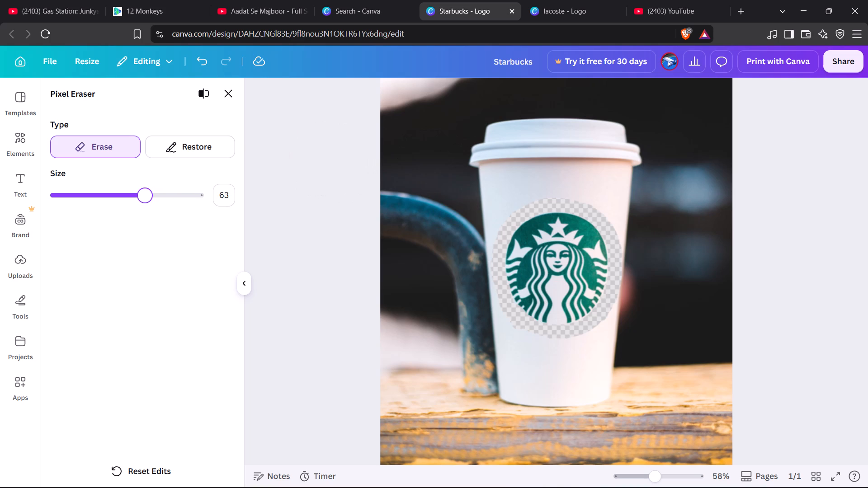
{"action": "left_click_drag", "start_coordinate": [482, 185], "coordinate": [496, 181]}
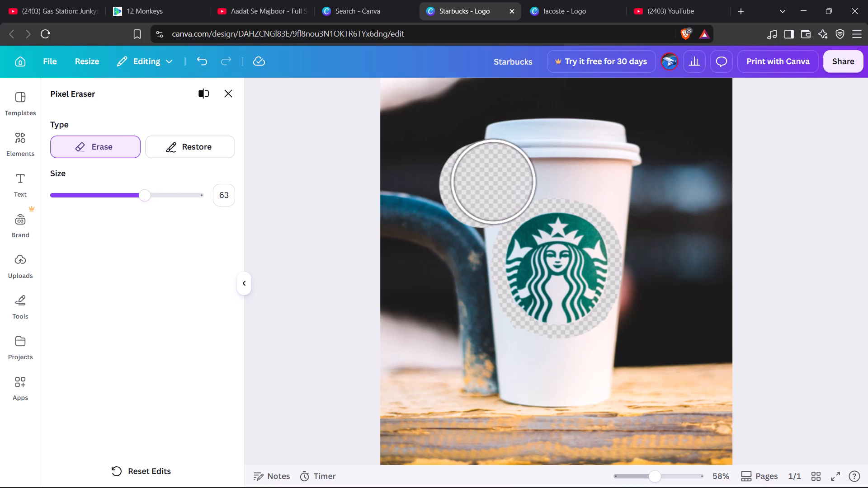
{"action": "left_click_drag", "start_coordinate": [496, 181], "coordinate": [571, 162]}
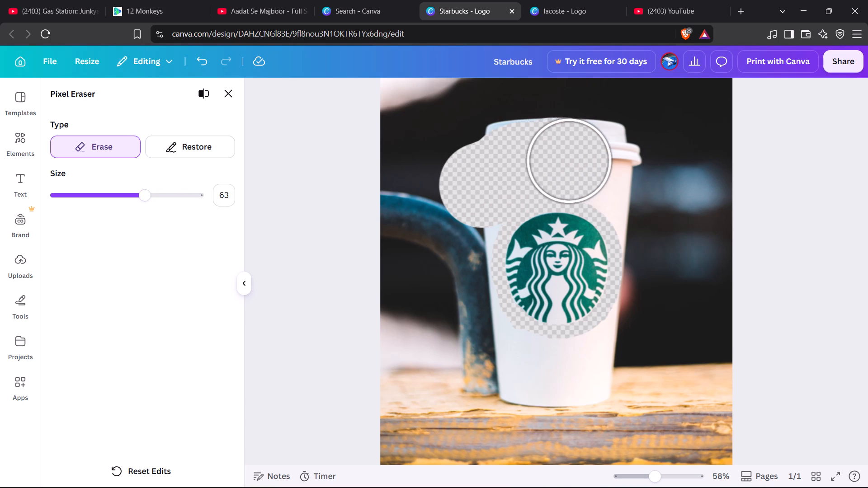
{"action": "left_click_drag", "start_coordinate": [571, 162], "coordinate": [632, 189]}
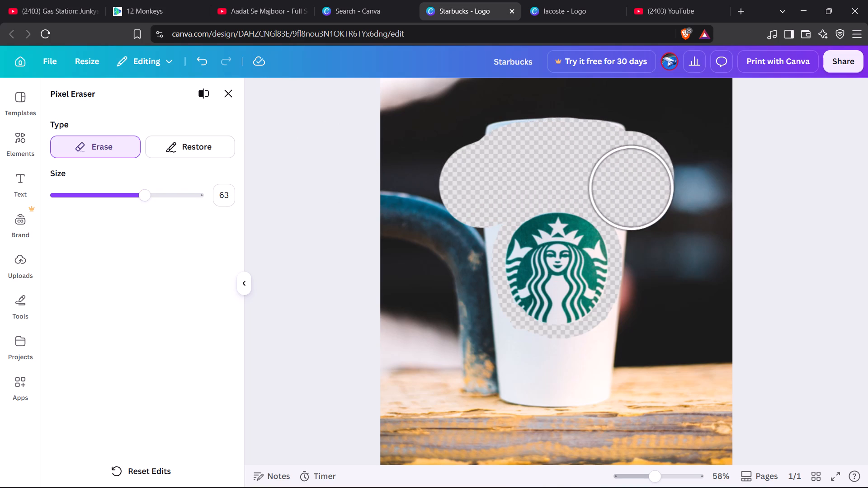
Erase the rest of the cup, the mug handle and nearby background along the right, bottom and left of the emblem.
{"action": "left_click_drag", "start_coordinate": [632, 189], "coordinate": [664, 255]}
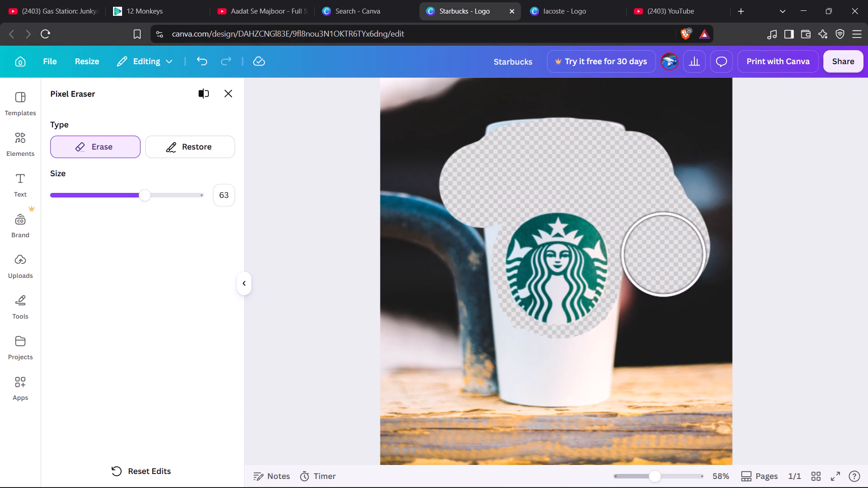
{"action": "left_click_drag", "start_coordinate": [664, 255], "coordinate": [651, 319]}
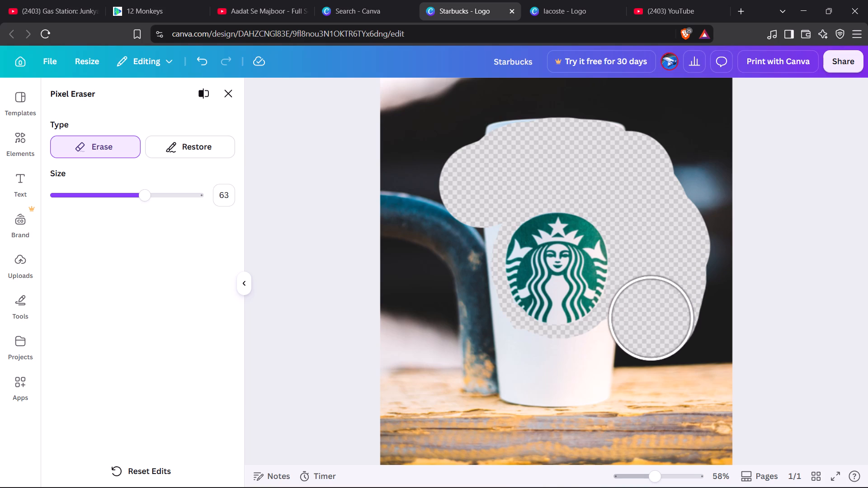
{"action": "left_click_drag", "start_coordinate": [651, 319], "coordinate": [602, 371]}
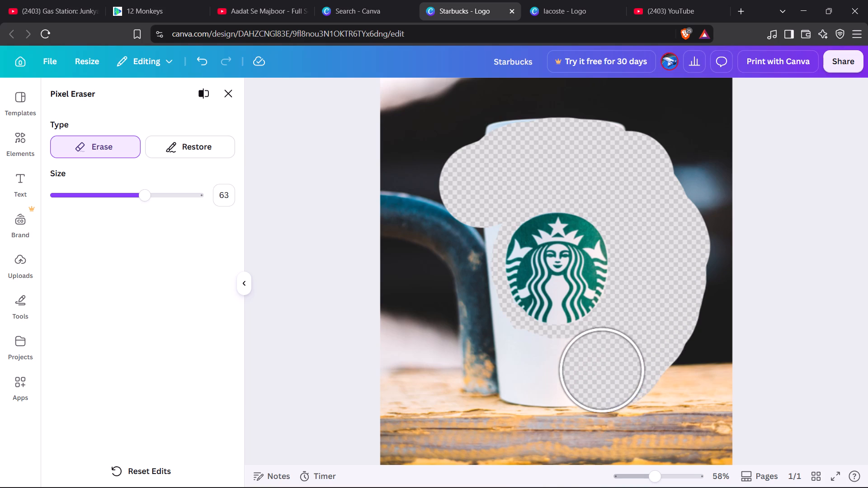
{"action": "left_click_drag", "start_coordinate": [602, 371], "coordinate": [507, 364]}
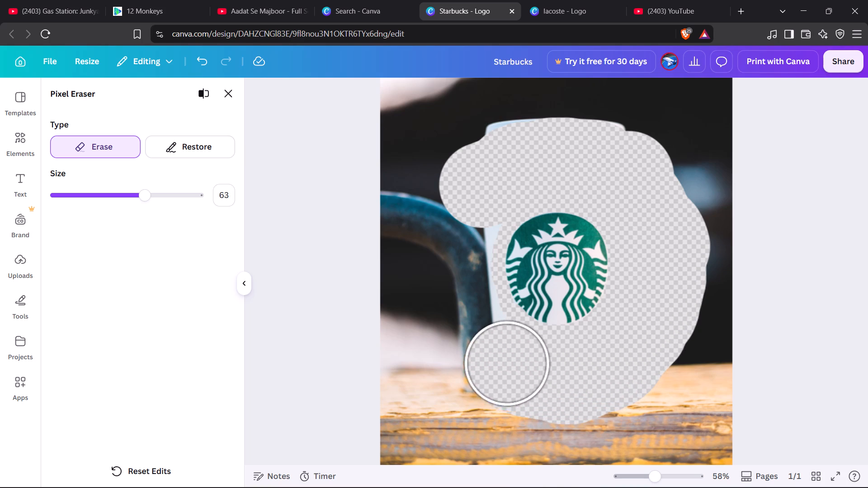
{"action": "left_click_drag", "start_coordinate": [507, 364], "coordinate": [473, 327]}
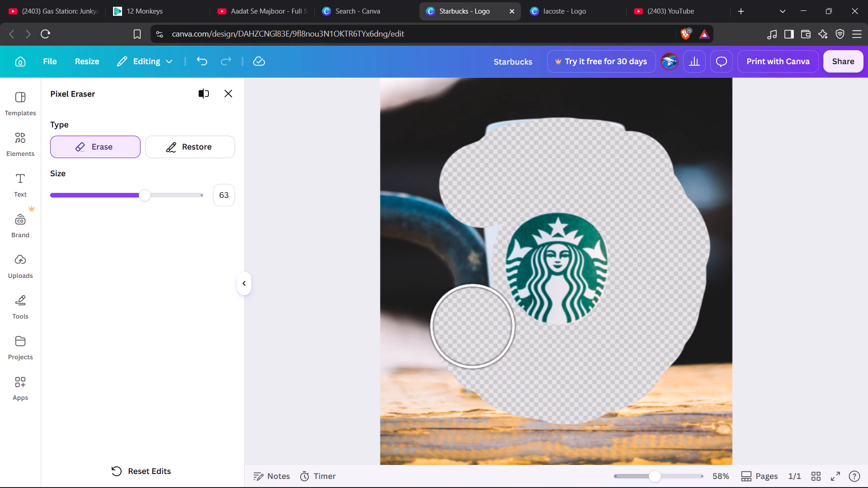
{"action": "left_click_drag", "start_coordinate": [460, 303], "coordinate": [452, 262]}
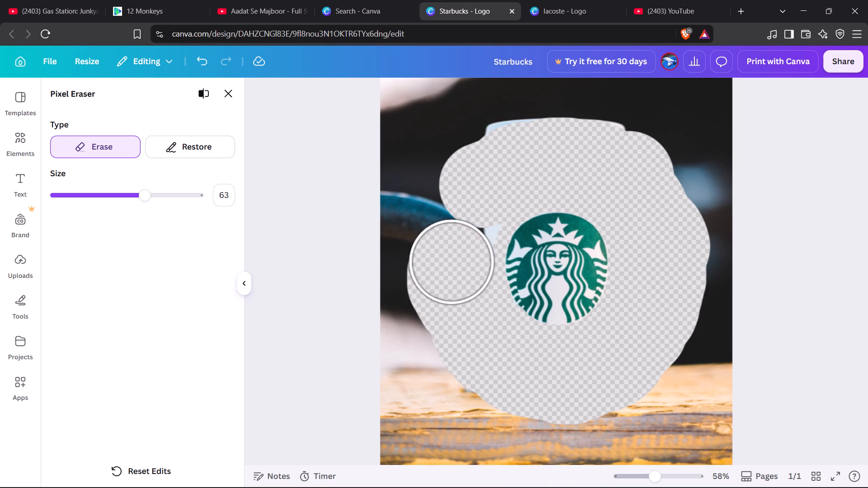
{"action": "left_click_drag", "start_coordinate": [452, 262], "coordinate": [459, 228]}
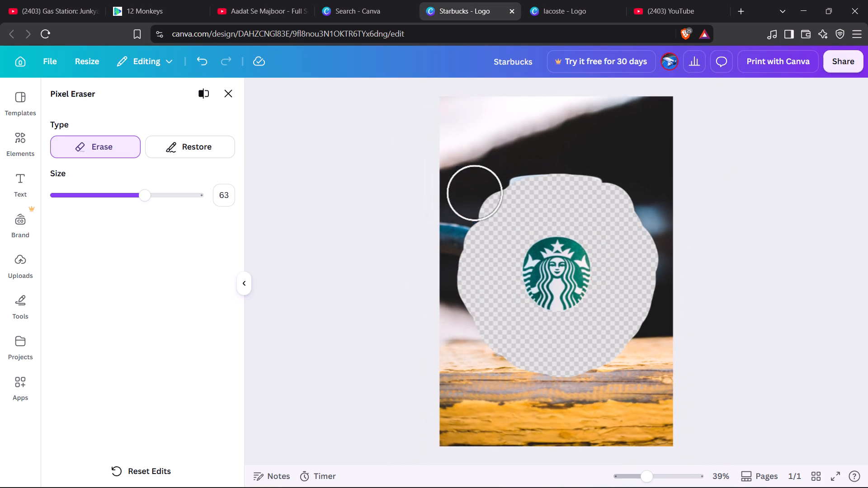
Erase the remaining photo background along the top, right, bottom and left edges, leaving only the emblem.
{"action": "left_click_drag", "start_coordinate": [460, 204], "coordinate": [476, 123]}
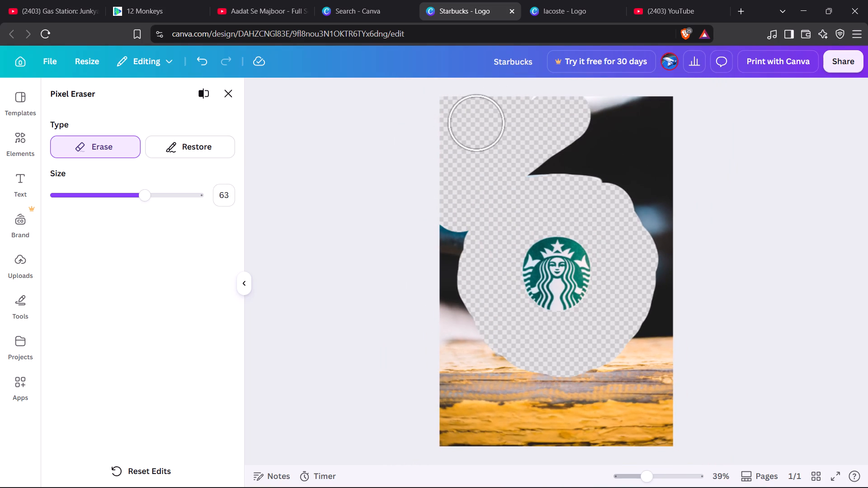
{"action": "left_click_drag", "start_coordinate": [476, 123], "coordinate": [637, 111]}
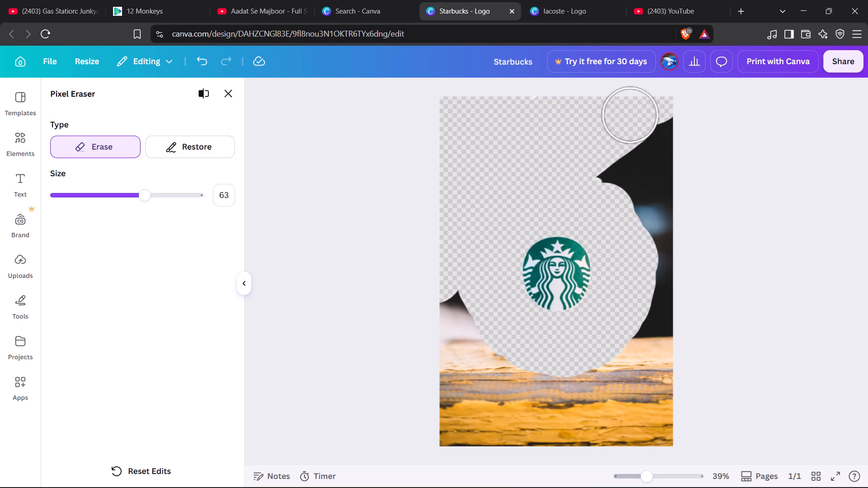
{"action": "left_click_drag", "start_coordinate": [637, 111], "coordinate": [658, 199]}
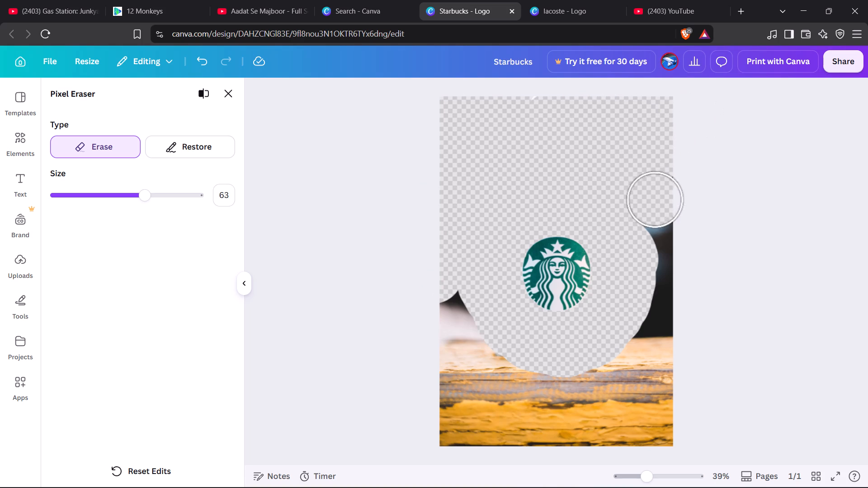
{"action": "left_click_drag", "start_coordinate": [658, 199], "coordinate": [656, 426]}
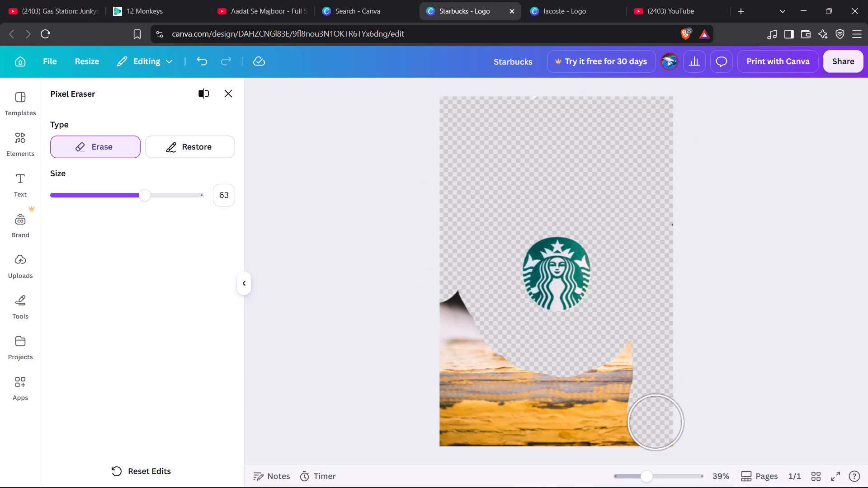
{"action": "left_click_drag", "start_coordinate": [656, 426], "coordinate": [537, 428]}
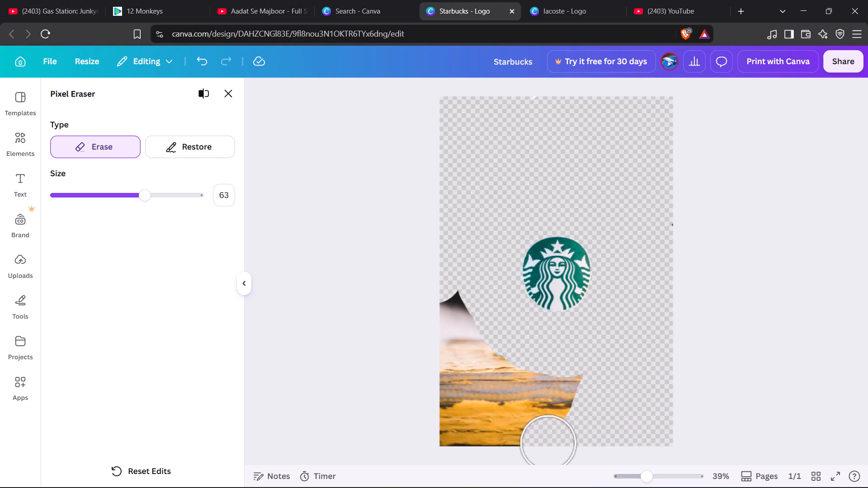
{"action": "left_click_drag", "start_coordinate": [537, 428], "coordinate": [515, 394]}
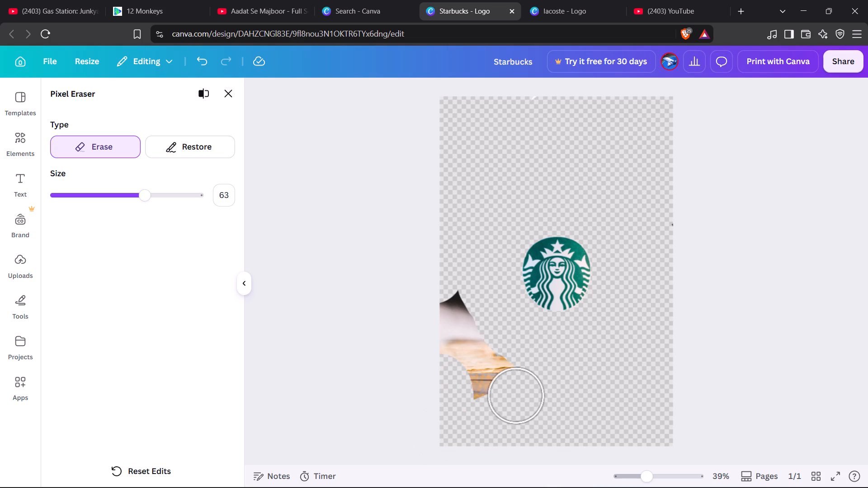
{"action": "left_click_drag", "start_coordinate": [515, 394], "coordinate": [474, 310]}
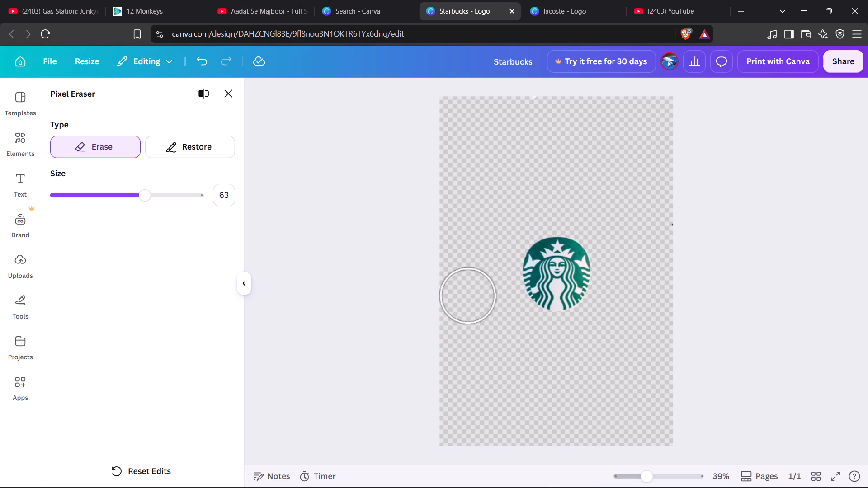
{"action": "left_click_drag", "start_coordinate": [474, 310], "coordinate": [476, 305]}
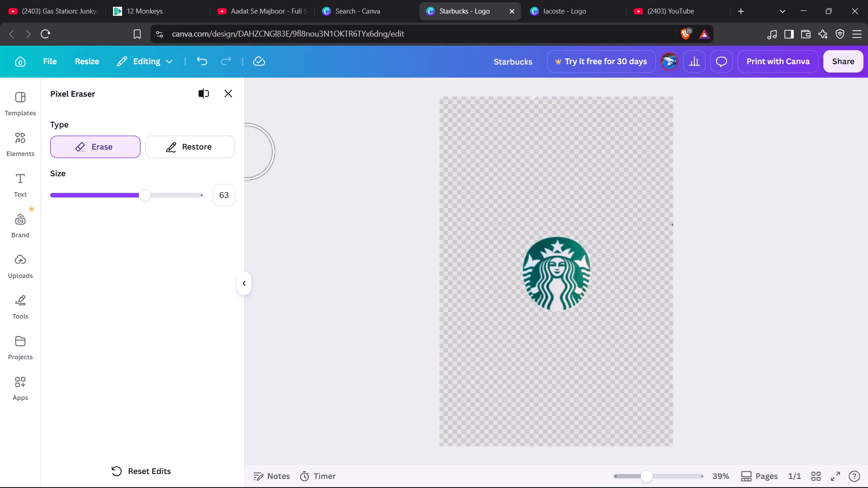
Reduce the eraser size to 20.
{"action": "left_click", "coordinate": [118, 149]}
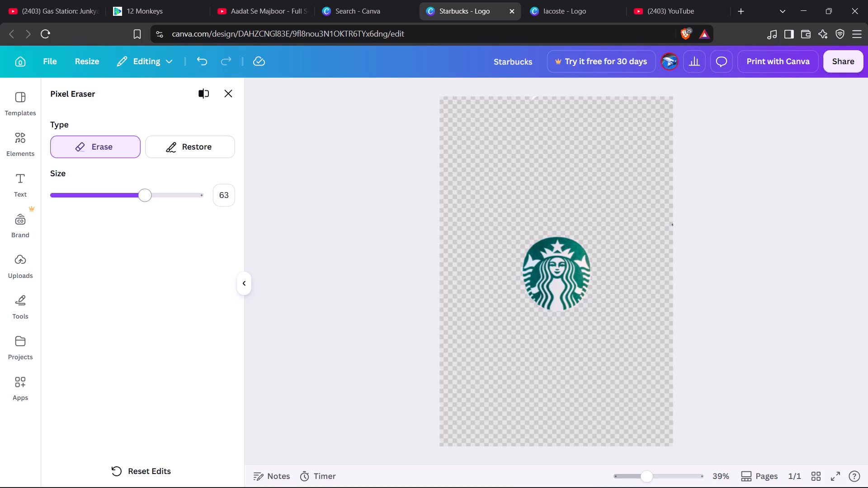
{"action": "left_click_drag", "start_coordinate": [142, 198], "coordinate": [82, 187]}
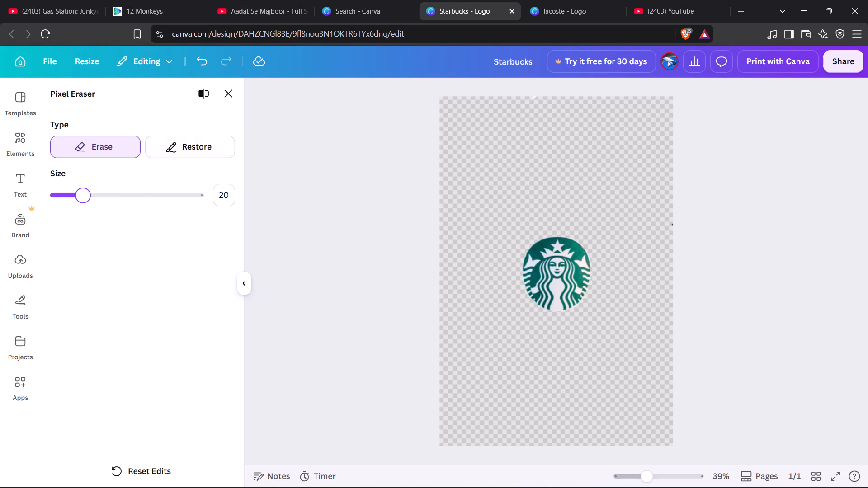
Make the design available offline.
{"action": "left_click", "coordinate": [261, 57]}
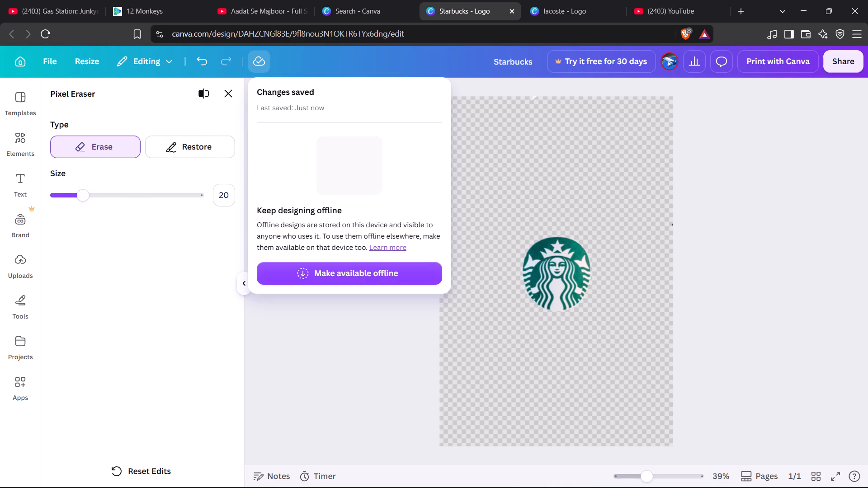
{"action": "left_click", "coordinate": [355, 272]}
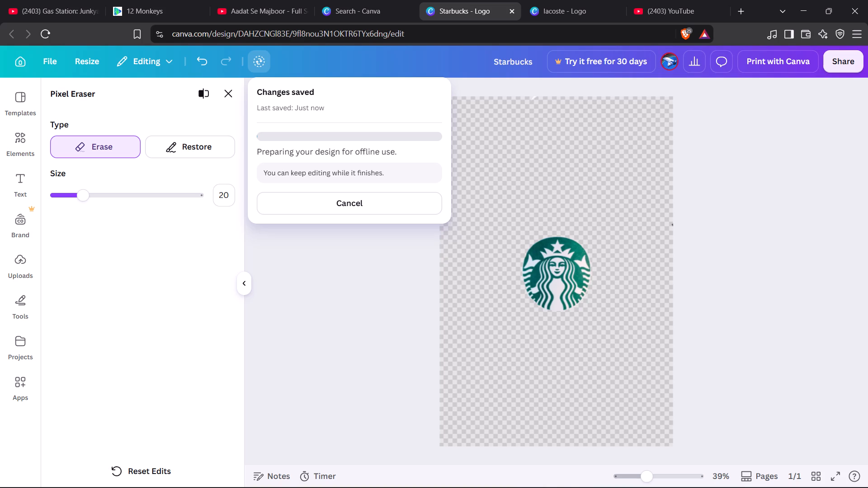
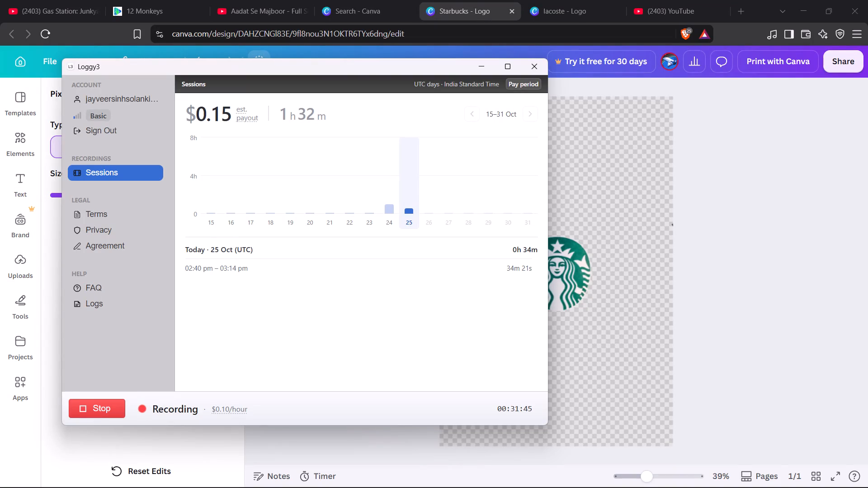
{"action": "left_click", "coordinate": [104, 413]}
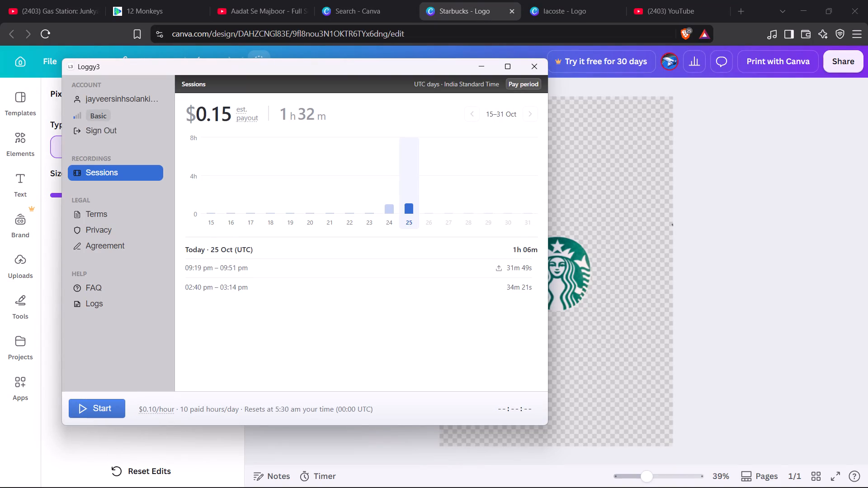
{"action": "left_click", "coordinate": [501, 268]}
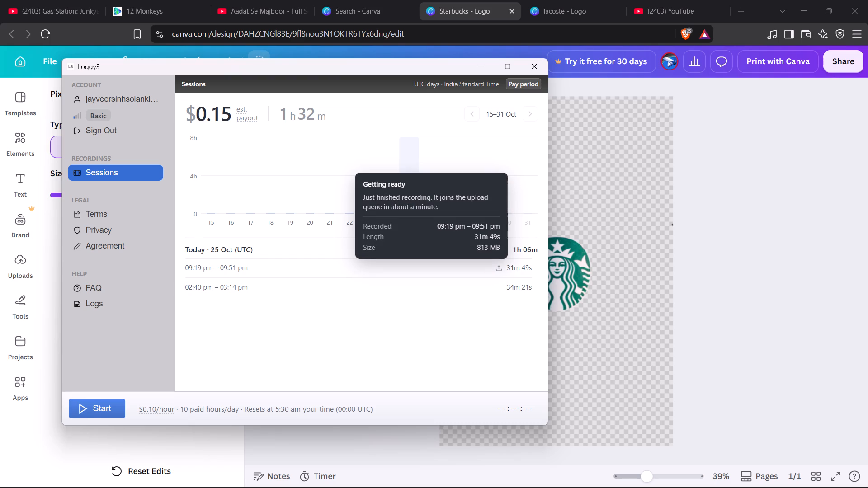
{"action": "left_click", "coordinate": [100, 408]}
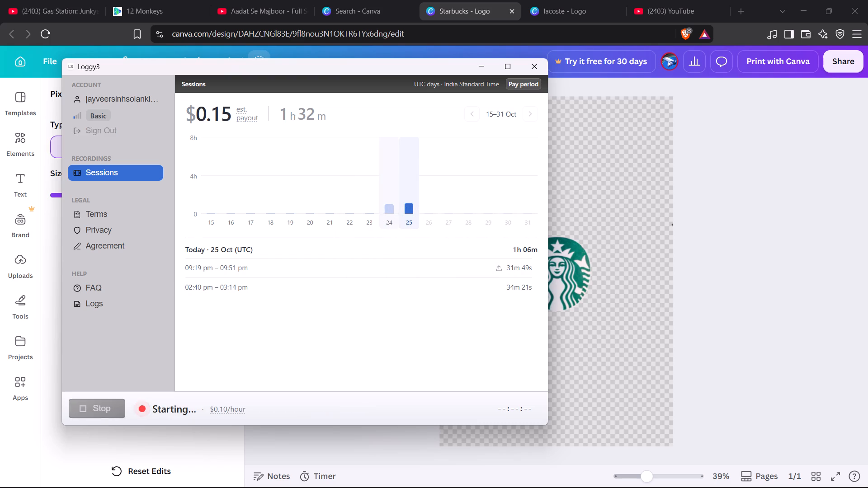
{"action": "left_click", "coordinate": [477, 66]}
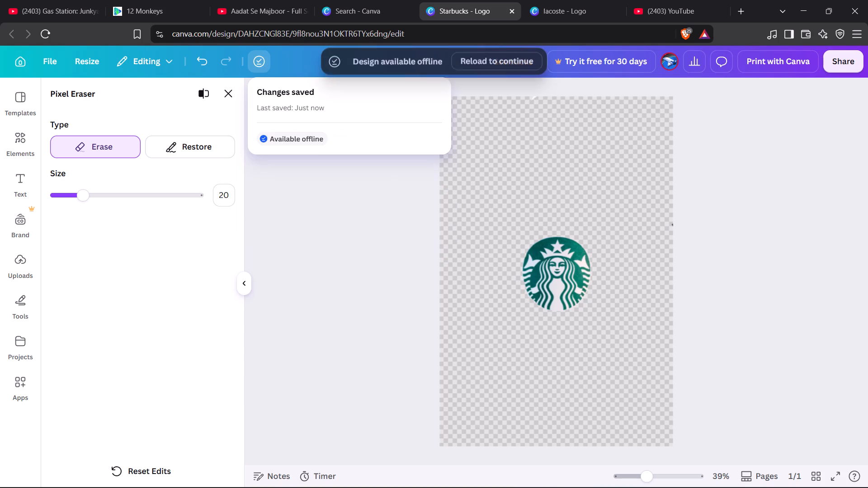
Reload the Starbucks design after making it available offline.
{"action": "left_click", "coordinate": [502, 56]}
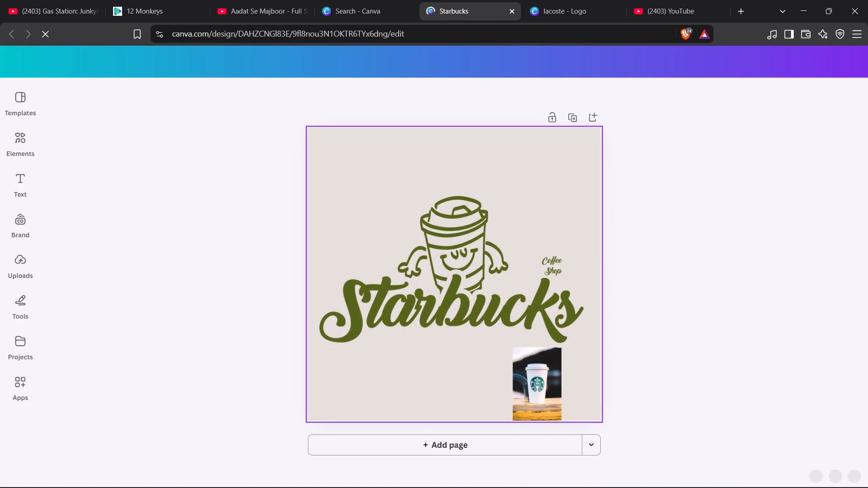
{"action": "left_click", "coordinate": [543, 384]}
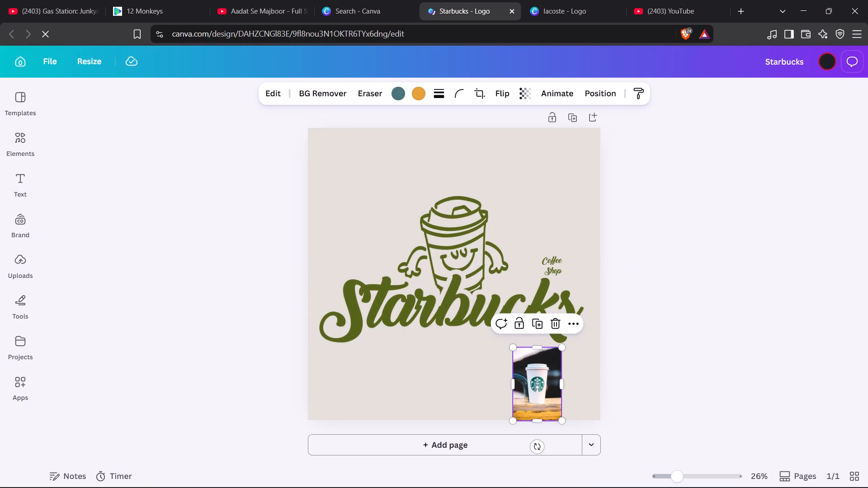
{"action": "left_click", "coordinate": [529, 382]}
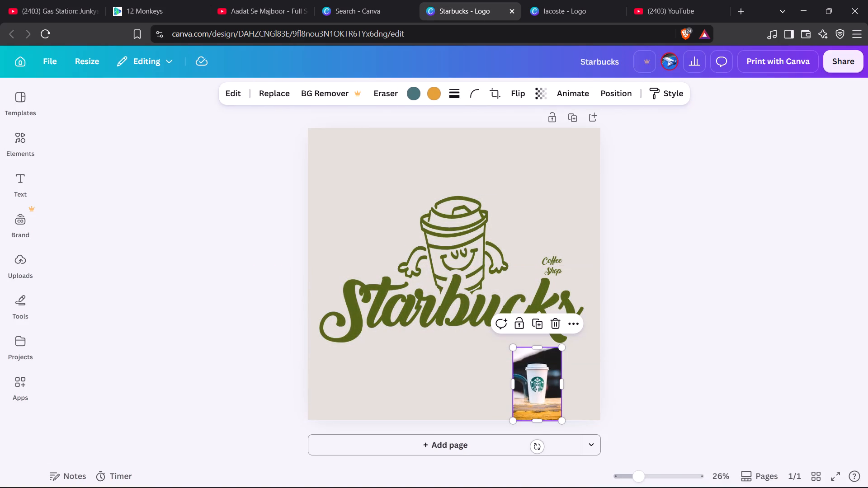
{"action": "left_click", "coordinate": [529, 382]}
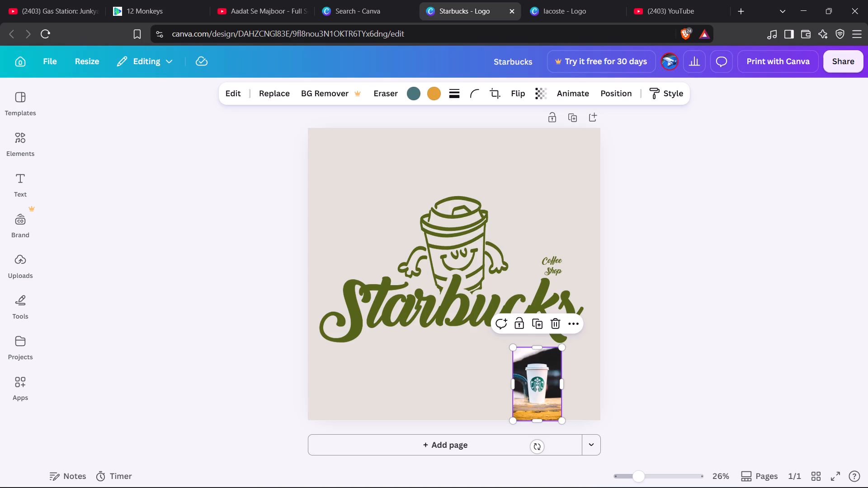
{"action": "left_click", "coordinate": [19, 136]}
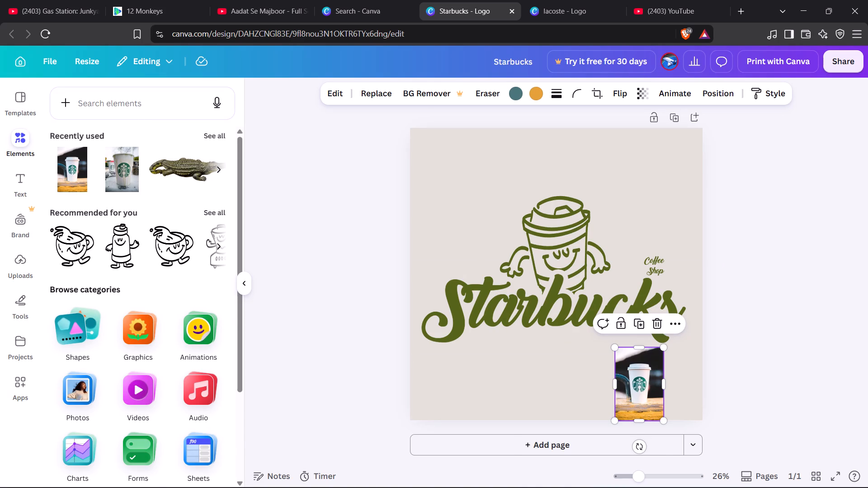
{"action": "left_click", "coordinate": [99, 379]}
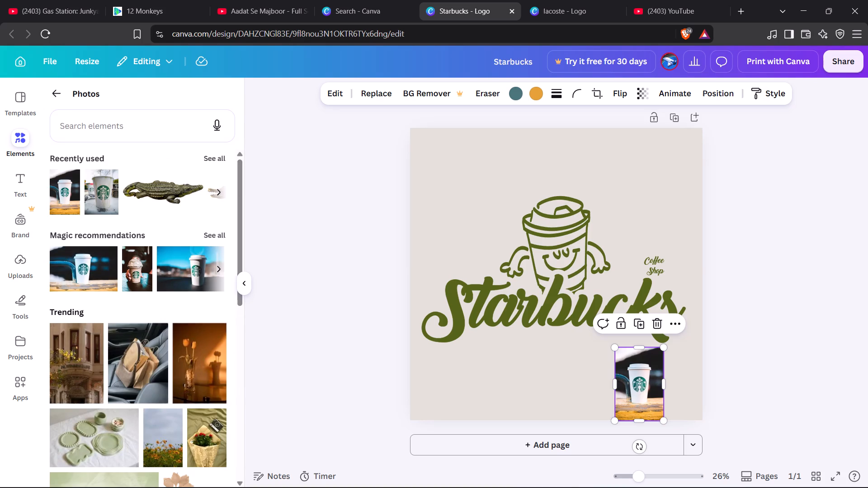
Crop the Starbucks cup photo to a 1:1 aspect ratio and apply the crop.
{"action": "double_click", "coordinate": [632, 391]}
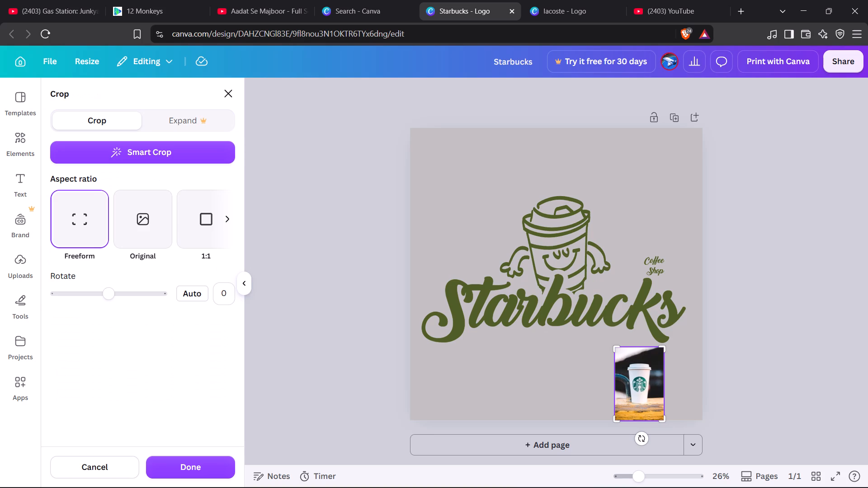
{"action": "scroll", "coordinate": [185, 208], "scroll_direction": "left", "scroll_amount": 5}
{"action": "scroll", "coordinate": [185, 208], "scroll_direction": "right", "scroll_amount": 6}
{"action": "left_click", "coordinate": [196, 225]}
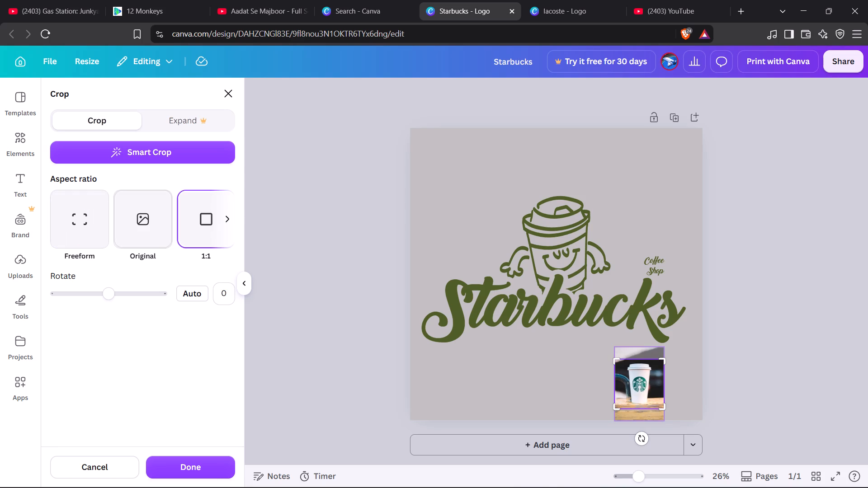
{"action": "left_click", "coordinate": [201, 470]}
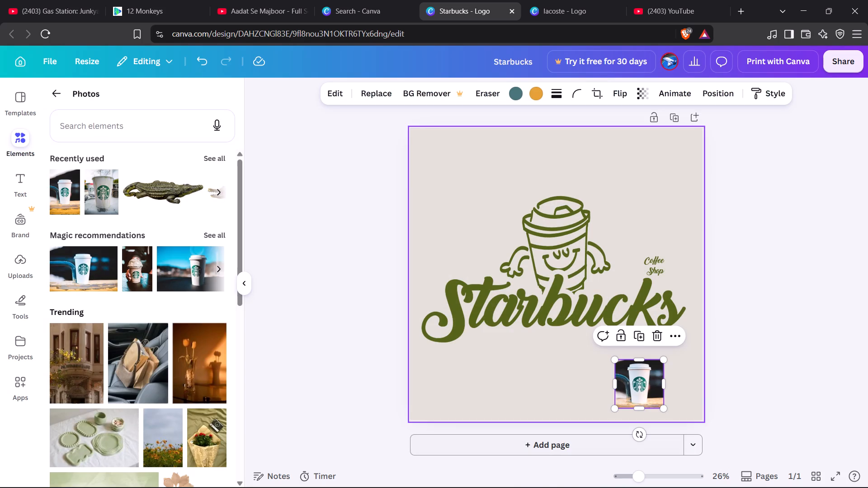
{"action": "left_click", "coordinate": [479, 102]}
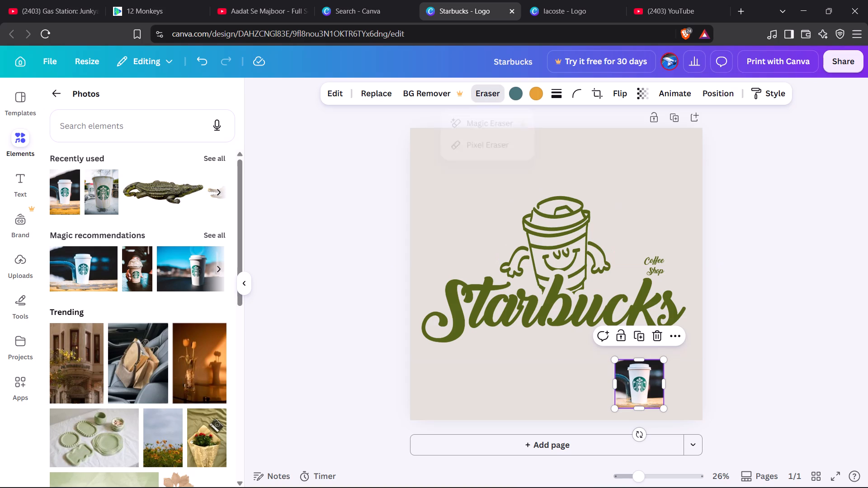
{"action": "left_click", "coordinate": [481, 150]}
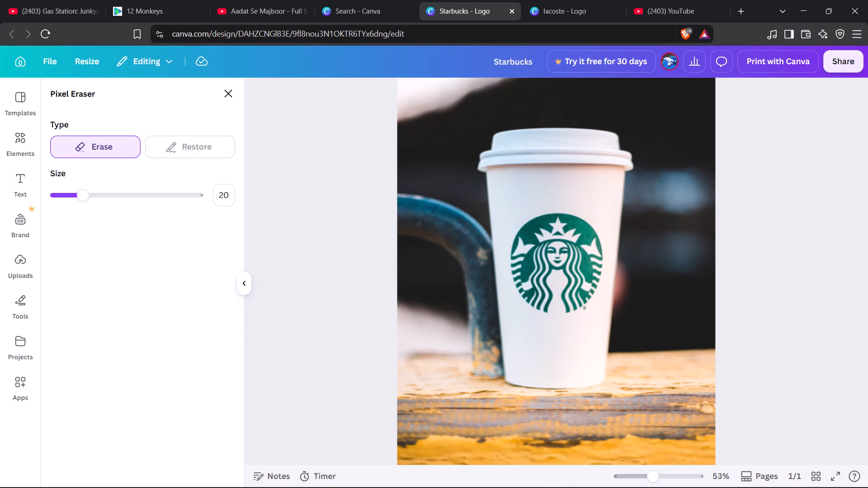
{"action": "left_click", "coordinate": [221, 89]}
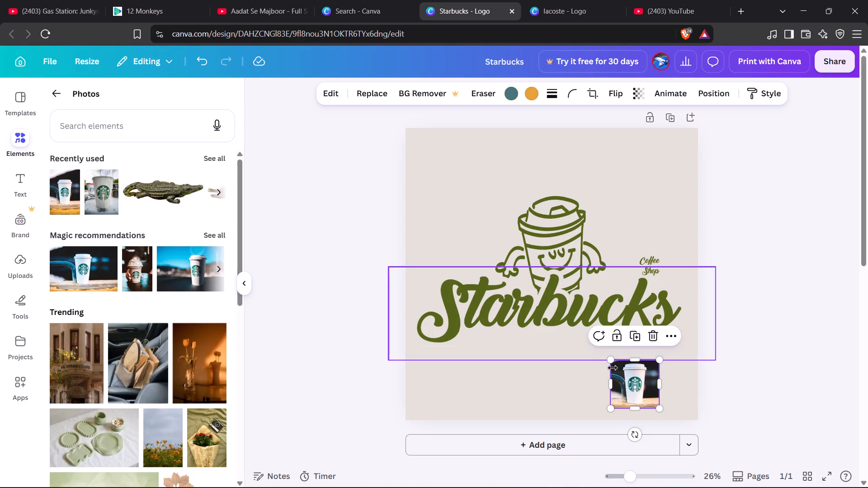
Use the Pixel Eraser on the cup photo to erase a strip of cup and background along the emblem's left side.
{"action": "left_click", "coordinate": [491, 91]}
{"action": "left_click", "coordinate": [505, 141]}
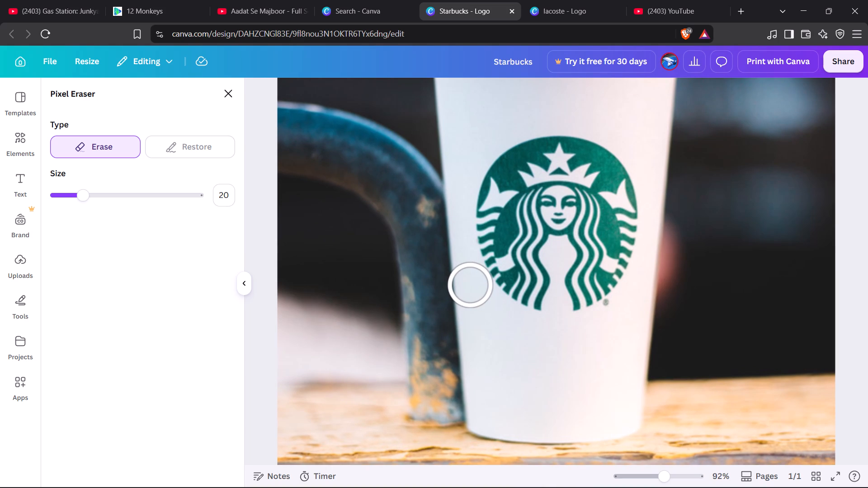
{"action": "left_click_drag", "start_coordinate": [470, 286], "coordinate": [467, 280]}
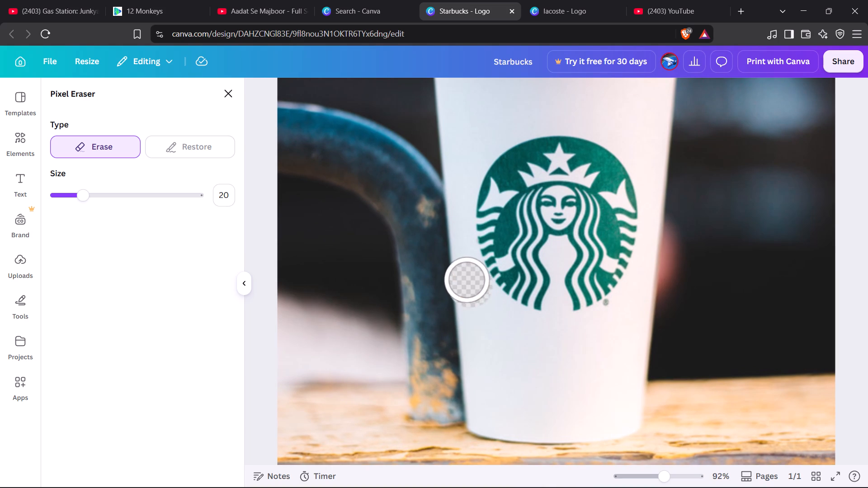
{"action": "left_click_drag", "start_coordinate": [467, 280], "coordinate": [460, 263]}
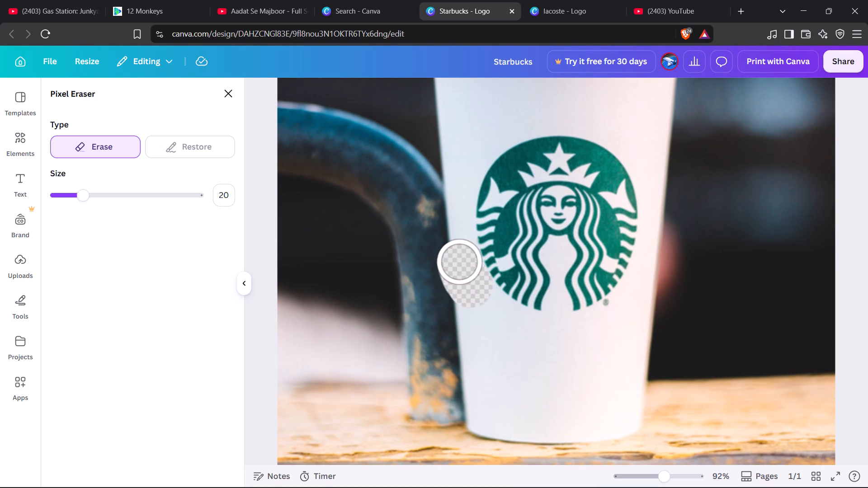
{"action": "left_click_drag", "start_coordinate": [460, 263], "coordinate": [456, 244]}
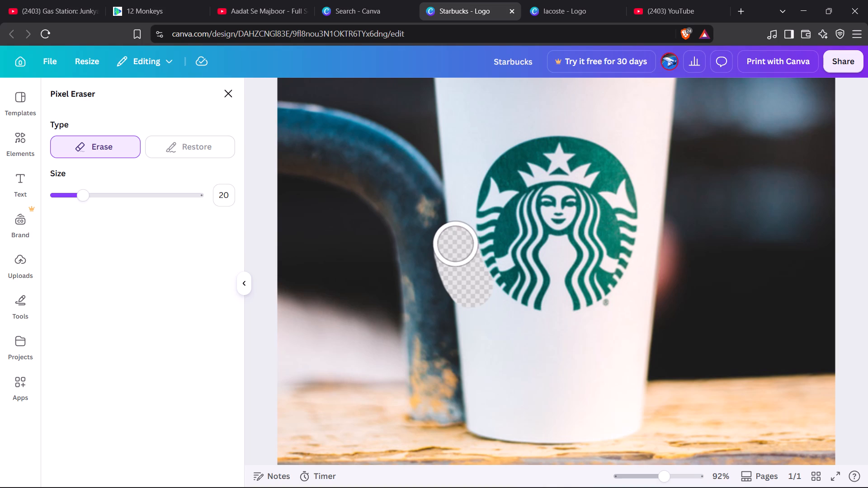
{"action": "left_click_drag", "start_coordinate": [456, 244], "coordinate": [453, 225]}
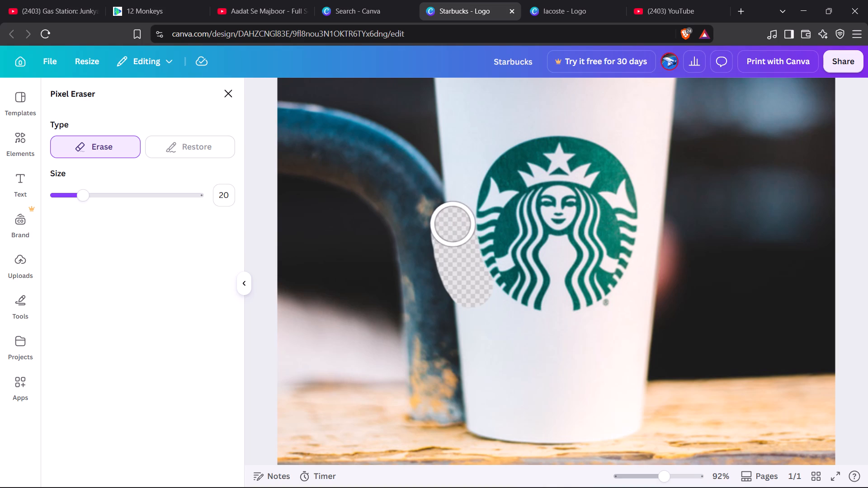
{"action": "left_click_drag", "start_coordinate": [453, 225], "coordinate": [443, 164]}
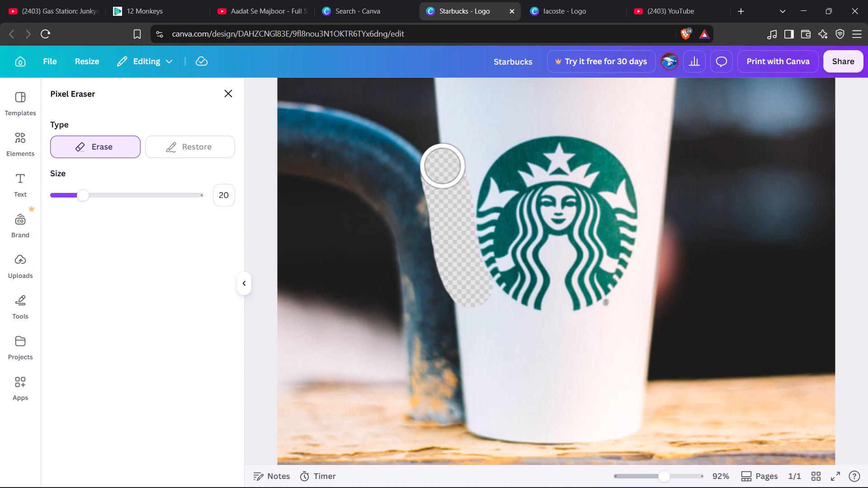
{"action": "left_click_drag", "start_coordinate": [443, 164], "coordinate": [440, 148]}
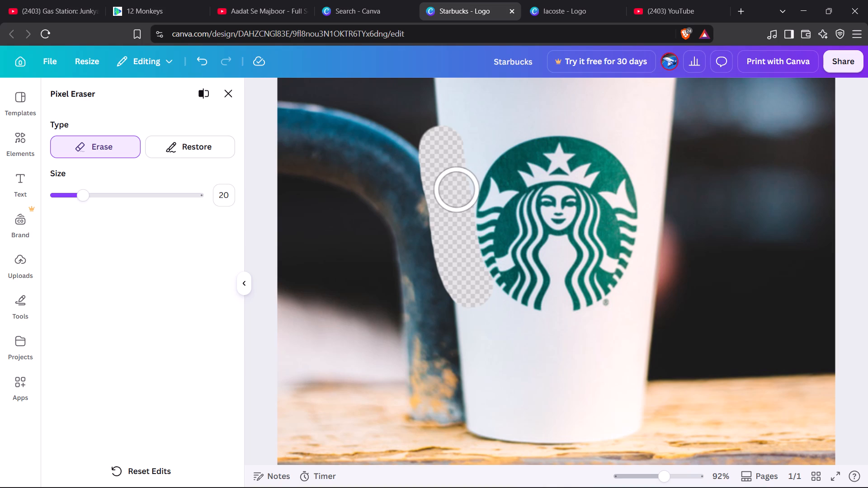
Erase the cup surface around the emblem's upper-left edge and over its top with the size 20 eraser.
{"action": "left_click", "coordinate": [457, 189]}
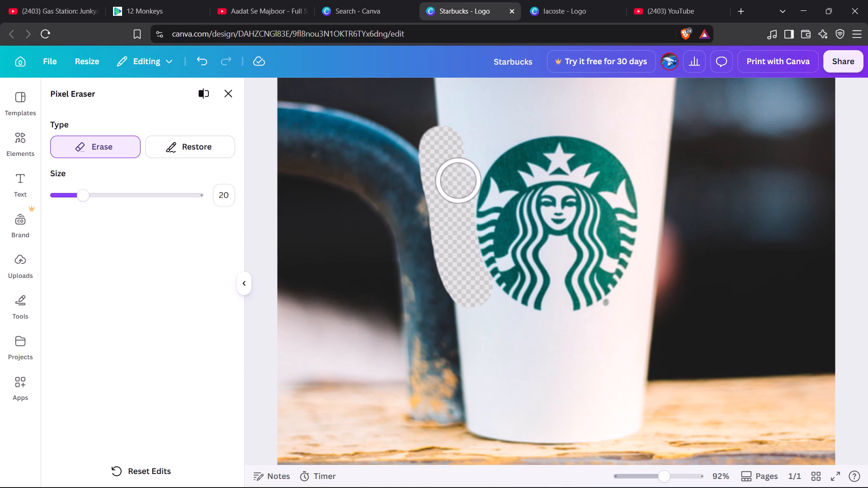
{"action": "left_click", "coordinate": [458, 181]}
{"action": "left_click", "coordinate": [469, 160]}
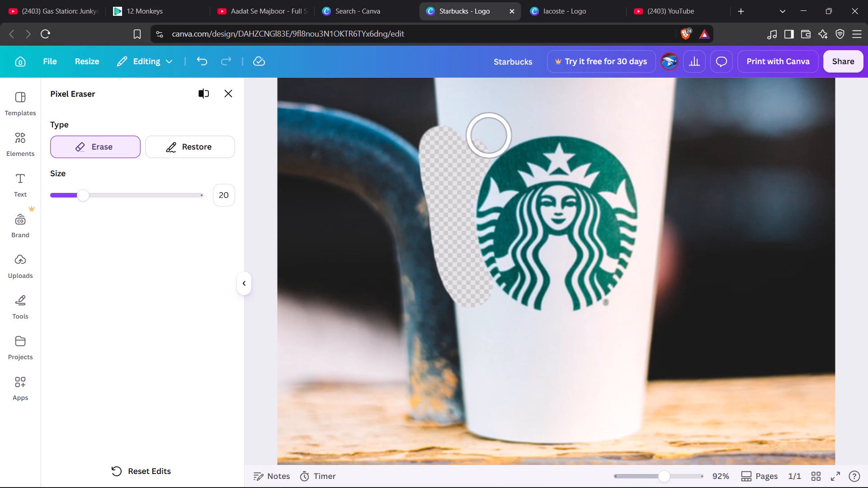
{"action": "left_click", "coordinate": [490, 136]}
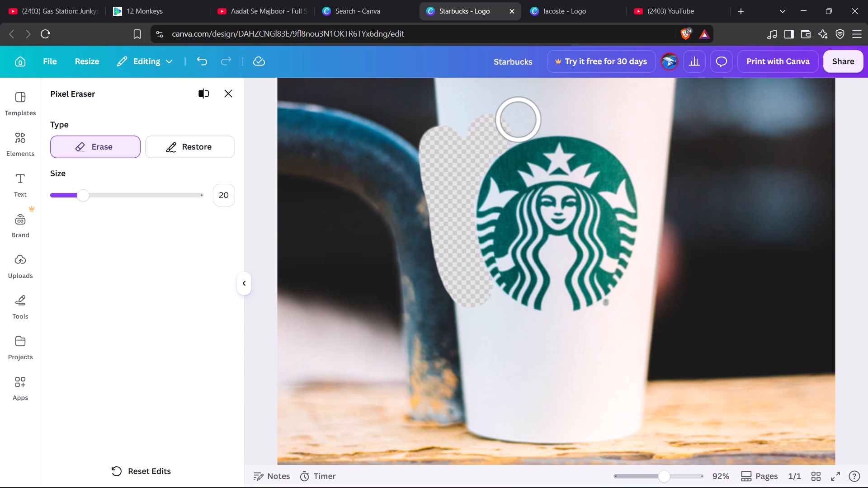
{"action": "left_click", "coordinate": [517, 122]}
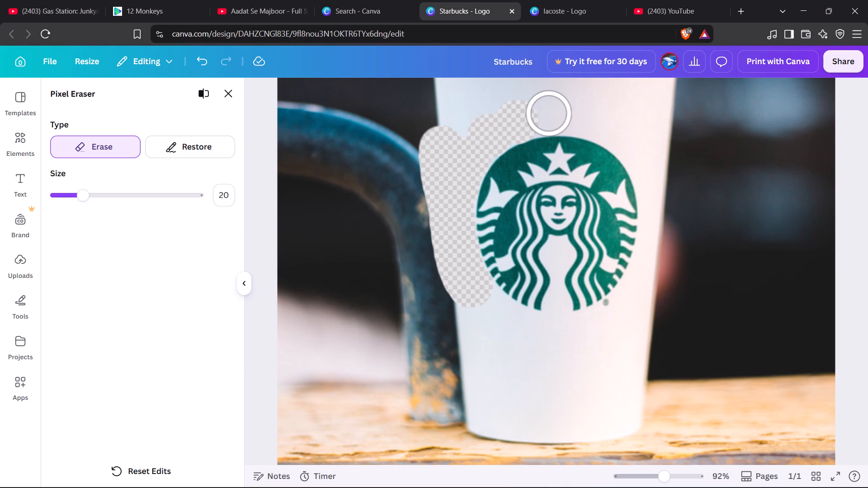
{"action": "left_click", "coordinate": [542, 115]}
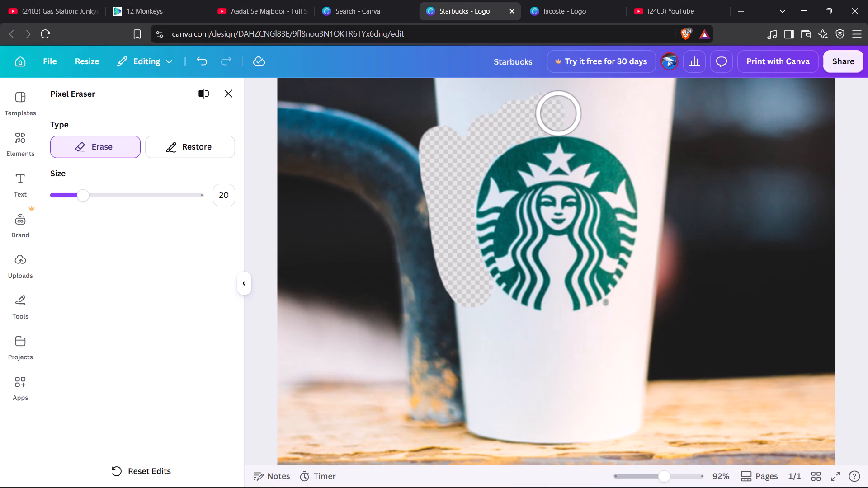
{"action": "left_click", "coordinate": [565, 113]}
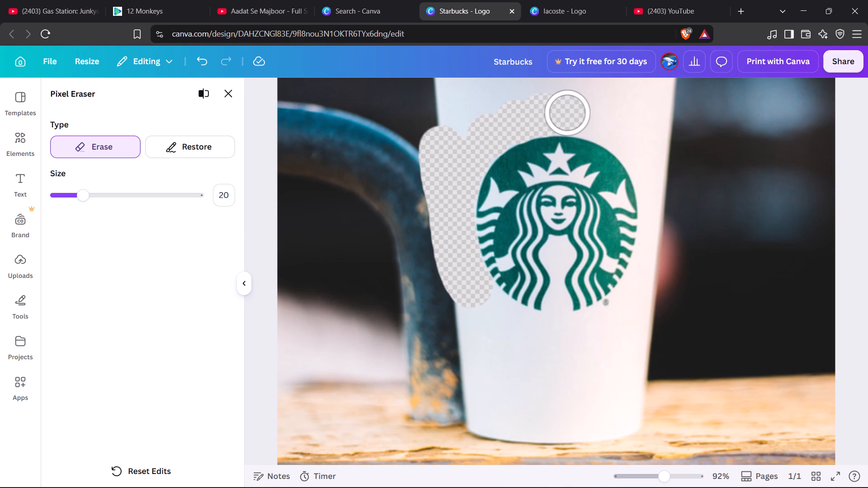
{"action": "left_click", "coordinate": [570, 115]}
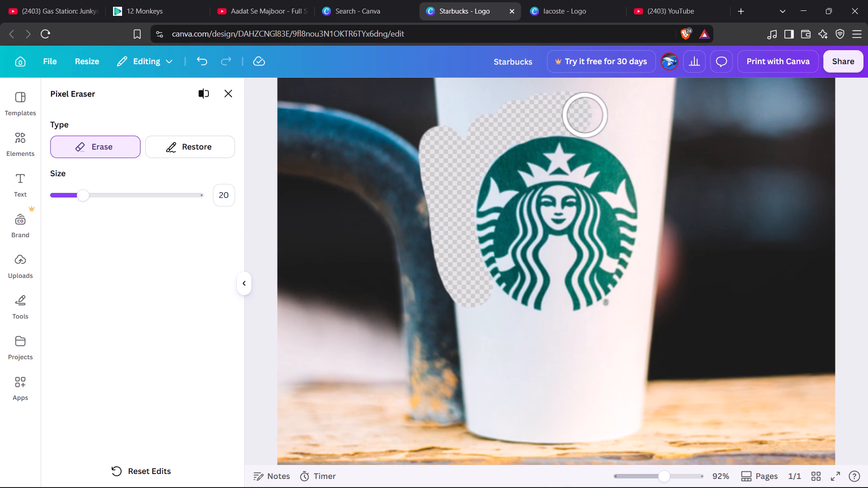
{"action": "left_click", "coordinate": [586, 116]}
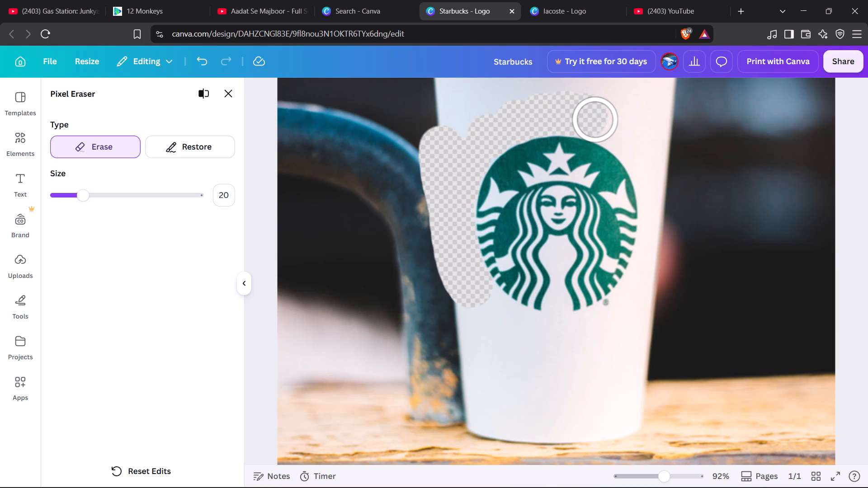
{"action": "left_click", "coordinate": [596, 120]}
{"action": "left_click", "coordinate": [609, 124]}
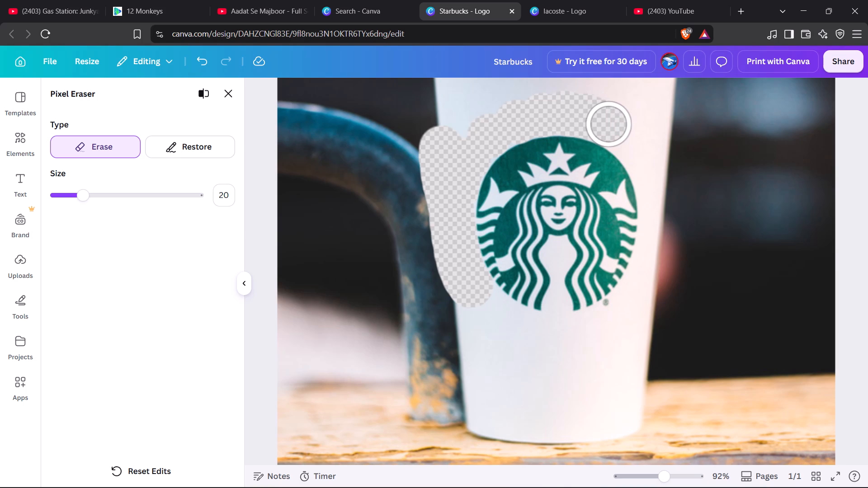
{"action": "left_click", "coordinate": [619, 130]}
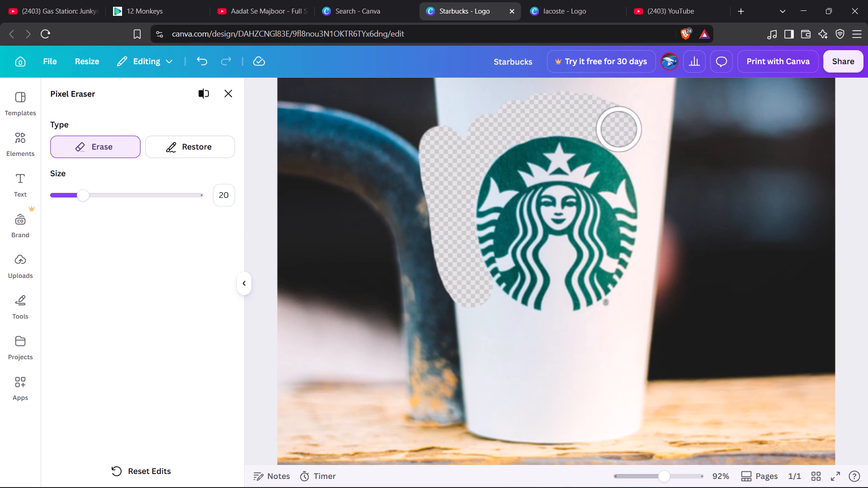
{"action": "left_click", "coordinate": [624, 134]}
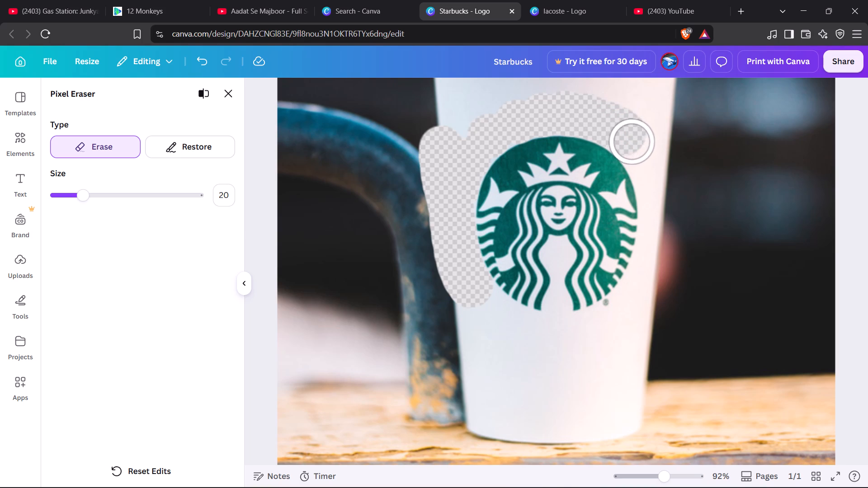
Continue erasing the cup and background down along the emblem's right side with the size 20 eraser.
{"action": "left_click", "coordinate": [640, 148]}
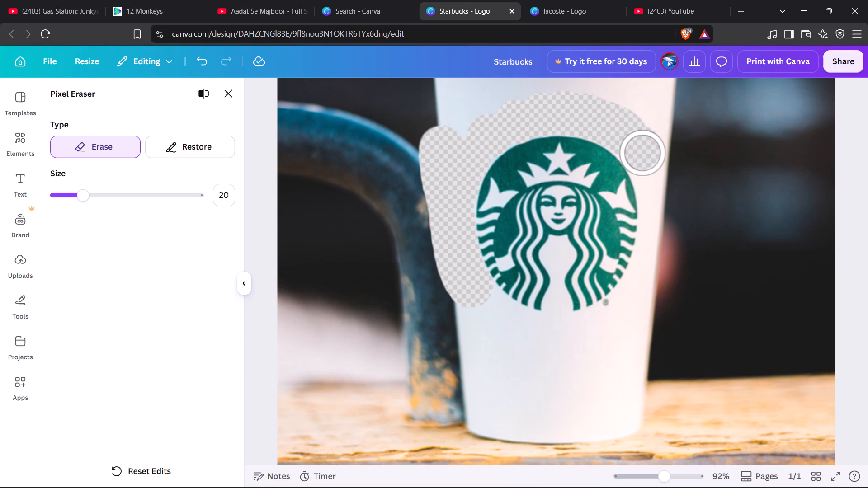
{"action": "left_click", "coordinate": [642, 154]}
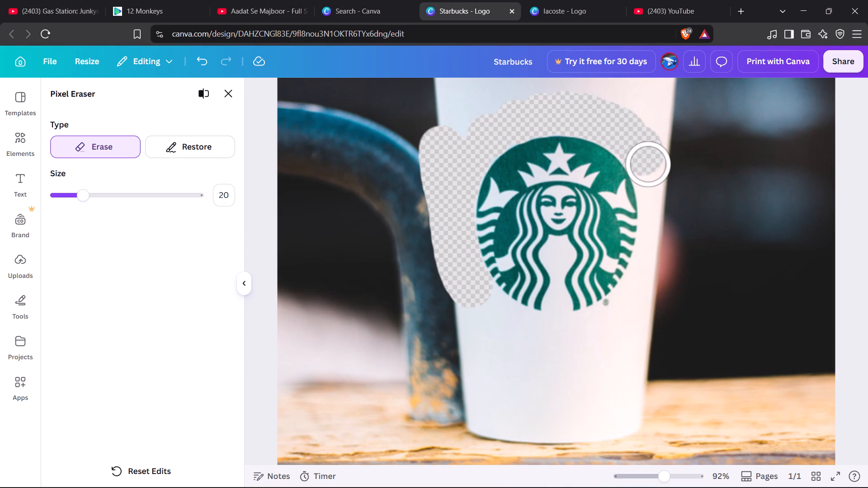
{"action": "left_click", "coordinate": [649, 165]}
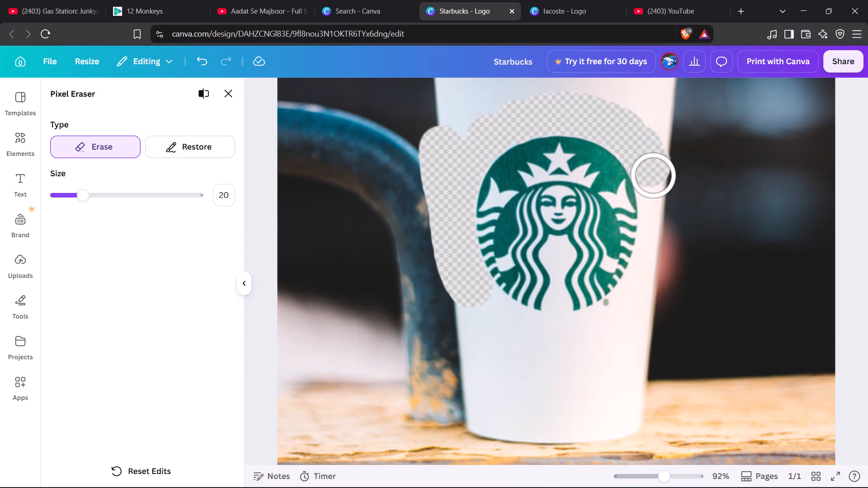
{"action": "left_click", "coordinate": [654, 176]}
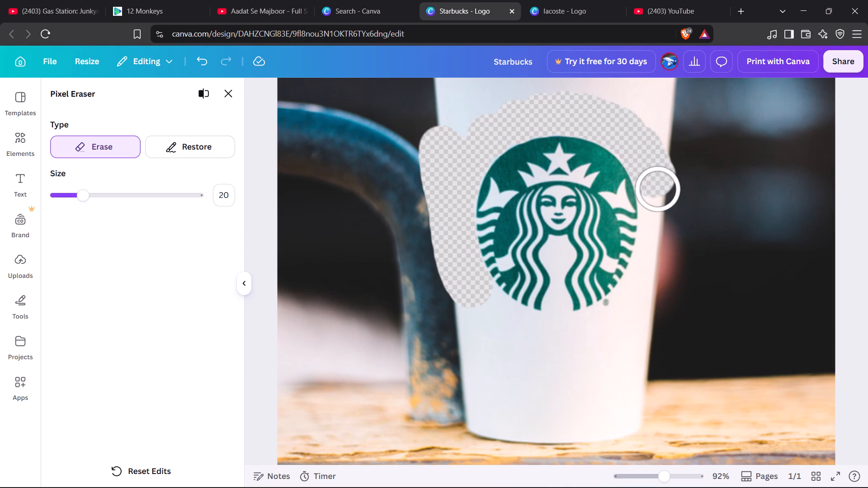
{"action": "left_click", "coordinate": [659, 189]}
{"action": "left_click", "coordinate": [660, 202]}
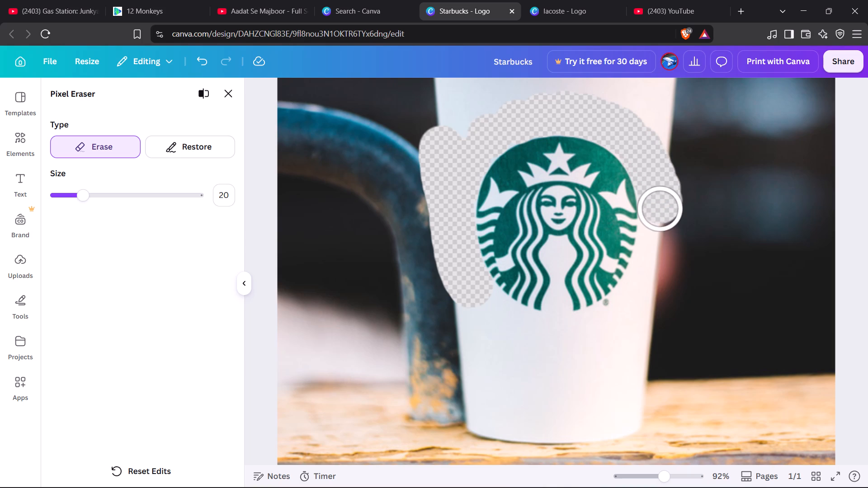
{"action": "left_click", "coordinate": [661, 213]}
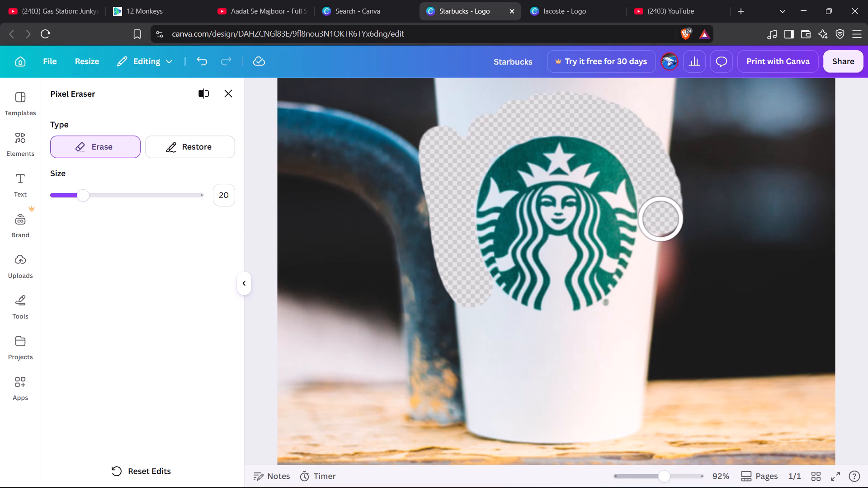
{"action": "left_click", "coordinate": [660, 220]}
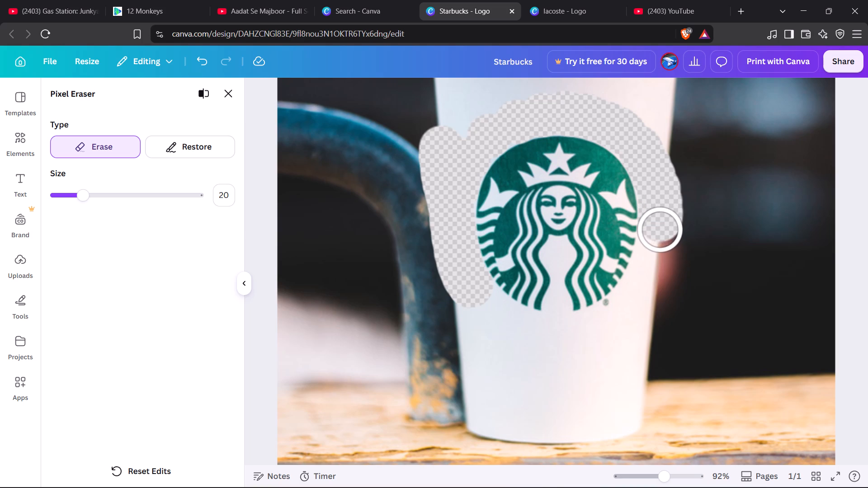
{"action": "left_click", "coordinate": [661, 230]}
{"action": "left_click", "coordinate": [660, 242]}
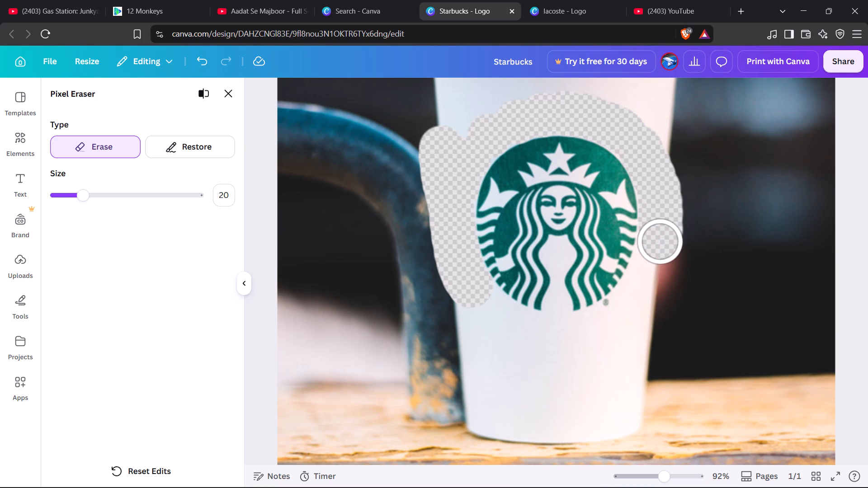
{"action": "left_click", "coordinate": [658, 249]}
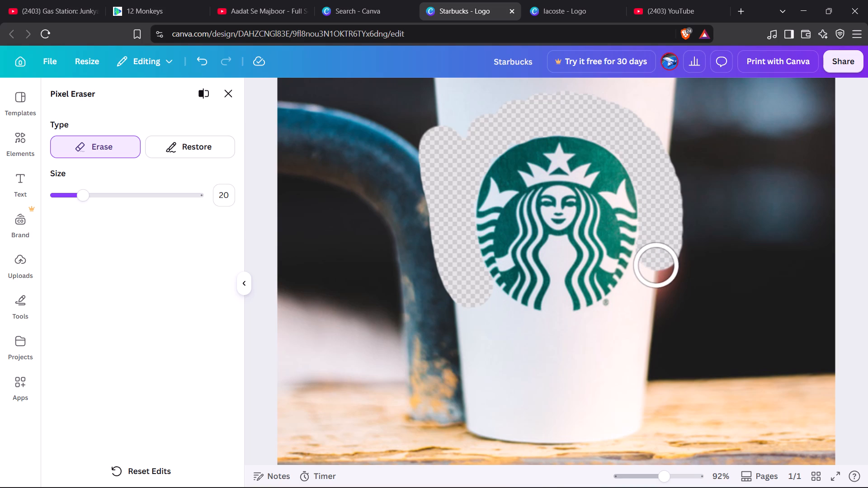
{"action": "left_click", "coordinate": [654, 266]}
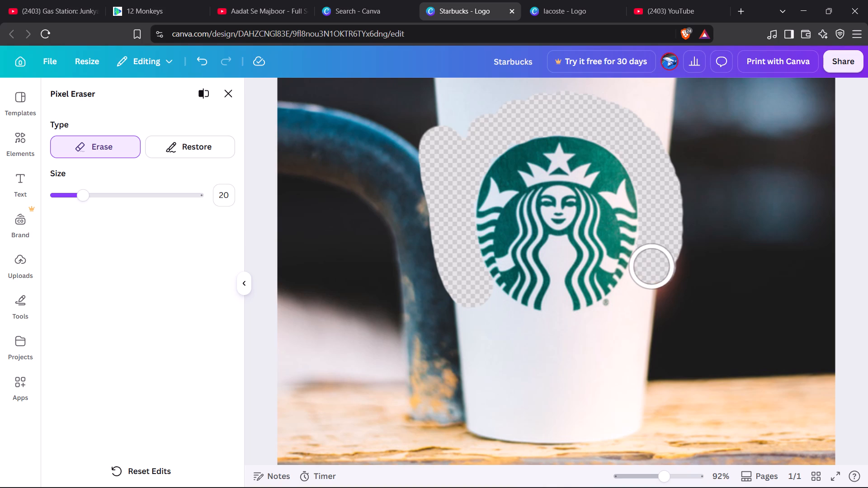
{"action": "left_click", "coordinate": [650, 272]}
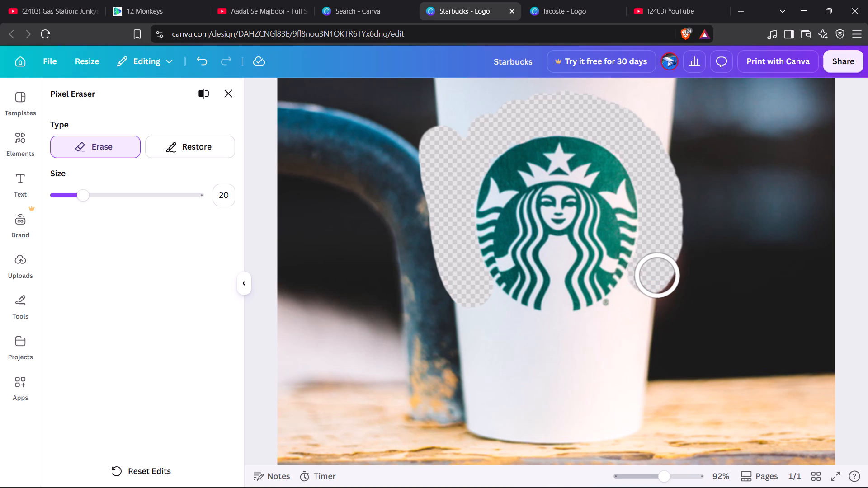
Erase the cup surface under the emblem, including the ® mark, joining the strip on its left to close the ring.
{"action": "left_click", "coordinate": [640, 293]}
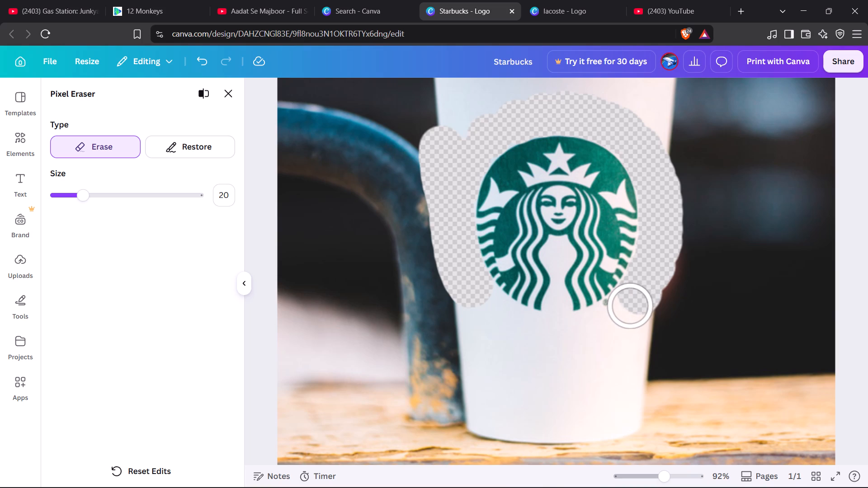
{"action": "left_click", "coordinate": [630, 306]}
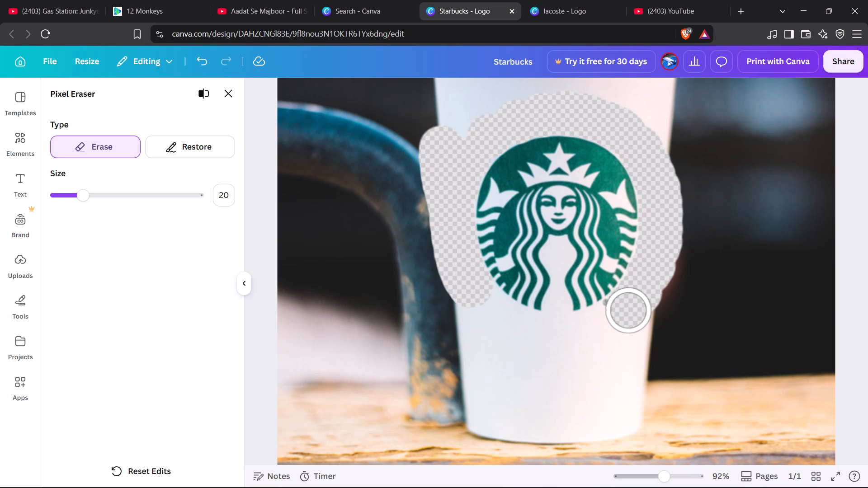
{"action": "left_click", "coordinate": [617, 318]}
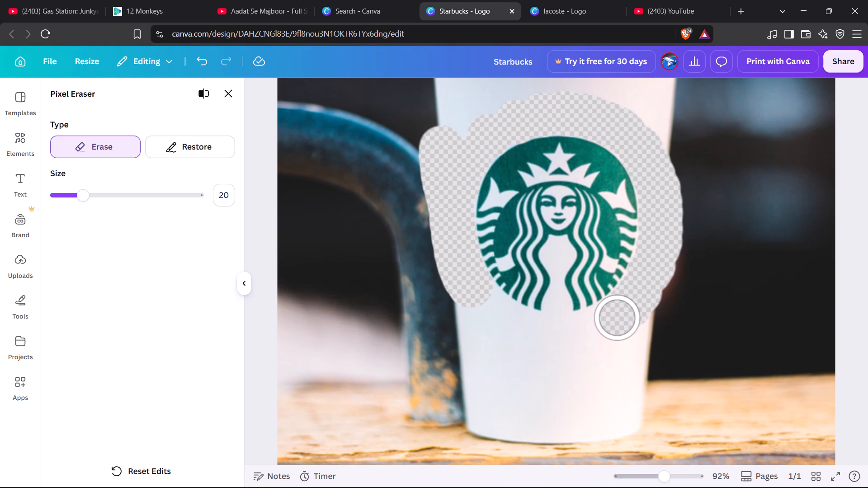
{"action": "left_click", "coordinate": [606, 324]}
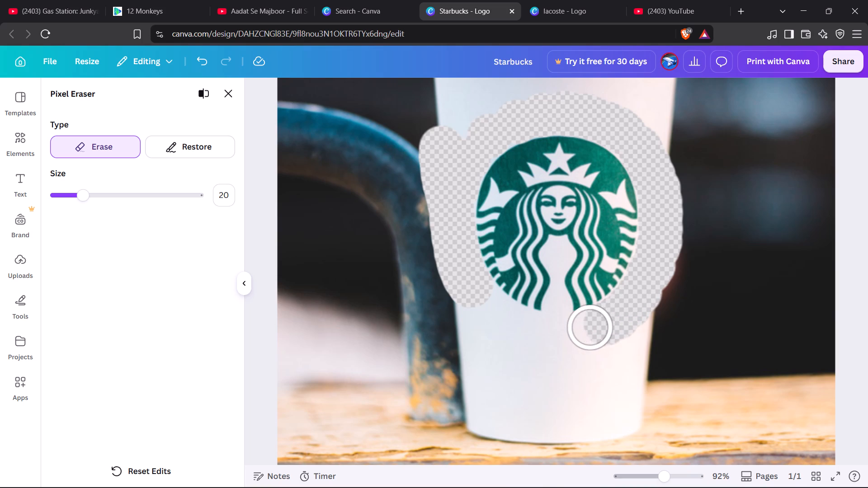
{"action": "left_click", "coordinate": [590, 331]}
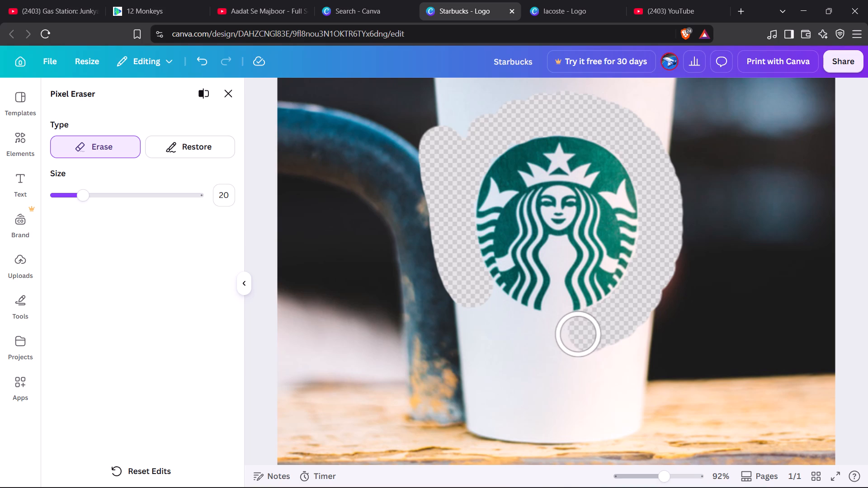
{"action": "left_click", "coordinate": [572, 334]}
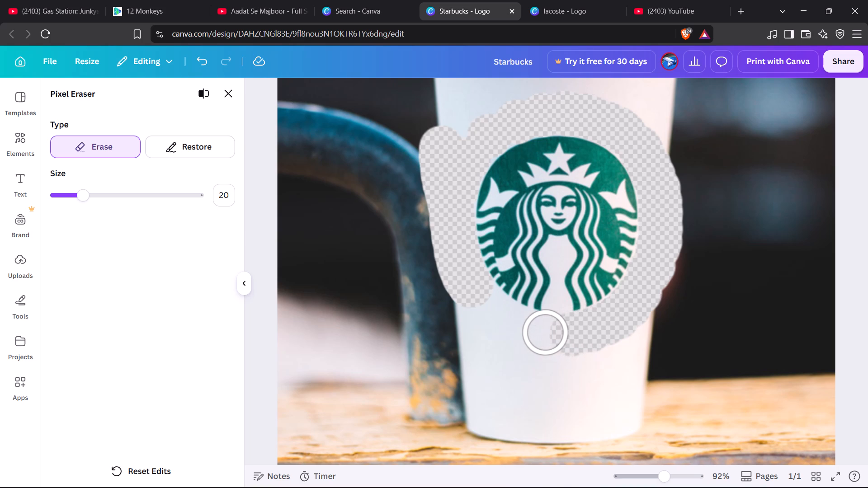
{"action": "left_click", "coordinate": [545, 333]}
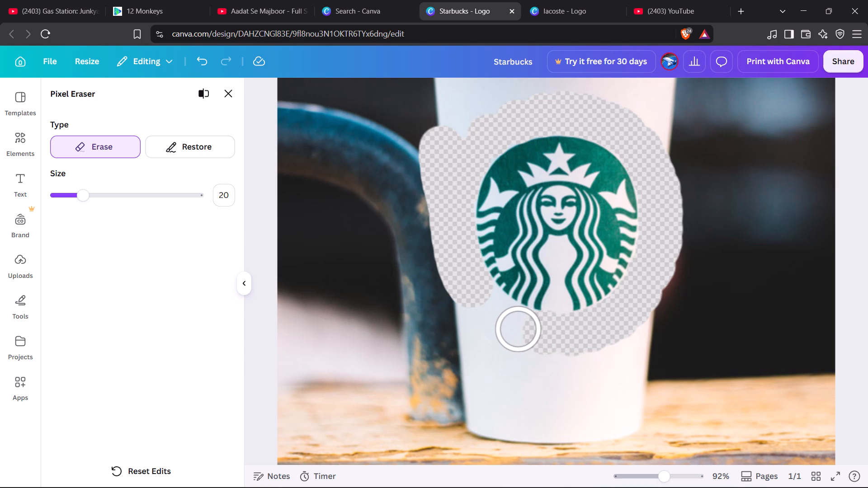
{"action": "left_click", "coordinate": [520, 328]}
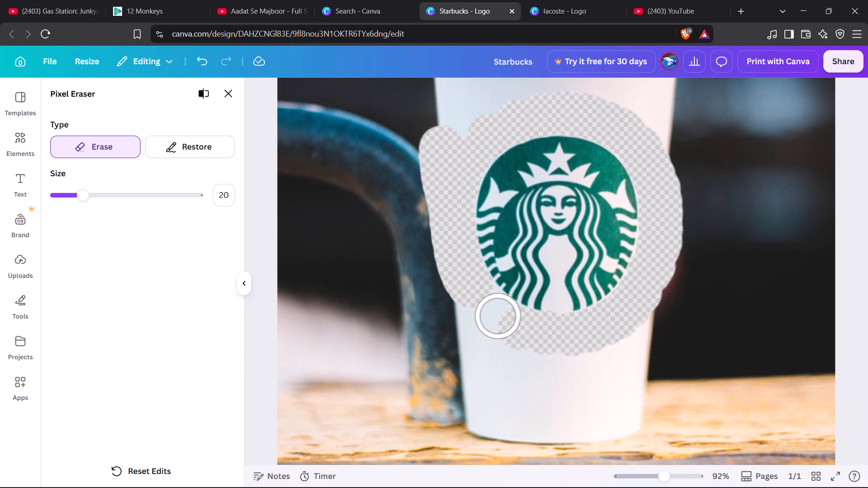
{"action": "left_click", "coordinate": [498, 317]}
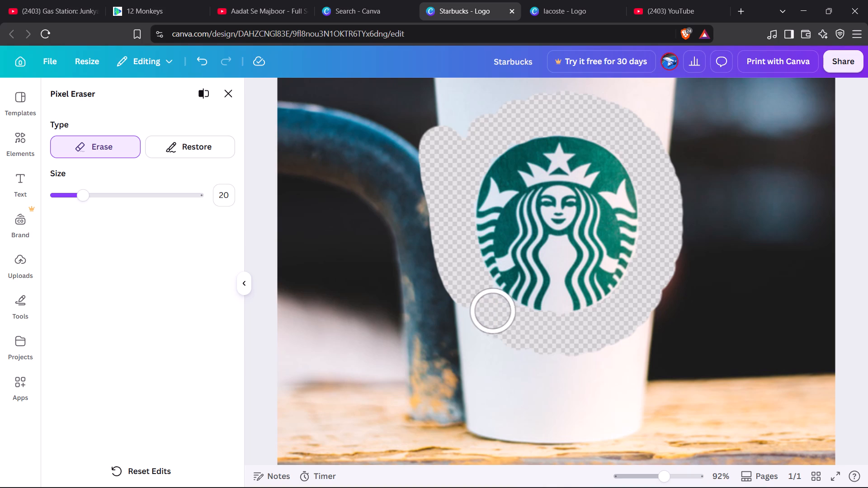
{"action": "left_click", "coordinate": [486, 305]}
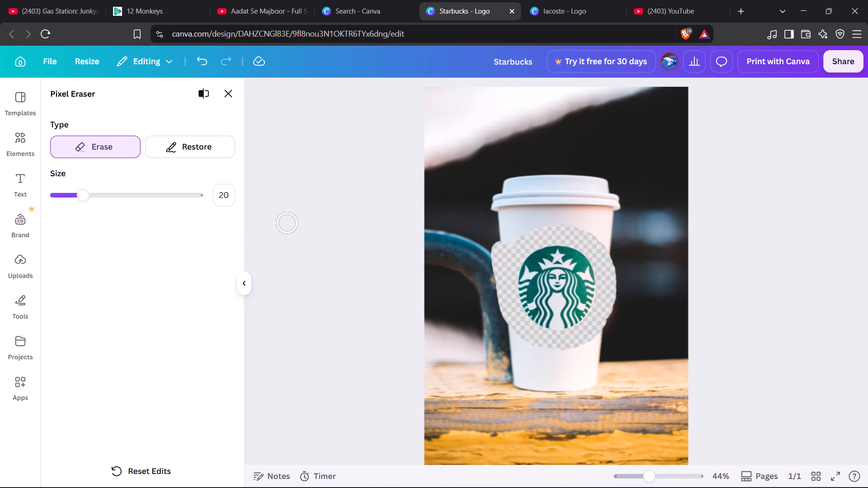
Set the eraser size to 100 and erase the whole upper part of the cup photo above the emblem.
{"action": "left_click_drag", "start_coordinate": [85, 197], "coordinate": [202, 208]}
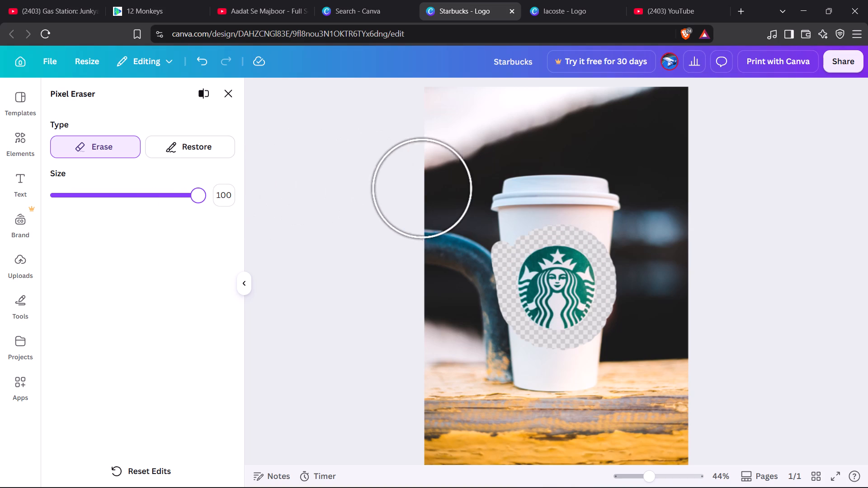
{"action": "left_click_drag", "start_coordinate": [465, 206], "coordinate": [554, 185]}
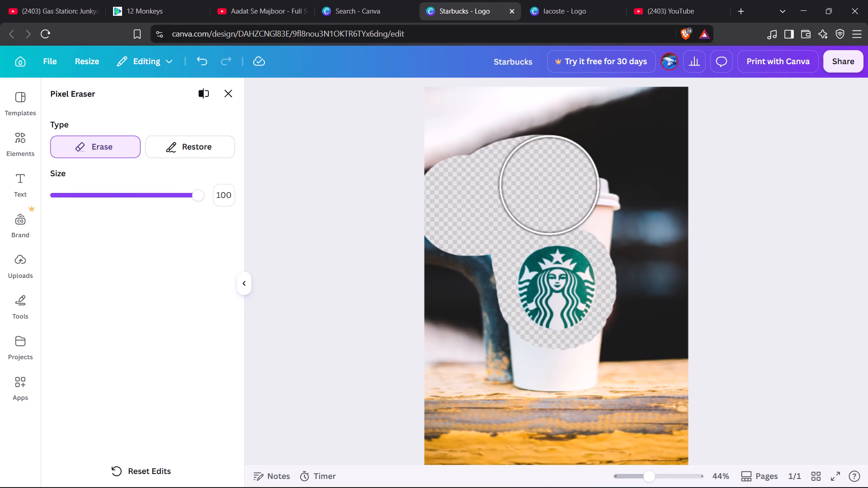
{"action": "left_click_drag", "start_coordinate": [554, 185], "coordinate": [440, 113]}
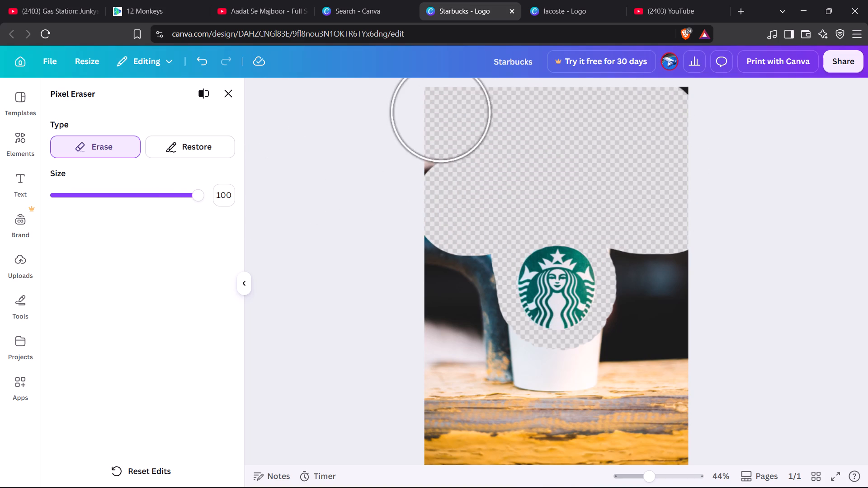
{"action": "left_click_drag", "start_coordinate": [440, 113], "coordinate": [443, 187]}
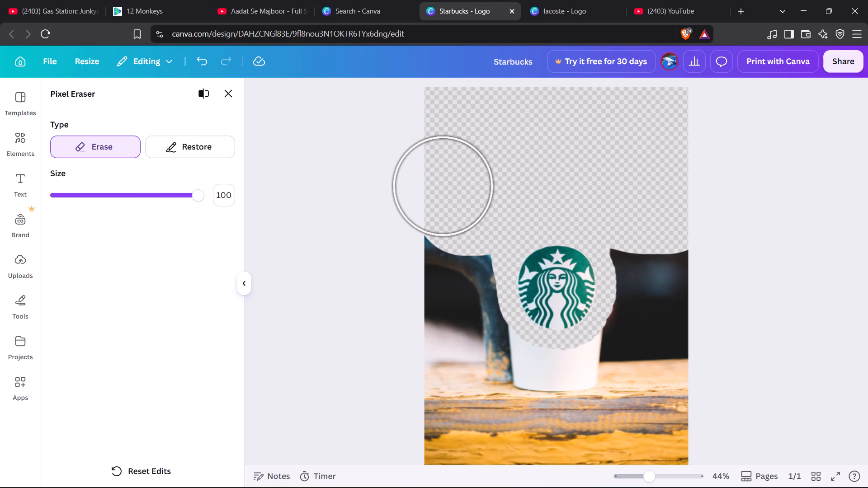
{"action": "left_click_drag", "start_coordinate": [443, 187], "coordinate": [446, 187]}
Erase the rest of the photo beside and below the emblem with the size 100 eraser, and close the Pixel Eraser.
{"action": "left_click_drag", "start_coordinate": [459, 221], "coordinate": [466, 261]}
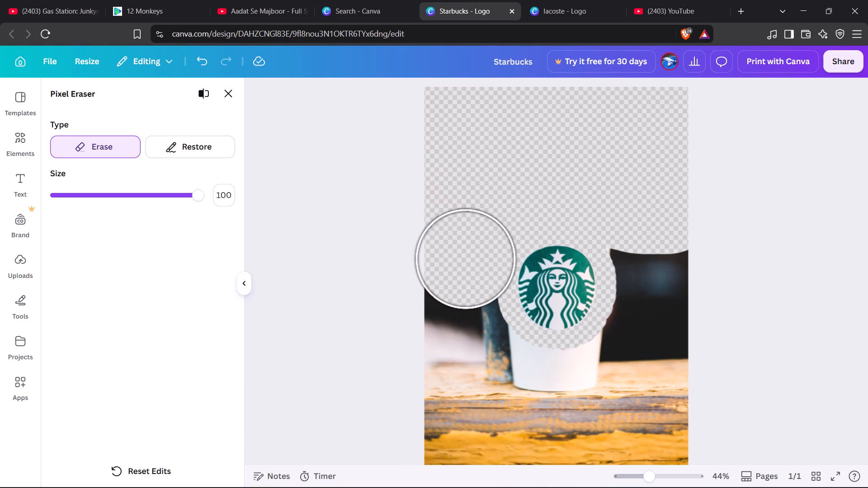
{"action": "left_click_drag", "start_coordinate": [466, 261], "coordinate": [463, 369]}
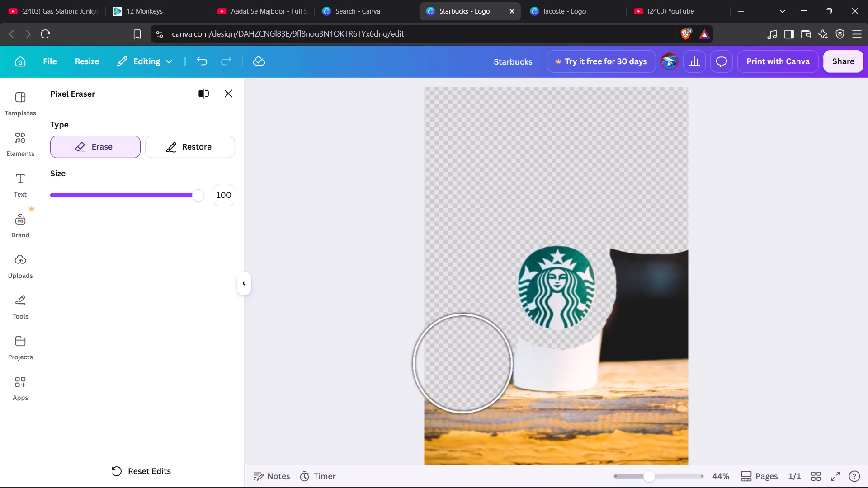
{"action": "left_click_drag", "start_coordinate": [463, 369], "coordinate": [597, 448]}
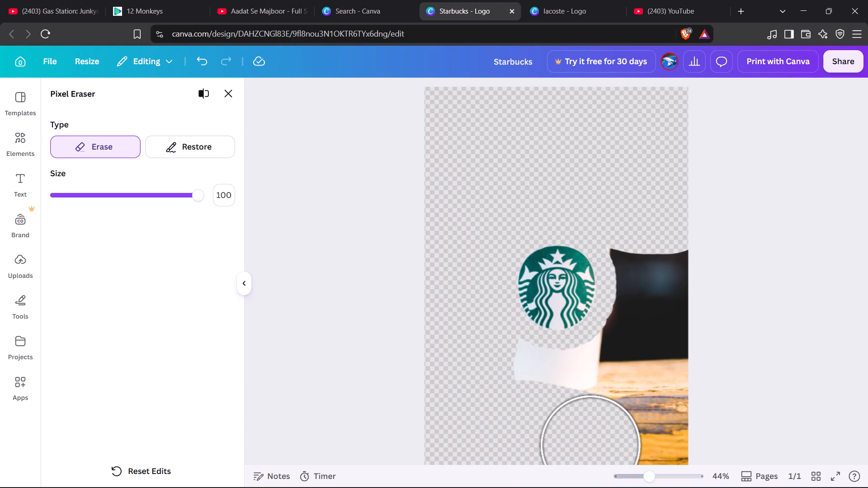
{"action": "left_click_drag", "start_coordinate": [597, 448], "coordinate": [670, 440]}
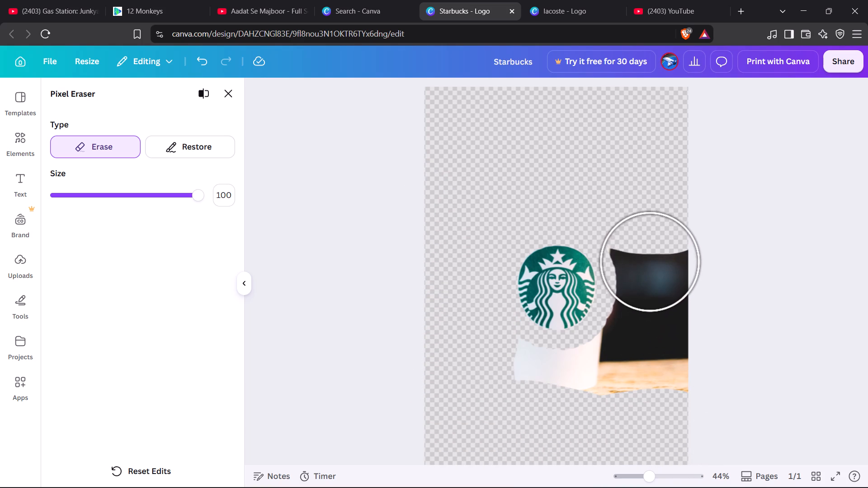
{"action": "left_click_drag", "start_coordinate": [651, 263], "coordinate": [652, 379]}
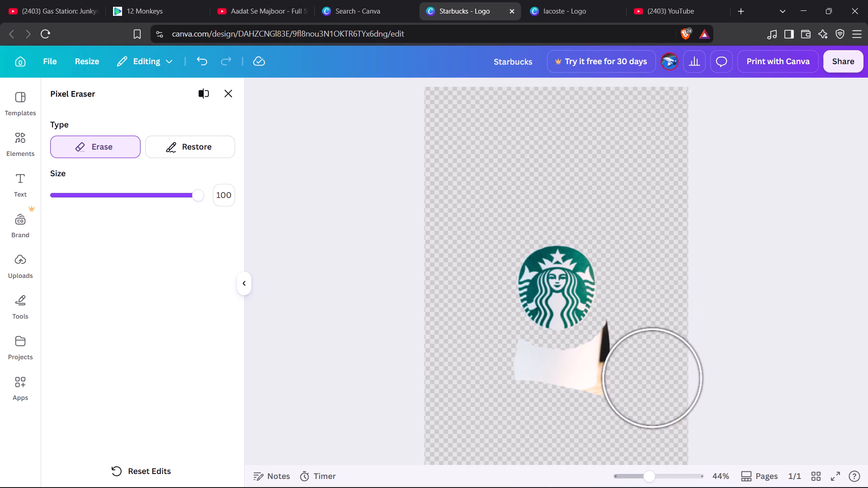
{"action": "left_click_drag", "start_coordinate": [652, 379], "coordinate": [619, 370]}
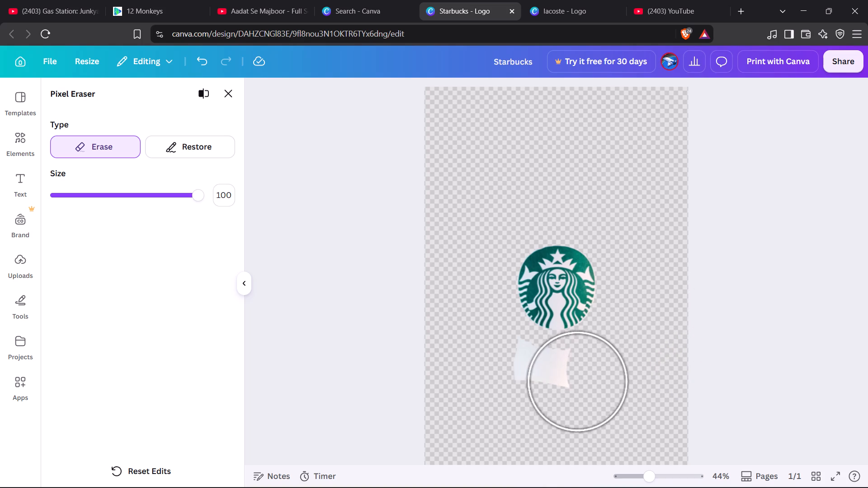
{"action": "left_click", "coordinate": [542, 382]}
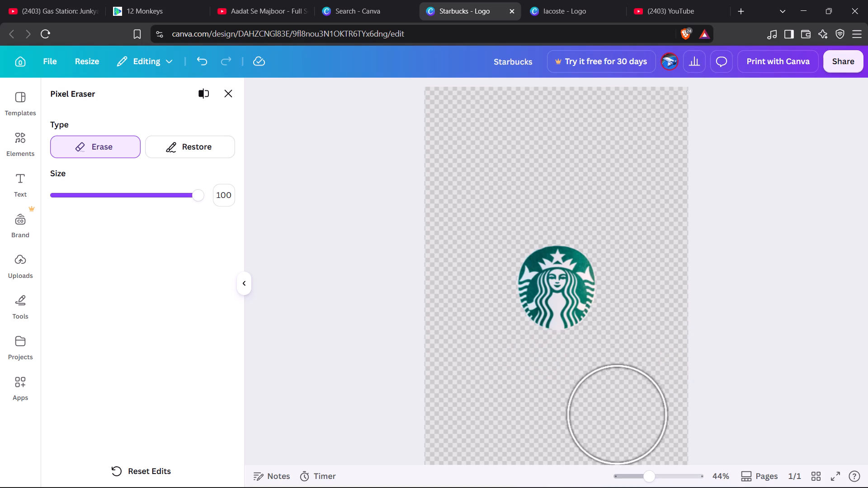
{"action": "left_click", "coordinate": [226, 90]}
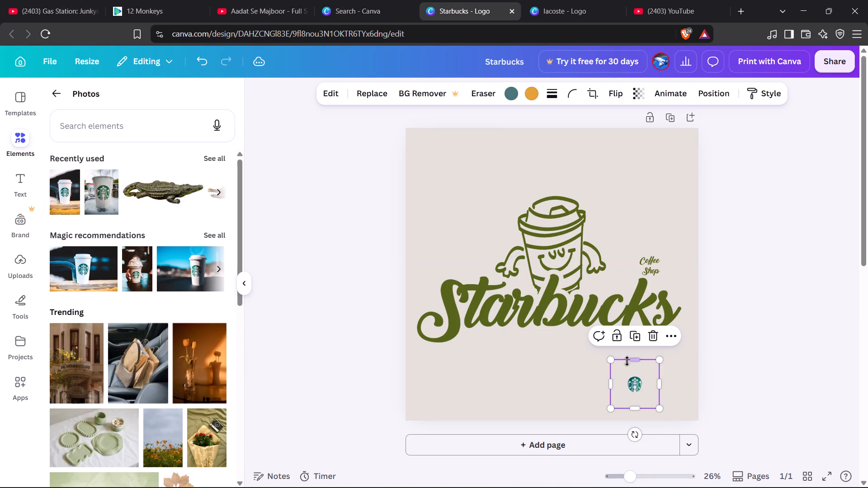
Enlarge the emblem cutout below the Starbucks lettering to roughly twice its size.
{"action": "left_click_drag", "start_coordinate": [613, 358], "coordinate": [561, 333]}
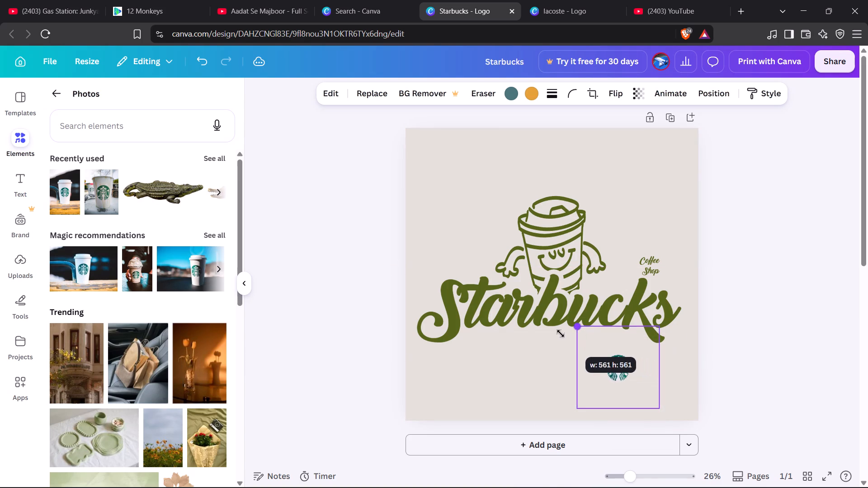
{"action": "left_click_drag", "start_coordinate": [561, 333], "coordinate": [536, 319]}
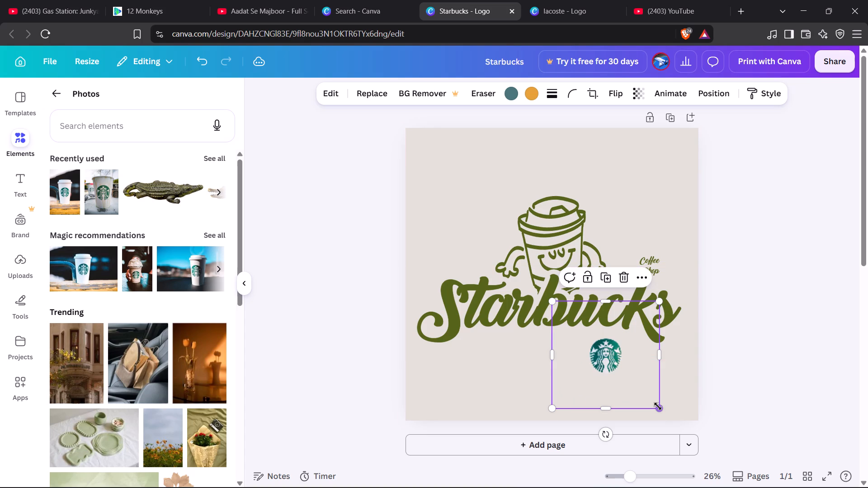
{"action": "left_click_drag", "start_coordinate": [658, 406], "coordinate": [646, 389]}
Move the emblem cutout into the upper-left corner of the logo page and deselect it.
{"action": "left_click_drag", "start_coordinate": [607, 352], "coordinate": [673, 165]}
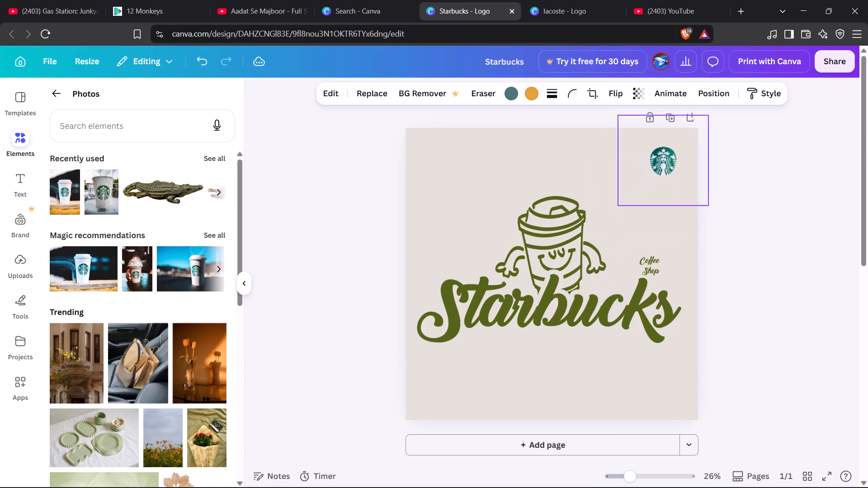
{"action": "left_click_drag", "start_coordinate": [673, 165], "coordinate": [684, 155]}
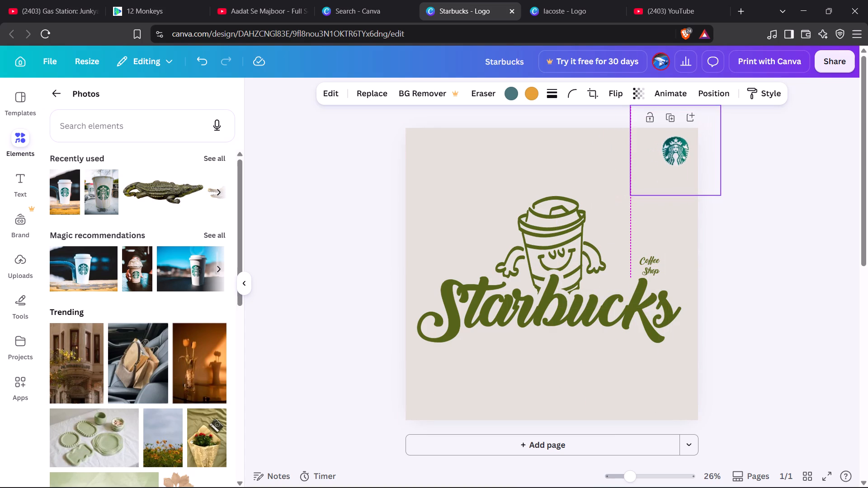
{"action": "left_click_drag", "start_coordinate": [684, 155], "coordinate": [686, 155]}
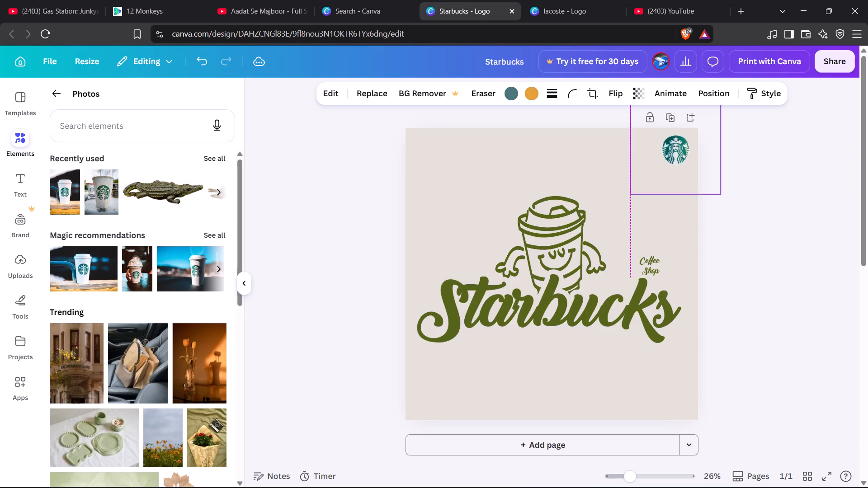
{"action": "left_click_drag", "start_coordinate": [686, 155], "coordinate": [686, 154]}
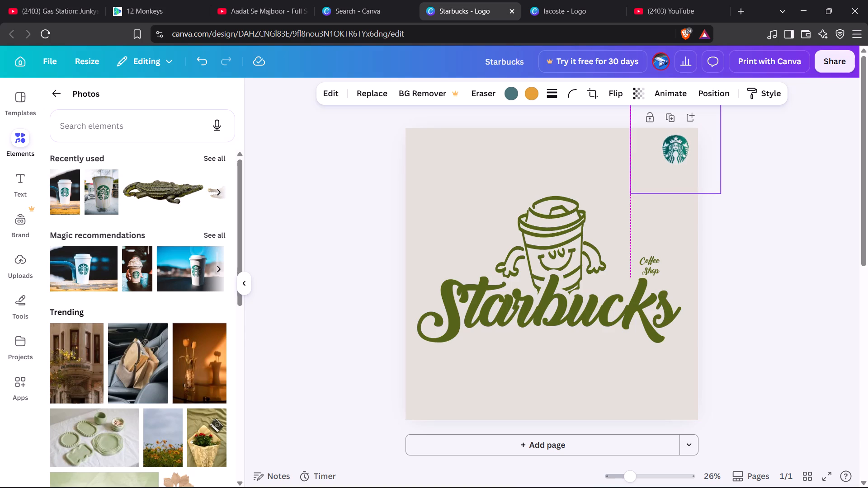
{"action": "left_click_drag", "start_coordinate": [686, 154], "coordinate": [476, 167]}
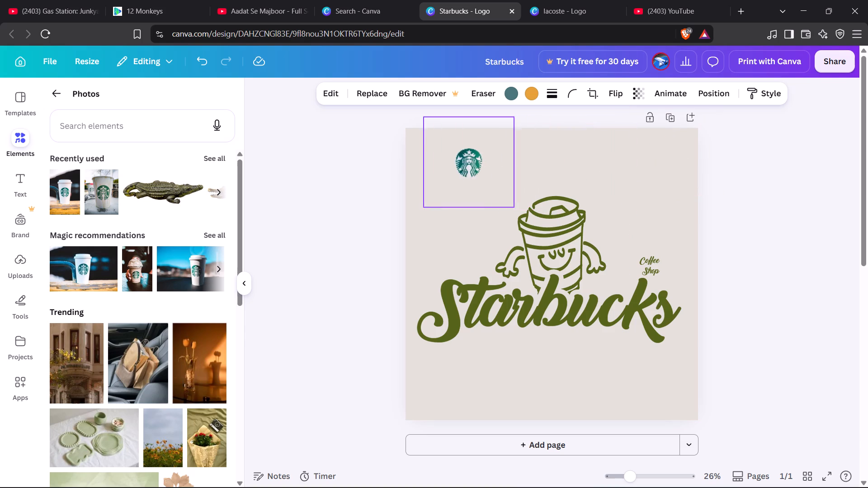
{"action": "left_click_drag", "start_coordinate": [476, 167], "coordinate": [438, 159]}
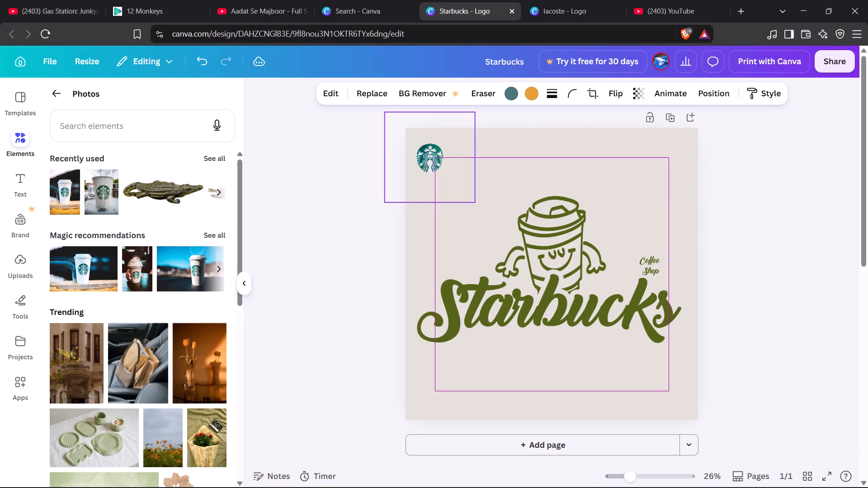
{"action": "left_click_drag", "start_coordinate": [438, 159], "coordinate": [437, 157]}
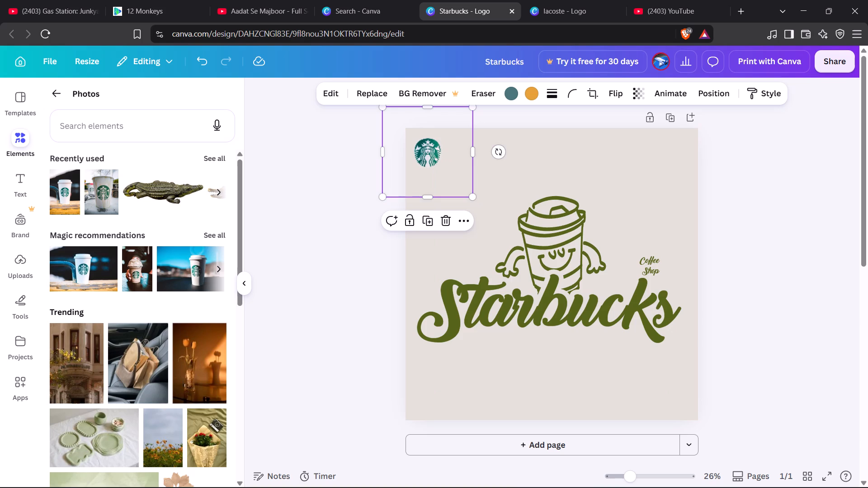
{"action": "left_click", "coordinate": [782, 192]}
{"action": "left_click", "coordinate": [782, 192]}
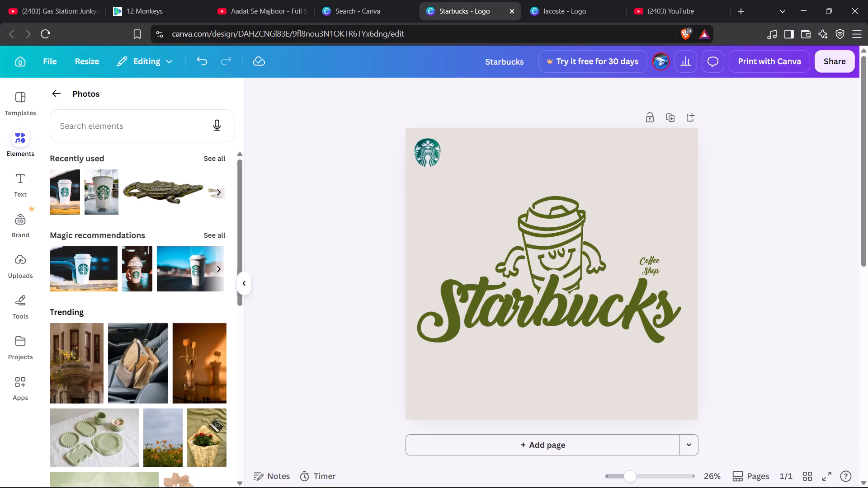
Add a body text box and place it centred below the Starbucks lettering.
{"action": "left_click", "coordinate": [26, 175]}
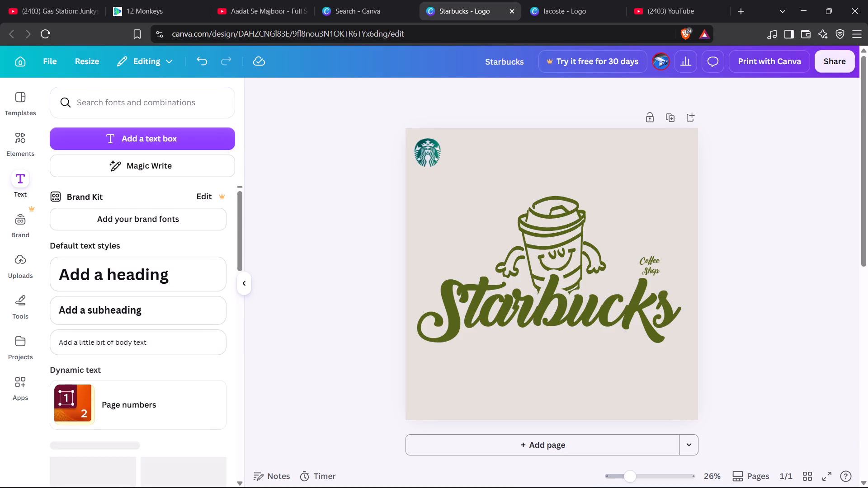
{"action": "left_click", "coordinate": [145, 339]}
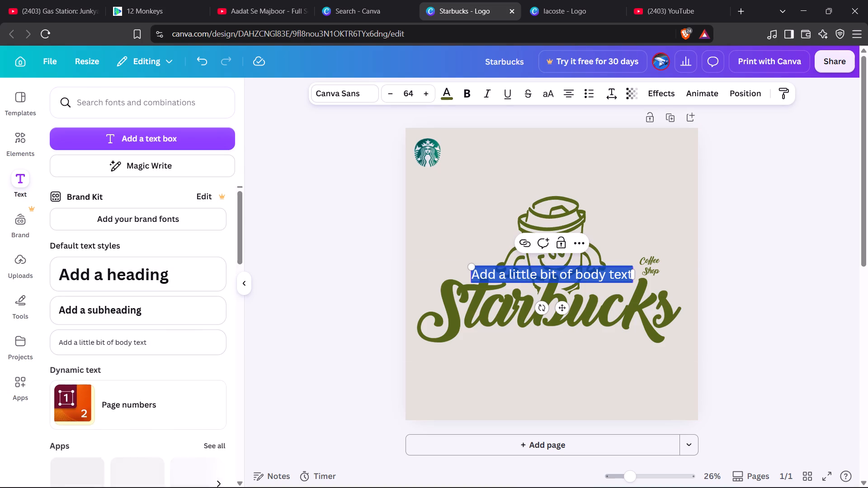
{"action": "left_click_drag", "start_coordinate": [561, 308], "coordinate": [561, 312]}
{"action": "left_click_drag", "start_coordinate": [561, 312], "coordinate": [565, 392]}
Replace the placeholder text with the two-line tagline "Share your time with" / "Someone Special".
{"action": "left_click", "coordinate": [558, 359]}
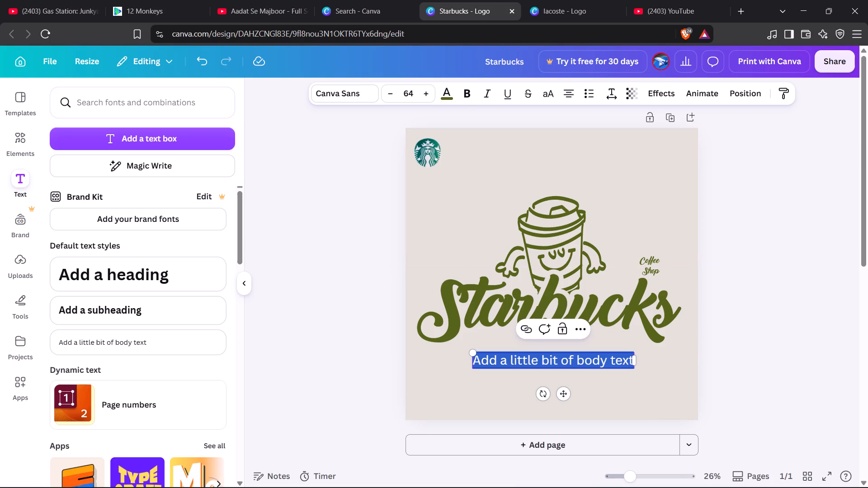
{"action": "type", "text": "Share"}
{"action": "key", "text": "space"}
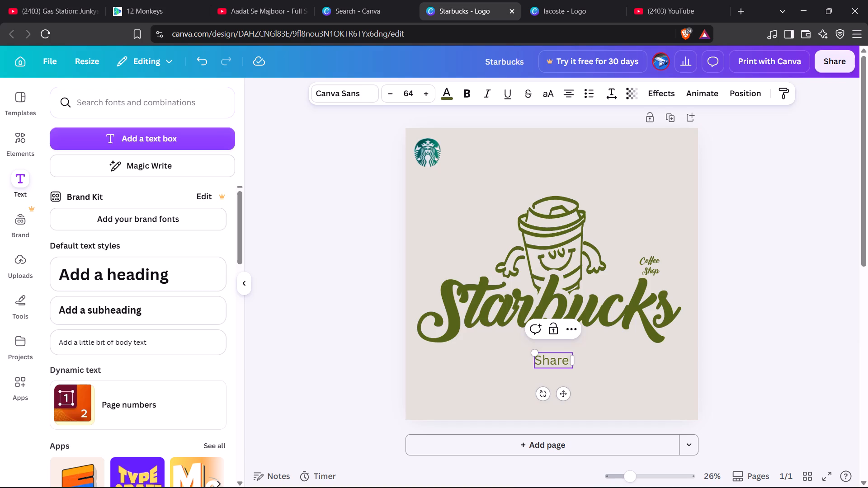
{"action": "type", "text": "your time"}
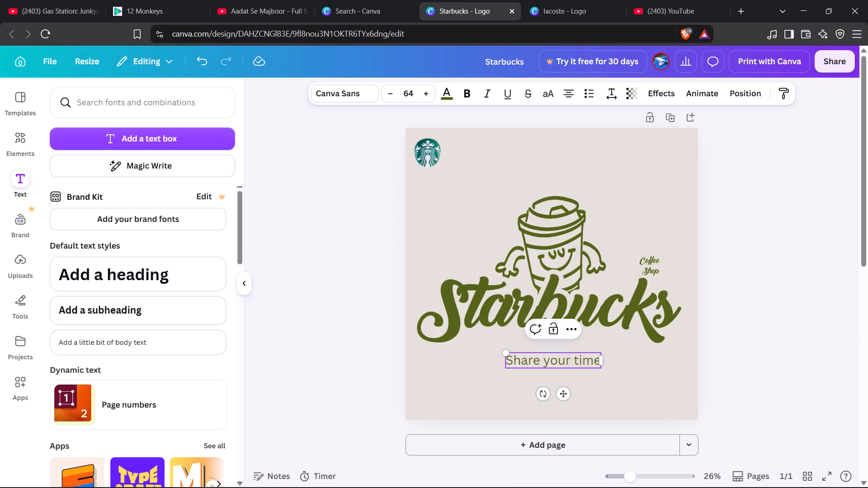
{"action": "key", "text": "space"}
{"action": "type", "text": "with"}
{"action": "key", "text": "Return"}
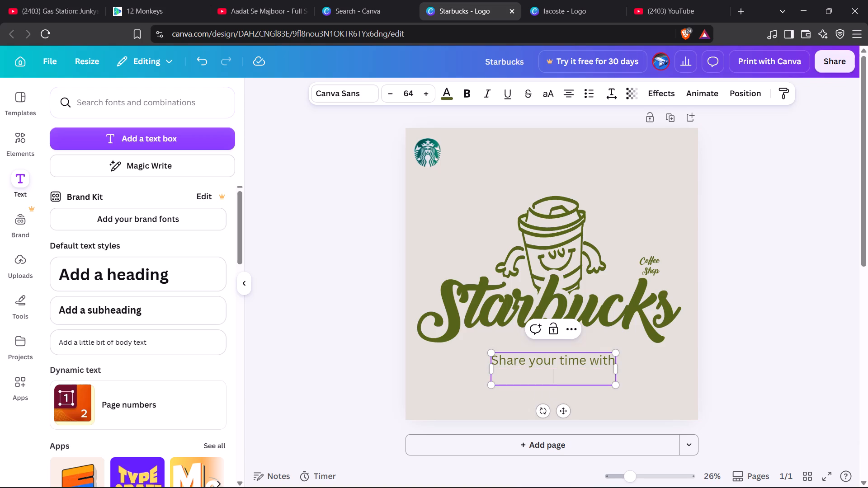
{"action": "type", "text": "Som"}
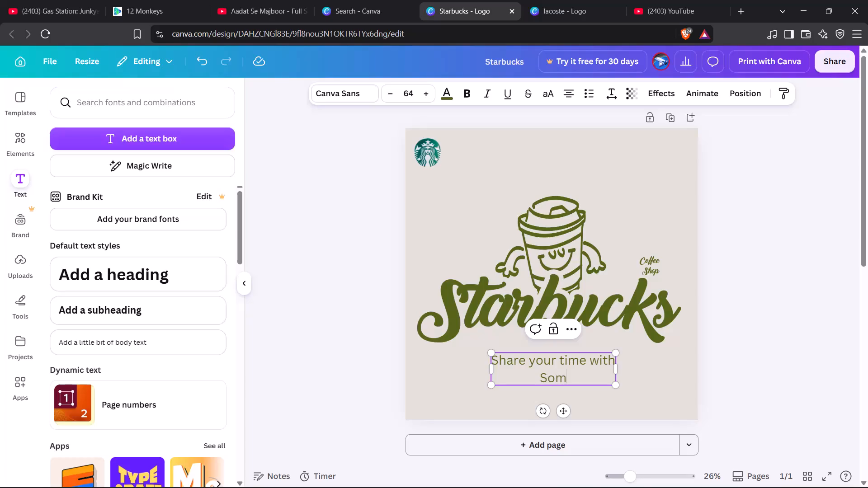
{"action": "type", "text": "eone"}
{"action": "key", "text": "space"}
{"action": "key", "text": "shift+s"}
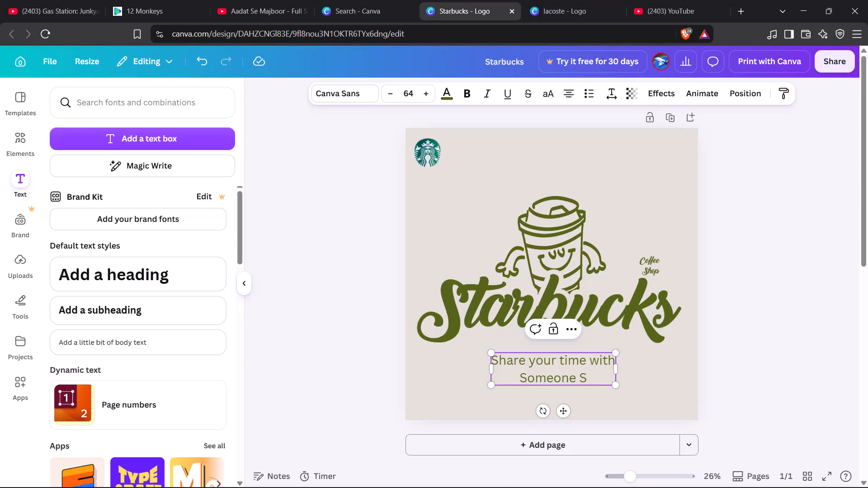
{"action": "type", "text": "pecil"}
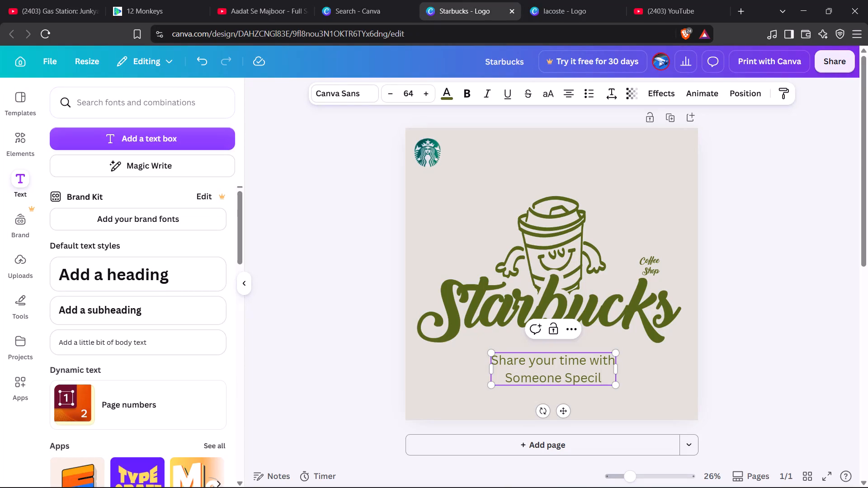
{"action": "key", "text": "BackSpace"}
{"action": "type", "text": "al"}
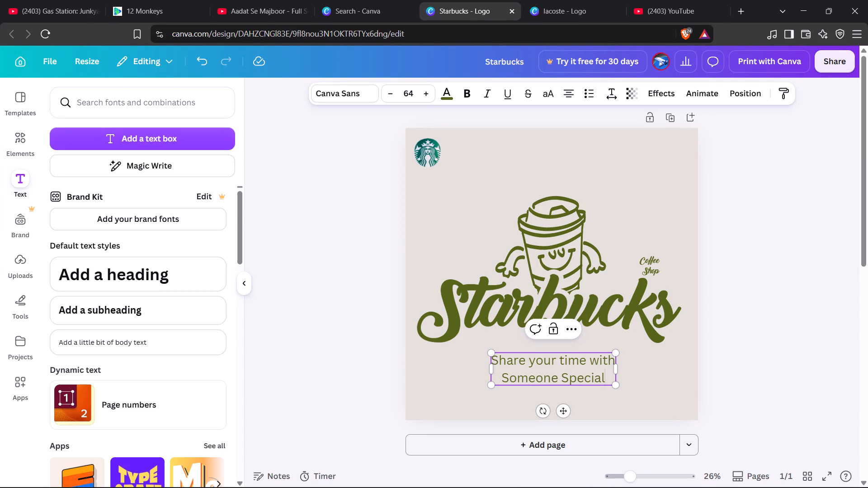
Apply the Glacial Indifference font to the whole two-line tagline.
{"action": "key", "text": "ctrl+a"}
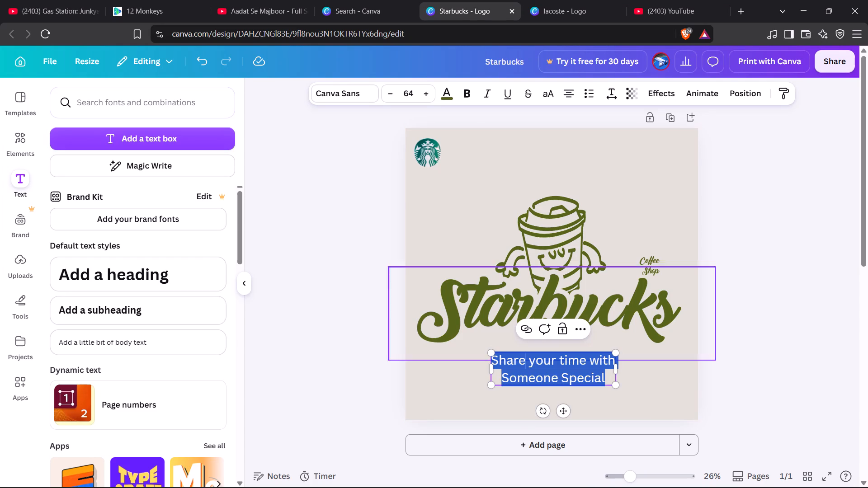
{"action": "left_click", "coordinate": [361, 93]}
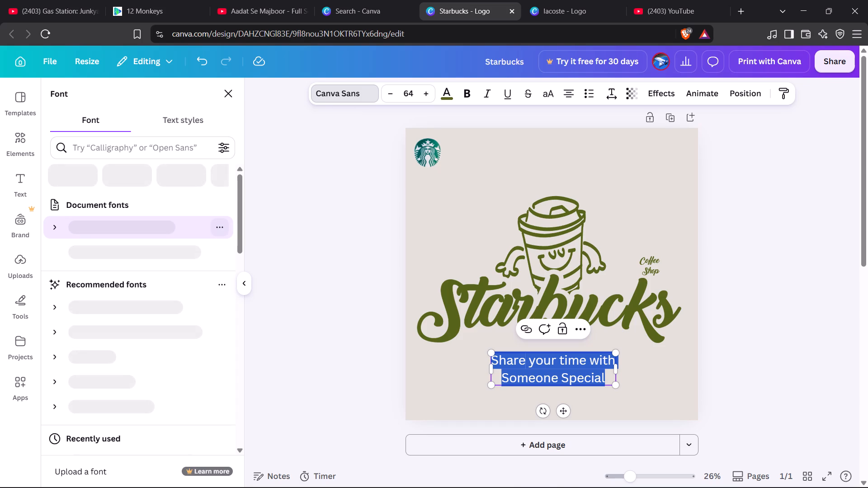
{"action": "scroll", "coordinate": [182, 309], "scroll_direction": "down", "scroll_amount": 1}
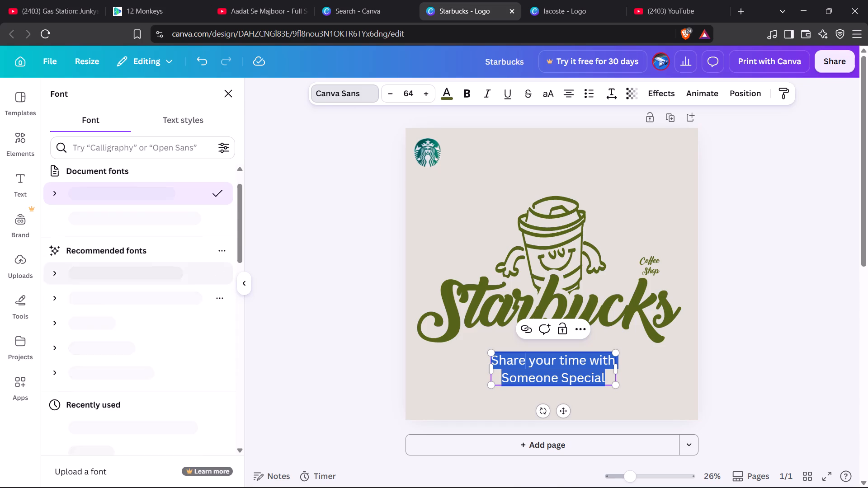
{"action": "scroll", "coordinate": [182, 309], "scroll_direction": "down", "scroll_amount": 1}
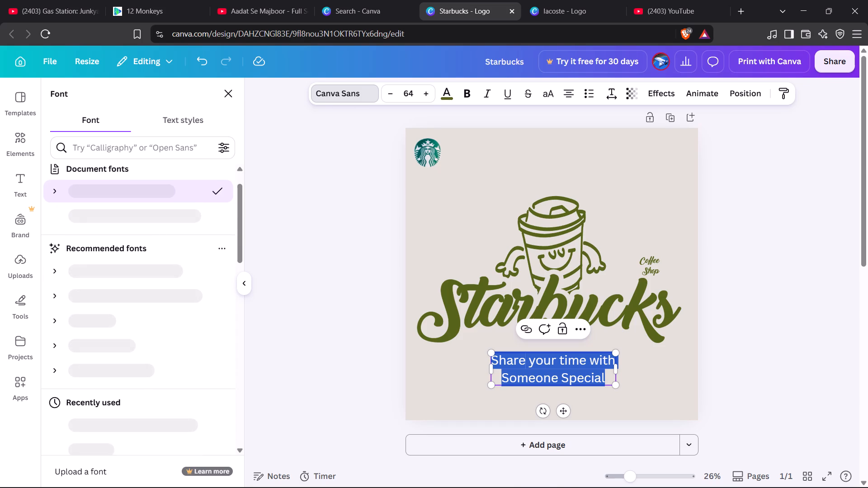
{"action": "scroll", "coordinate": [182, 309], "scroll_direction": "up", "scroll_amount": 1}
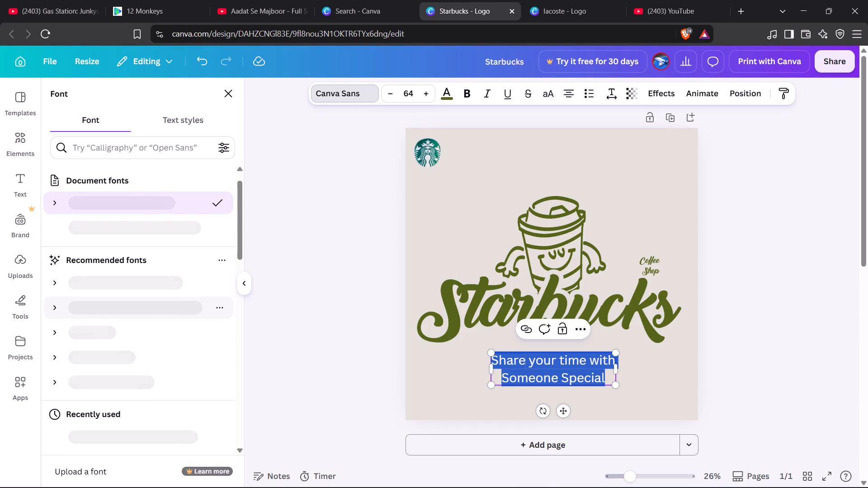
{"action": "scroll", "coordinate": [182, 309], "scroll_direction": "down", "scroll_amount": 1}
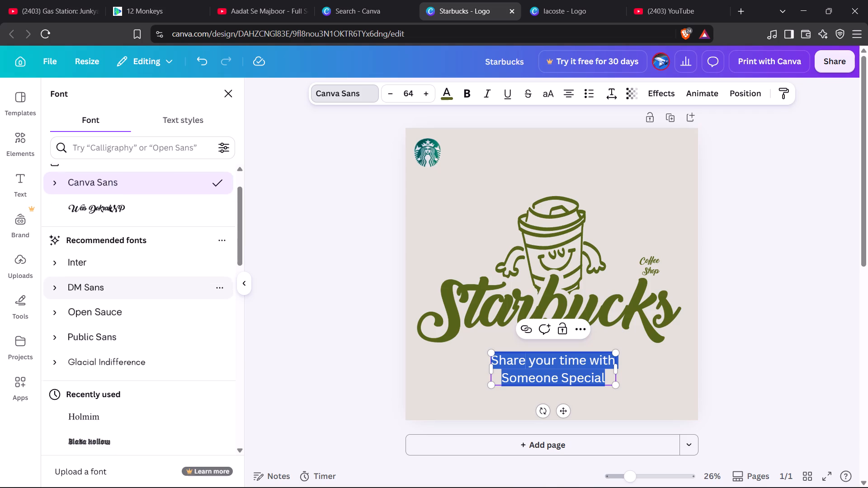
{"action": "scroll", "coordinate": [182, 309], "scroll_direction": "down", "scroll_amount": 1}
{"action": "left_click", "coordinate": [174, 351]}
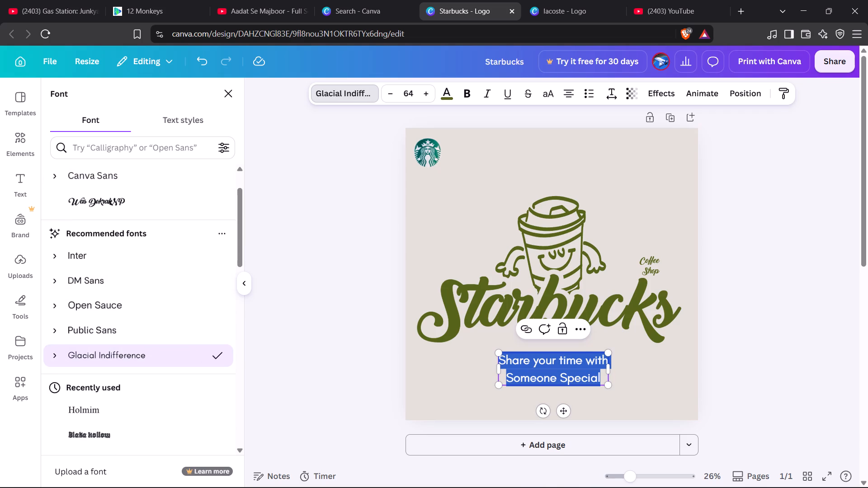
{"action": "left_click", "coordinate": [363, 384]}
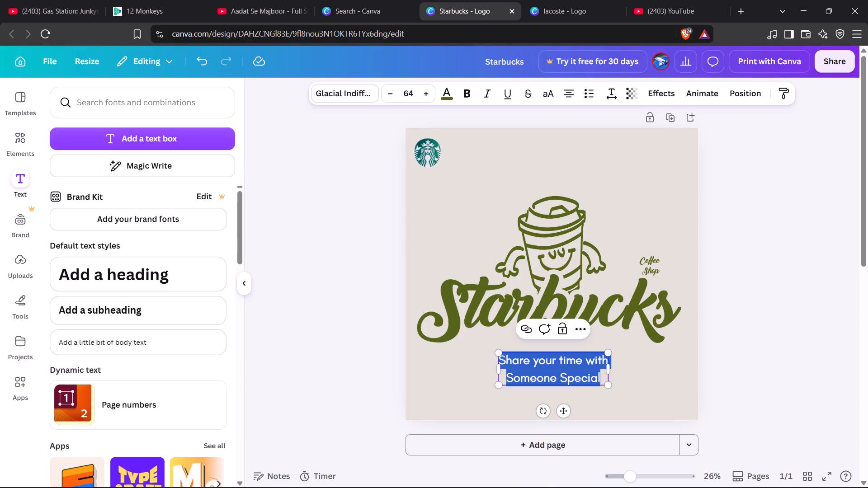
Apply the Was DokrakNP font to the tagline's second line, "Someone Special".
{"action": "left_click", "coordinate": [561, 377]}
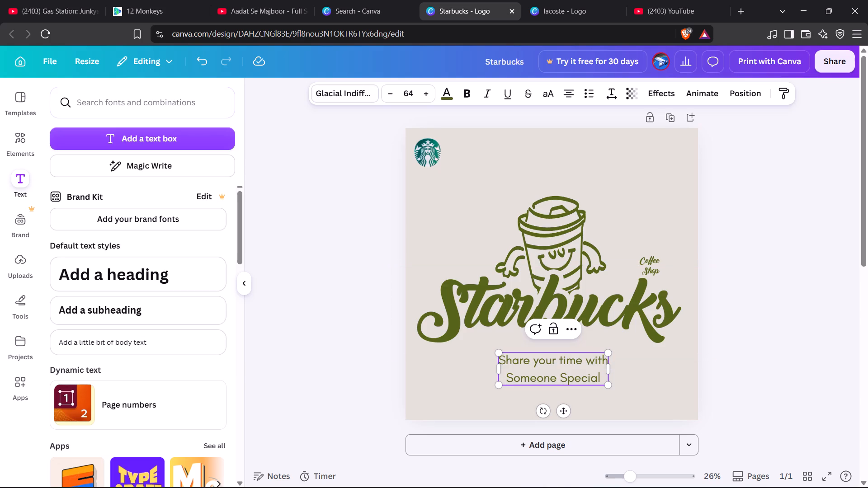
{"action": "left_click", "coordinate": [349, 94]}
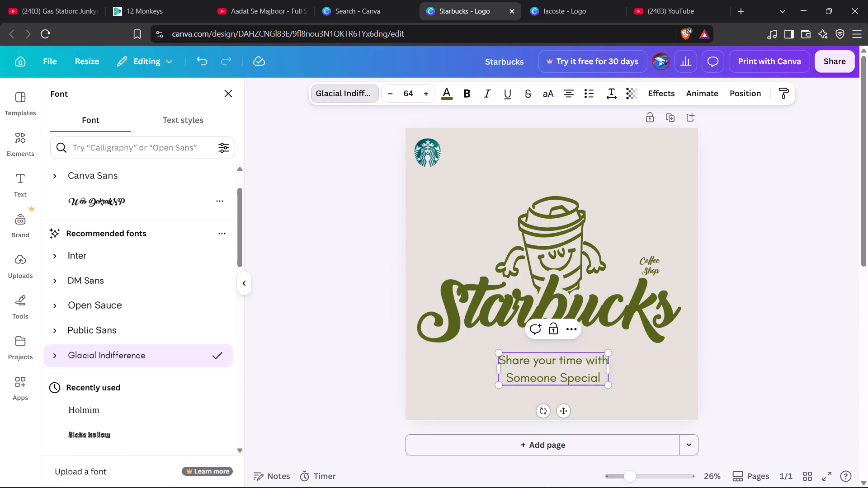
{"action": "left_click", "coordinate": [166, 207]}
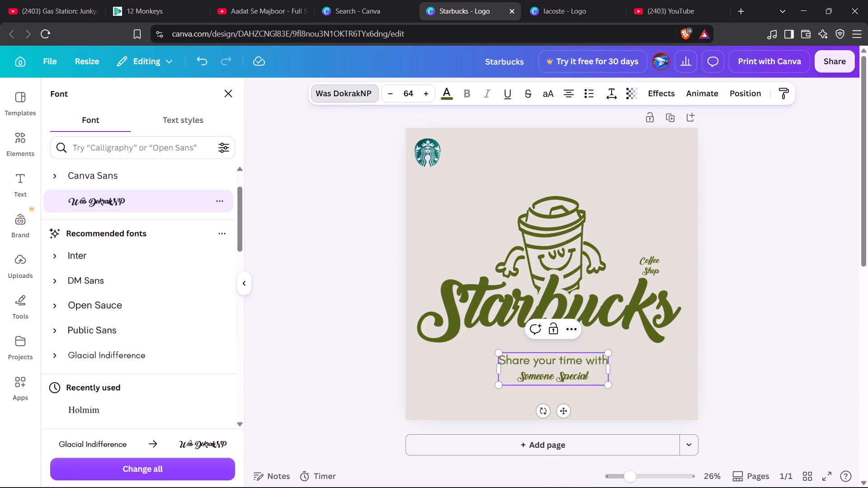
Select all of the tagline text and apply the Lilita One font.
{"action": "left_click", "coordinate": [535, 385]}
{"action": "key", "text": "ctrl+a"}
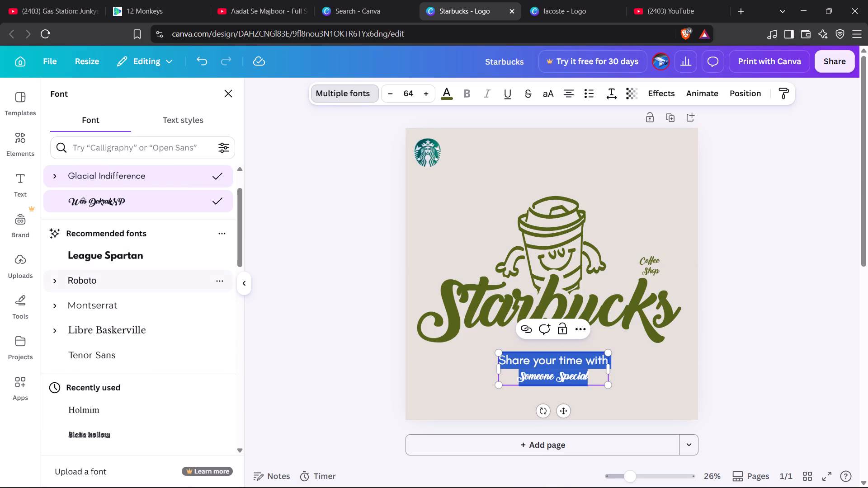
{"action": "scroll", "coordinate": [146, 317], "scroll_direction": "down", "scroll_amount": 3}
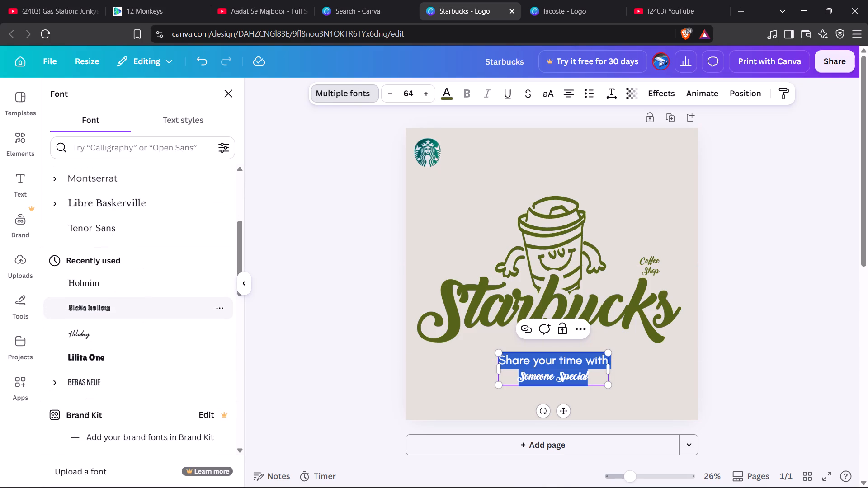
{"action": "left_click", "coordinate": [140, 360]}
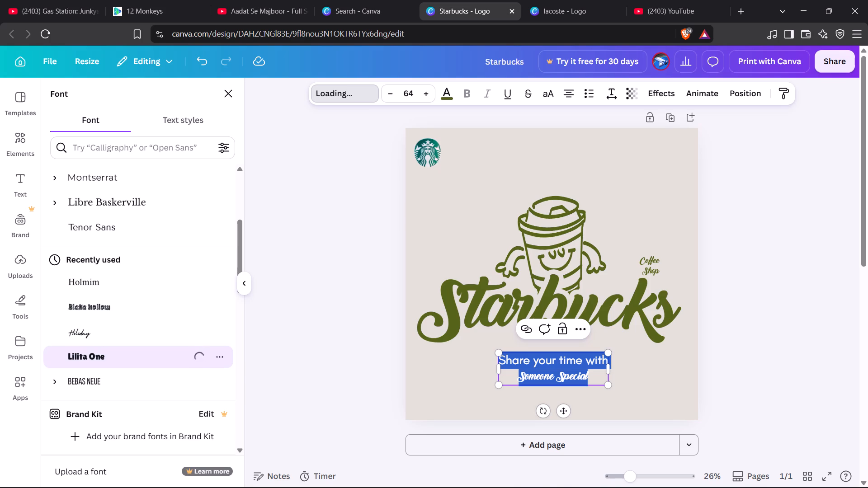
Set the font of both selected tagline lines to the handwritten Brittany typeface and deselect the text.
{"action": "scroll", "coordinate": [140, 360], "scroll_direction": "down", "scroll_amount": 1}
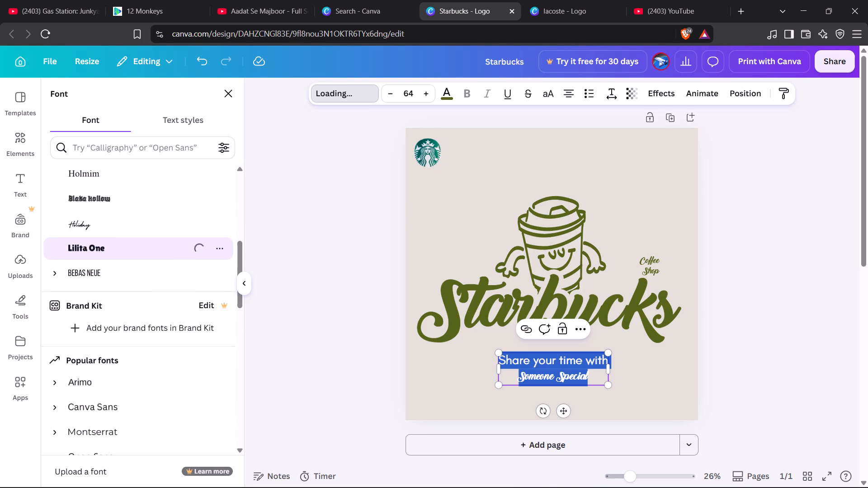
{"action": "scroll", "coordinate": [140, 360], "scroll_direction": "down", "scroll_amount": 1}
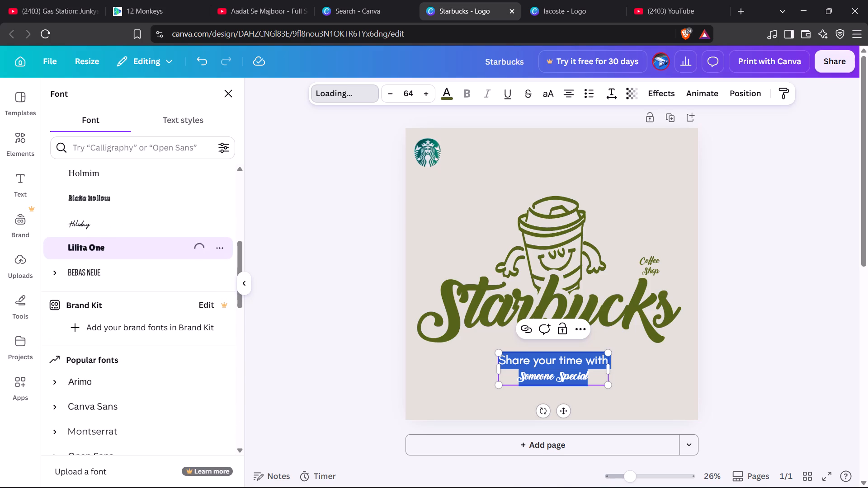
{"action": "scroll", "coordinate": [140, 360], "scroll_direction": "down", "scroll_amount": 3}
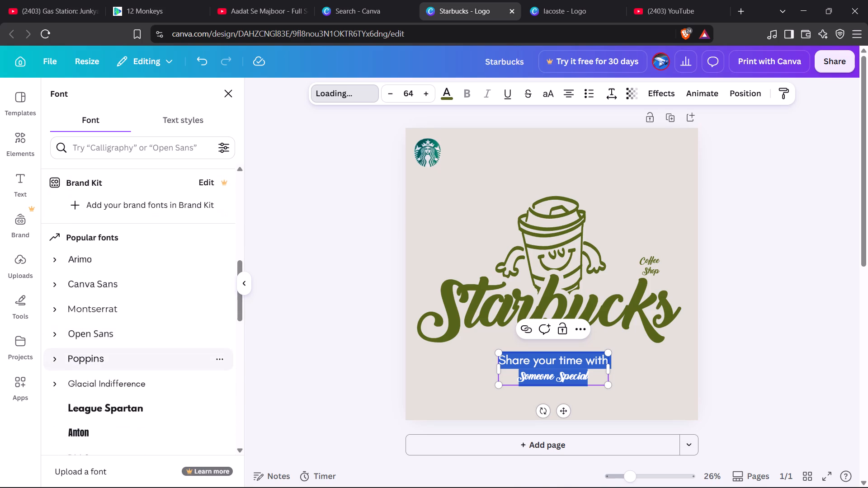
{"action": "scroll", "coordinate": [140, 360], "scroll_direction": "down", "scroll_amount": 2}
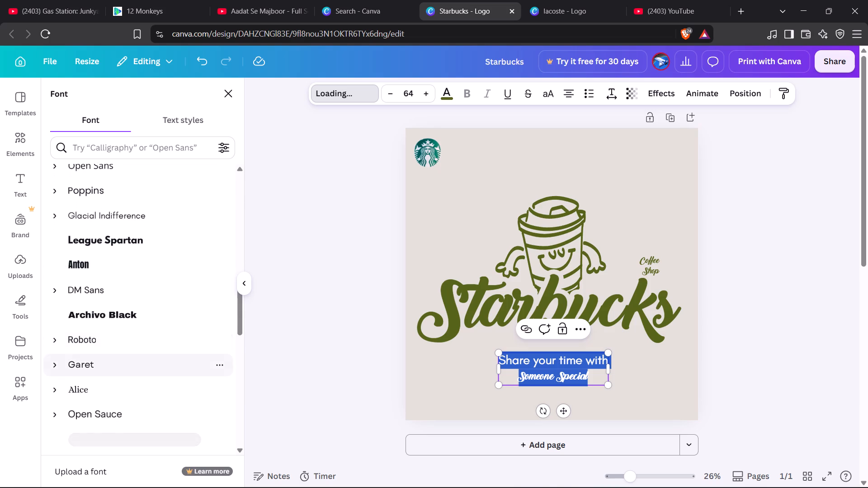
{"action": "scroll", "coordinate": [140, 360], "scroll_direction": "down", "scroll_amount": 2}
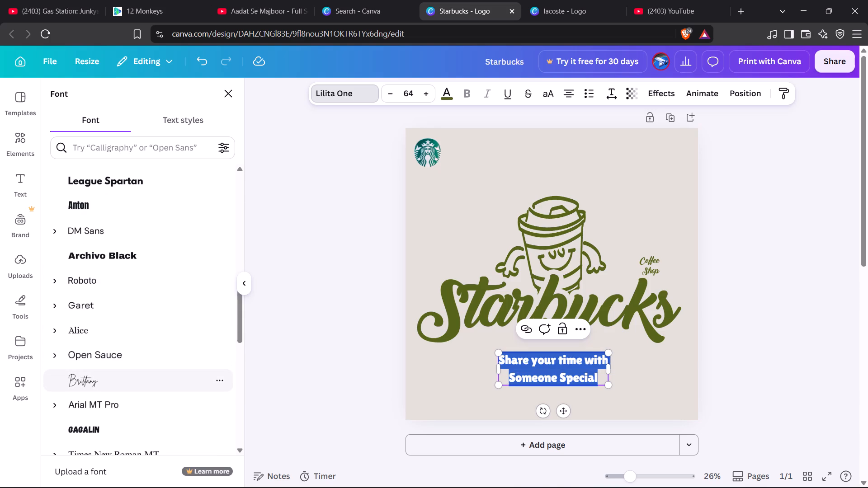
{"action": "left_click", "coordinate": [137, 377]}
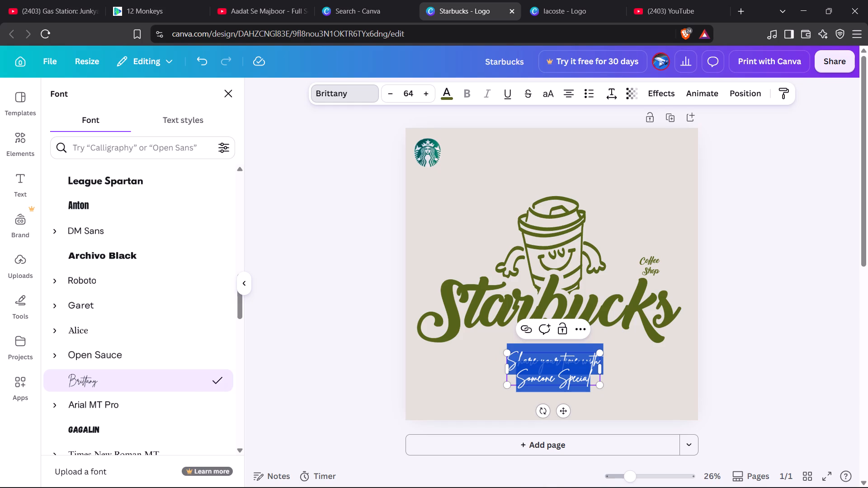
{"action": "left_click", "coordinate": [316, 387]}
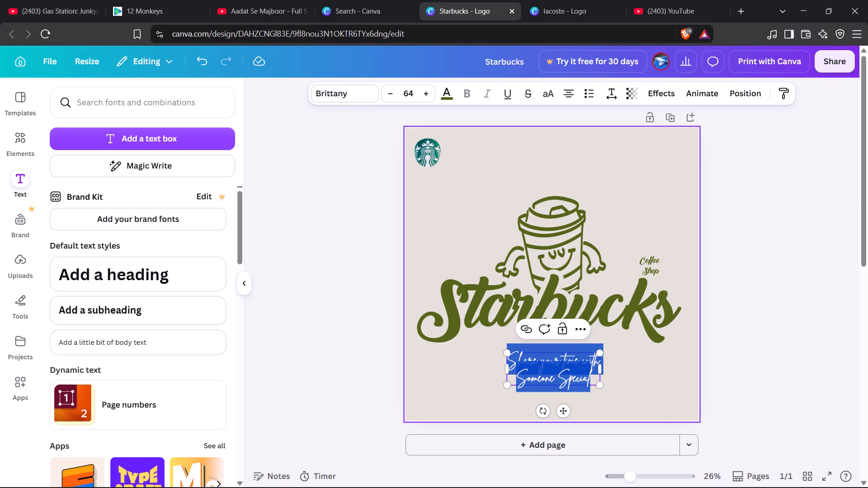
{"action": "left_click", "coordinate": [620, 403]}
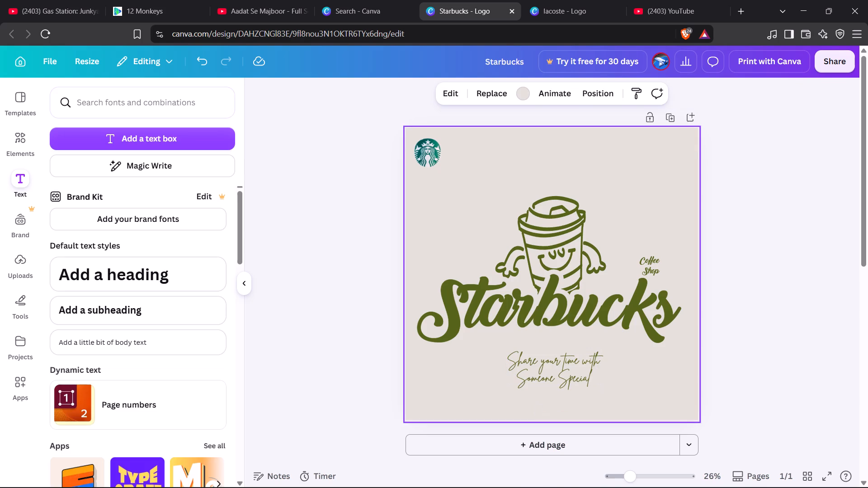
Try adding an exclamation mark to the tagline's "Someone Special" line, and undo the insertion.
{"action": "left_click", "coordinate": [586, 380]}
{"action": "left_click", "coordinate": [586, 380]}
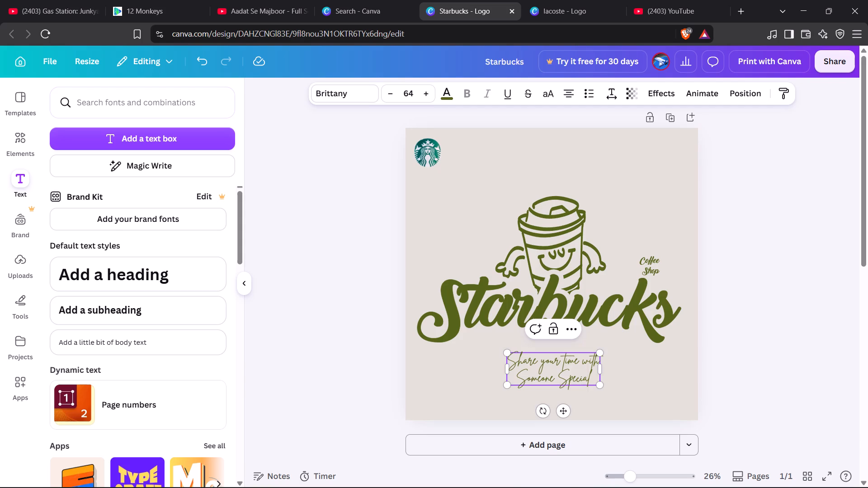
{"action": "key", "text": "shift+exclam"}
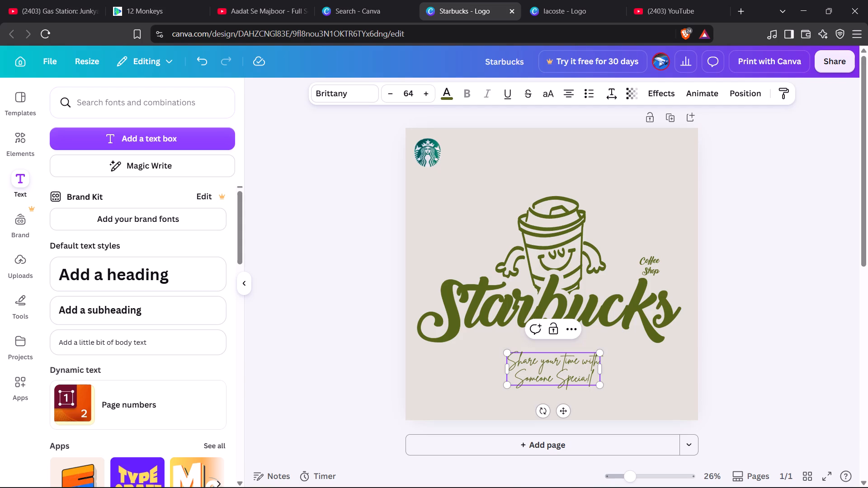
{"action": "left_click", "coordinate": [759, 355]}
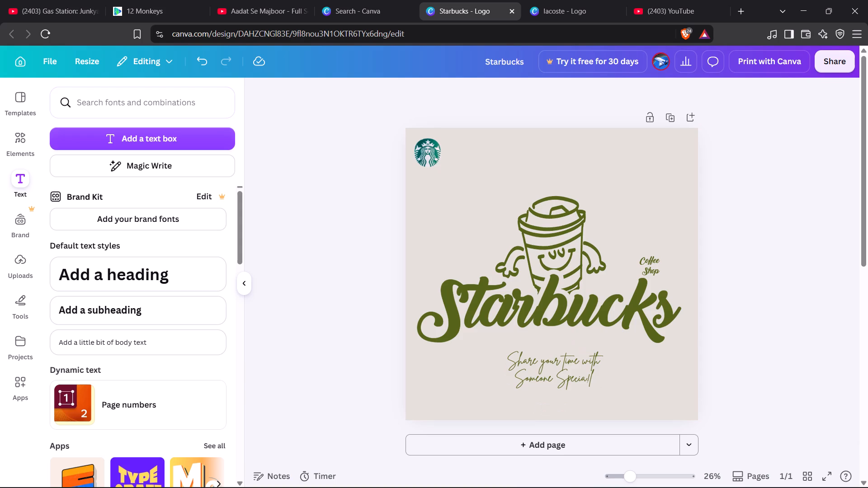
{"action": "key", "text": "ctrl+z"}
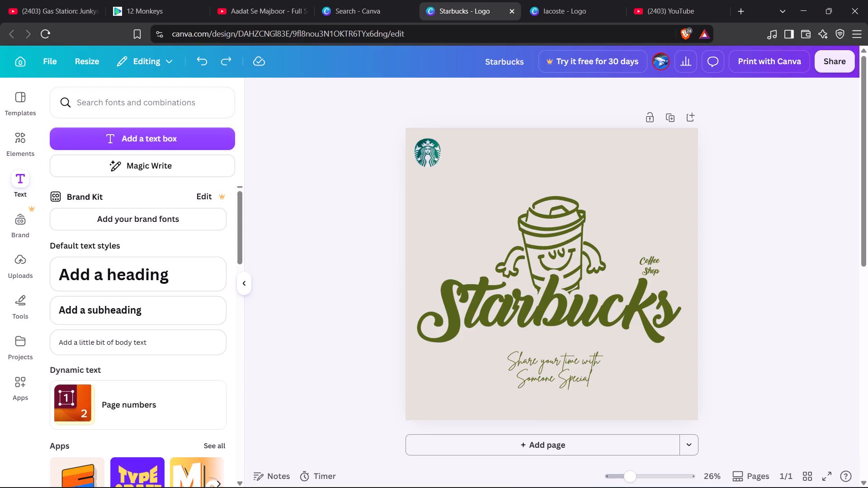
Add an exclamation mark at the end of the tagline so its second line reads "Someone Special!".
{"action": "left_click", "coordinate": [596, 376]}
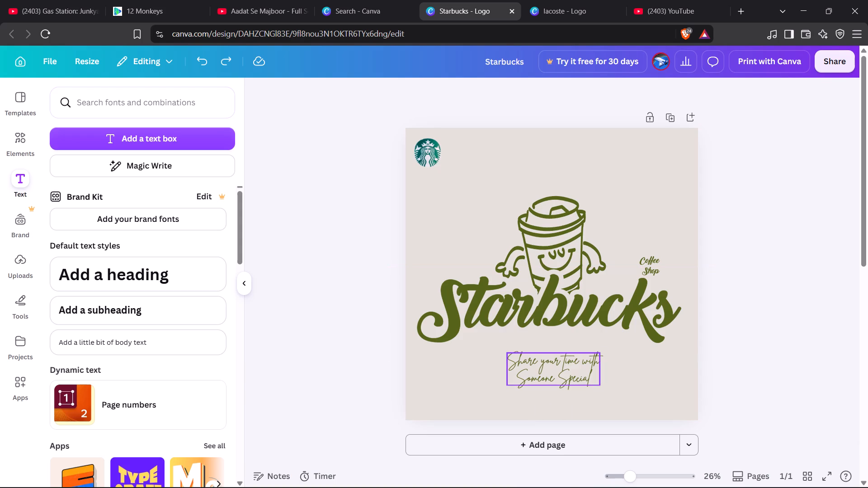
{"action": "left_click", "coordinate": [596, 376]}
{"action": "left_click", "coordinate": [596, 376]}
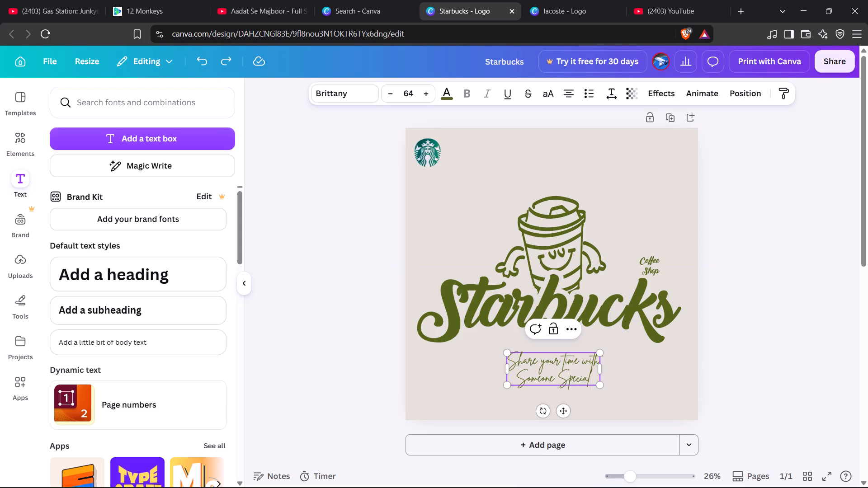
{"action": "key", "text": "shift+exclam"}
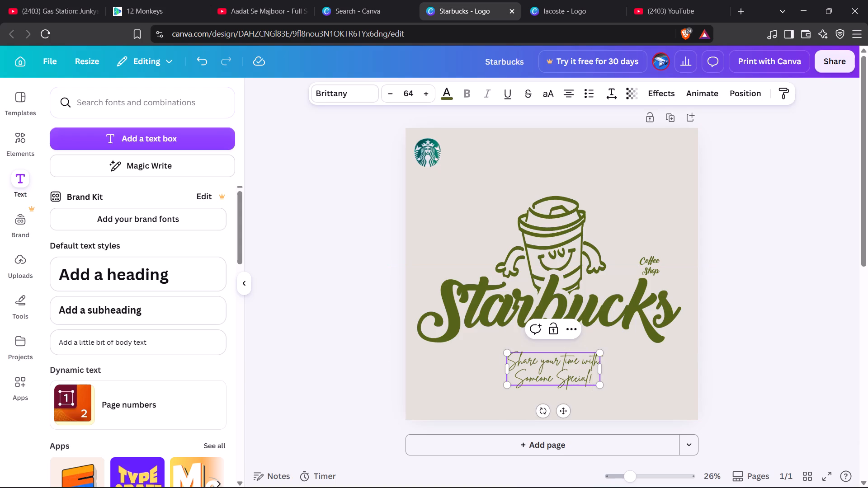
{"action": "left_click", "coordinate": [742, 296]}
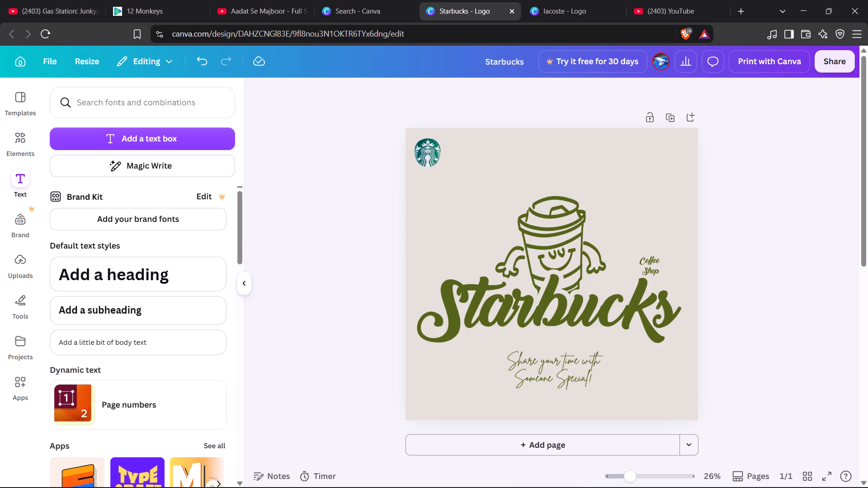
View the lacoste logo design for comparison and return to the Starbucks logo to review it.
{"action": "left_click", "coordinate": [565, 9]}
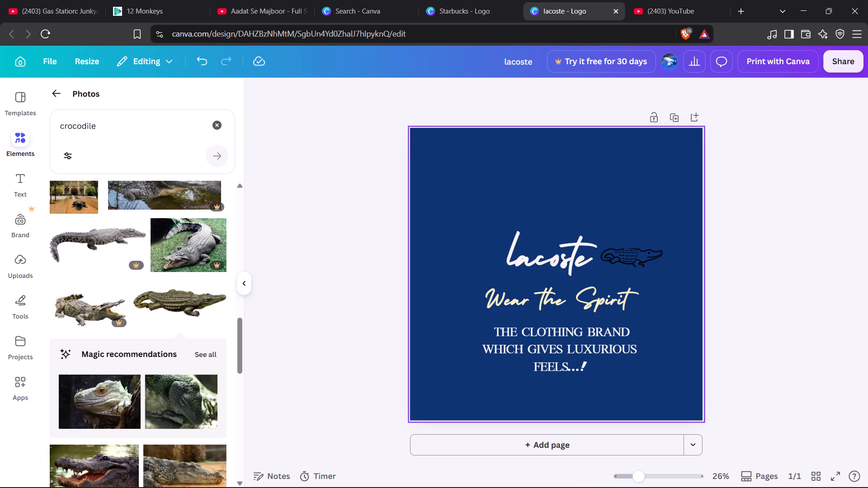
{"action": "left_click", "coordinate": [466, 13]}
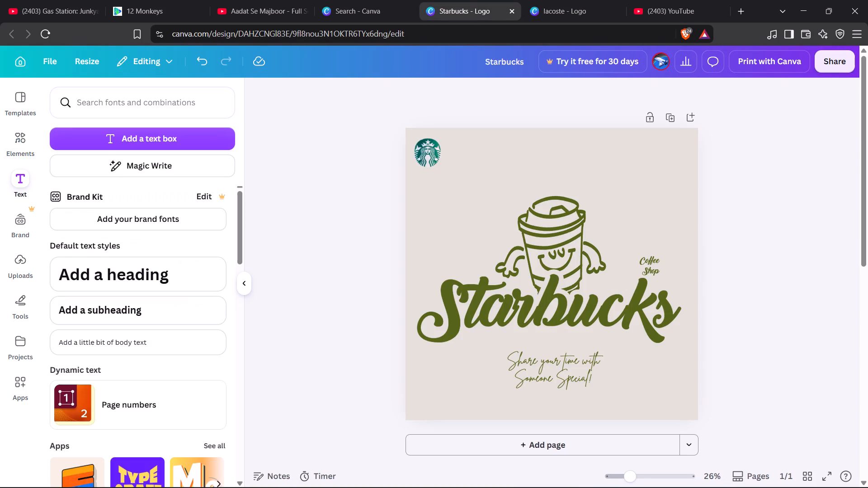
{"action": "scroll", "coordinate": [333, 320], "scroll_direction": "down", "scroll_amount": 3}
{"action": "scroll", "coordinate": [333, 320], "scroll_direction": "up", "scroll_amount": 3}
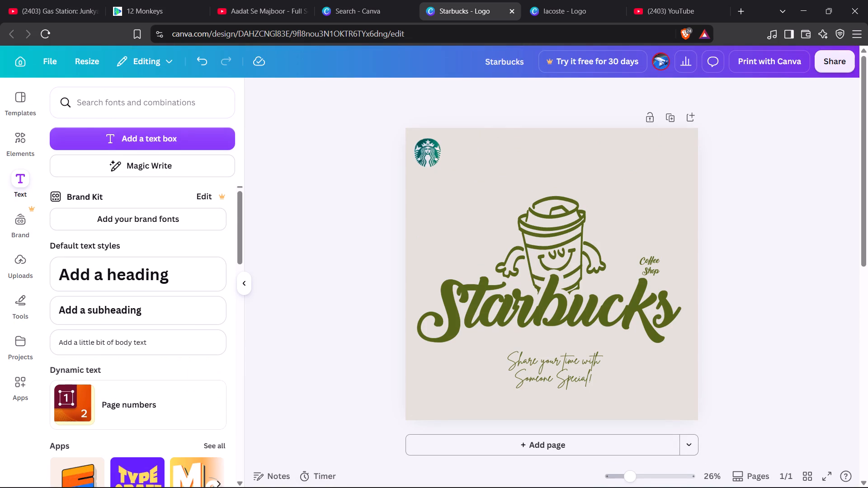
Return to the logo template search page and create a new blank logo design.
{"action": "left_click", "coordinate": [361, 9]}
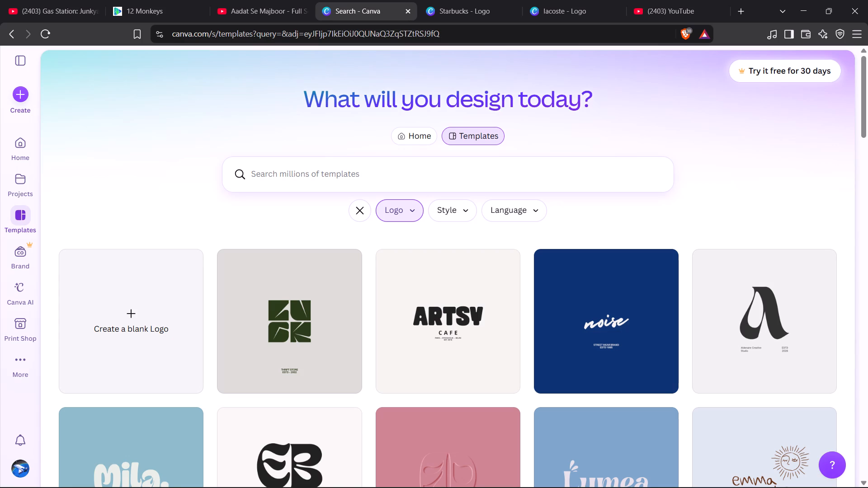
{"action": "left_click", "coordinate": [170, 361]}
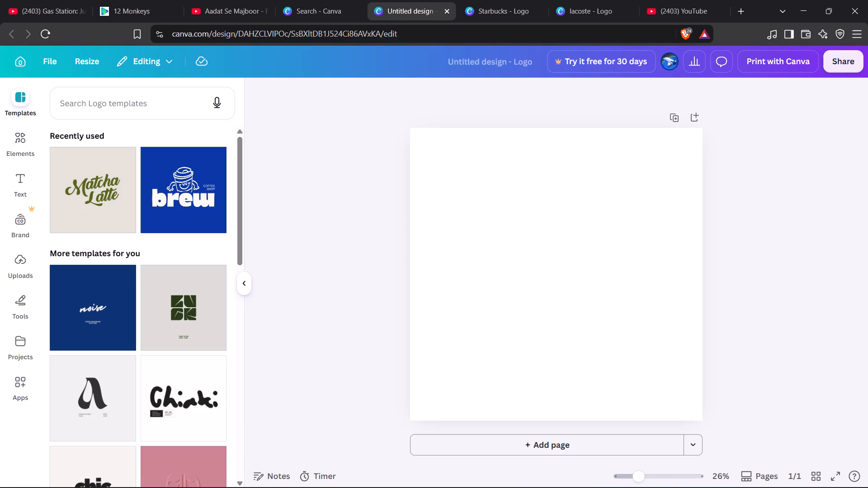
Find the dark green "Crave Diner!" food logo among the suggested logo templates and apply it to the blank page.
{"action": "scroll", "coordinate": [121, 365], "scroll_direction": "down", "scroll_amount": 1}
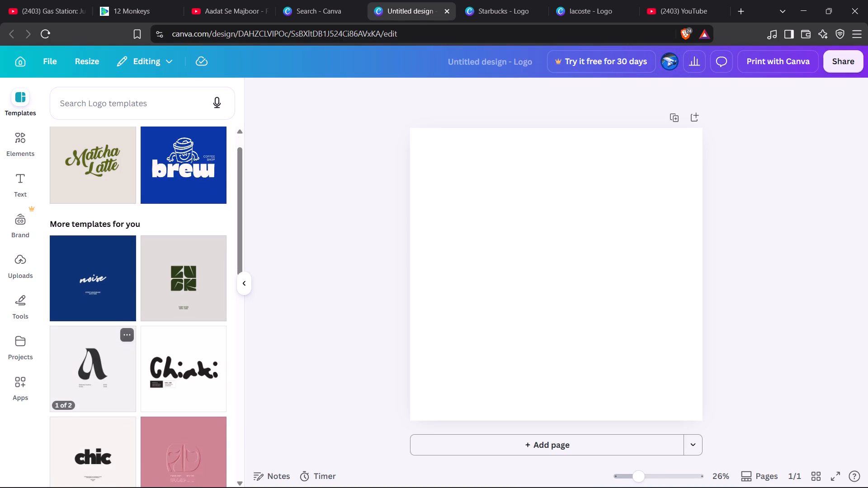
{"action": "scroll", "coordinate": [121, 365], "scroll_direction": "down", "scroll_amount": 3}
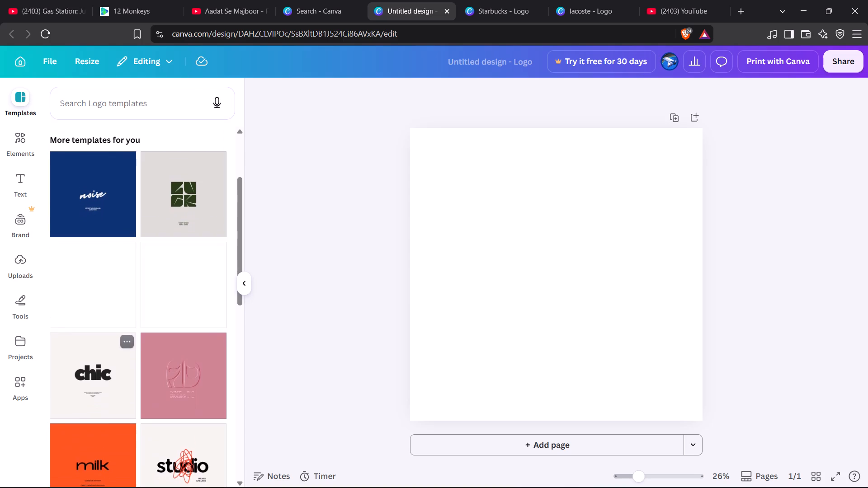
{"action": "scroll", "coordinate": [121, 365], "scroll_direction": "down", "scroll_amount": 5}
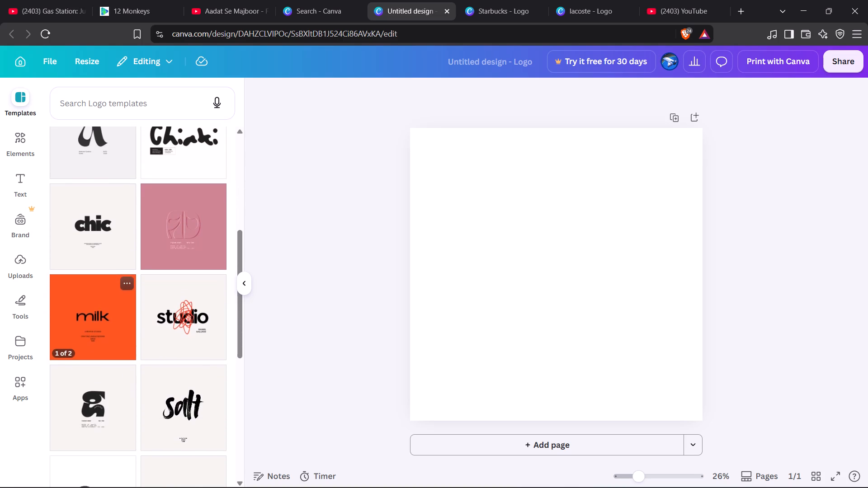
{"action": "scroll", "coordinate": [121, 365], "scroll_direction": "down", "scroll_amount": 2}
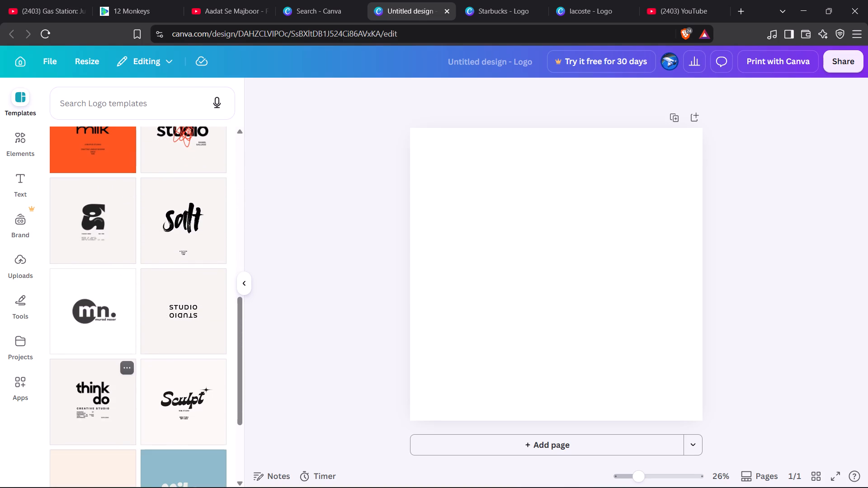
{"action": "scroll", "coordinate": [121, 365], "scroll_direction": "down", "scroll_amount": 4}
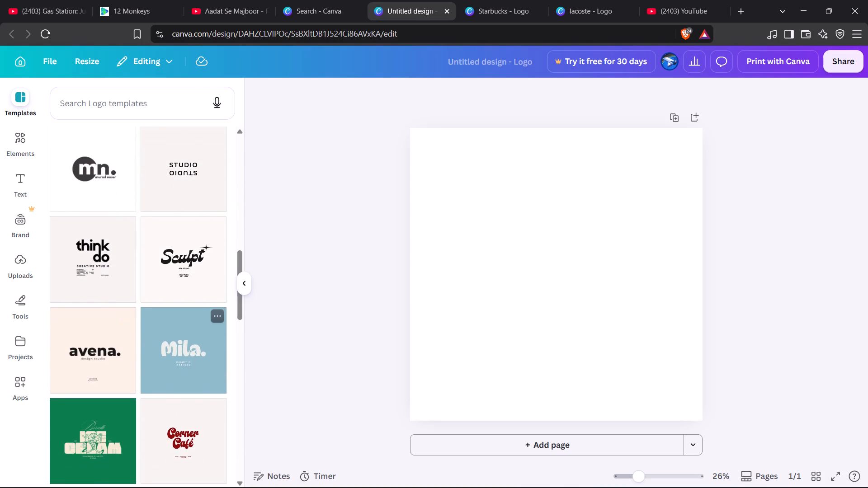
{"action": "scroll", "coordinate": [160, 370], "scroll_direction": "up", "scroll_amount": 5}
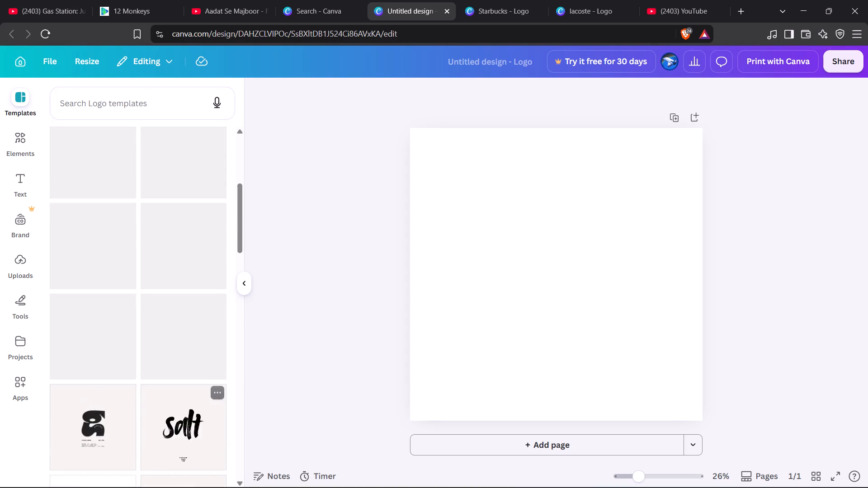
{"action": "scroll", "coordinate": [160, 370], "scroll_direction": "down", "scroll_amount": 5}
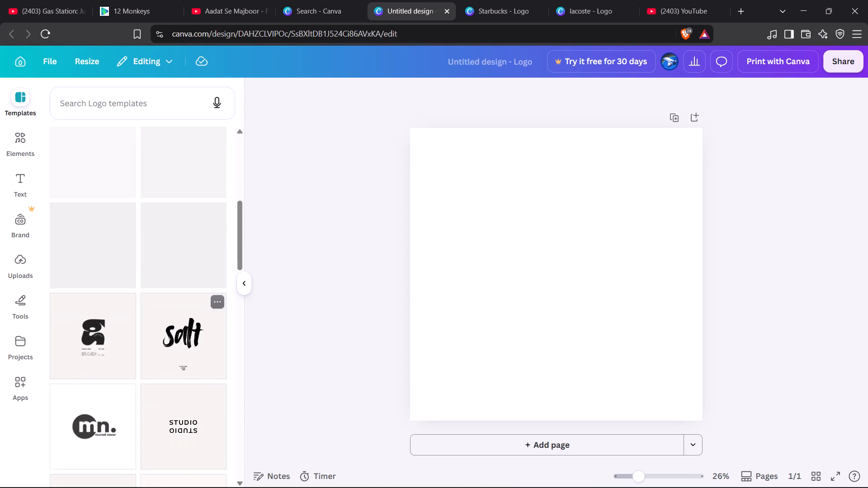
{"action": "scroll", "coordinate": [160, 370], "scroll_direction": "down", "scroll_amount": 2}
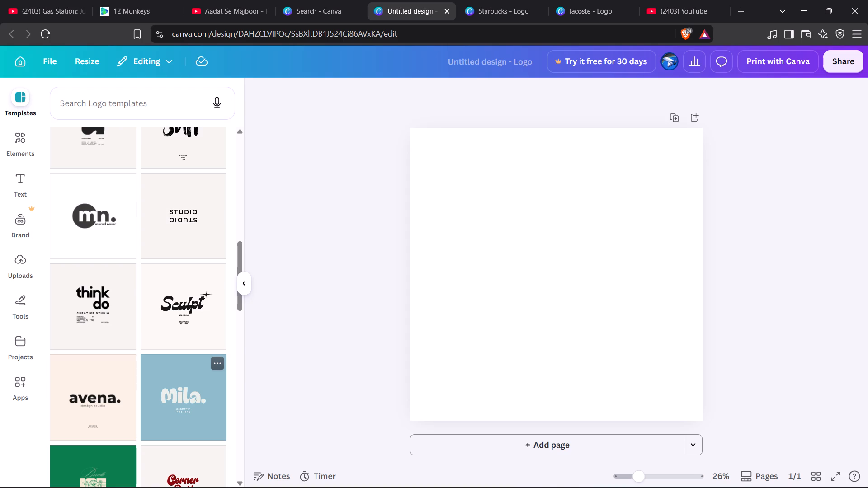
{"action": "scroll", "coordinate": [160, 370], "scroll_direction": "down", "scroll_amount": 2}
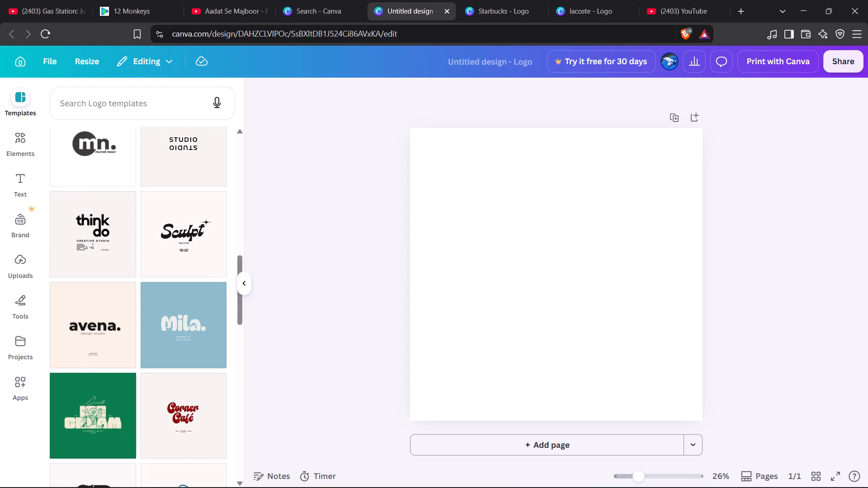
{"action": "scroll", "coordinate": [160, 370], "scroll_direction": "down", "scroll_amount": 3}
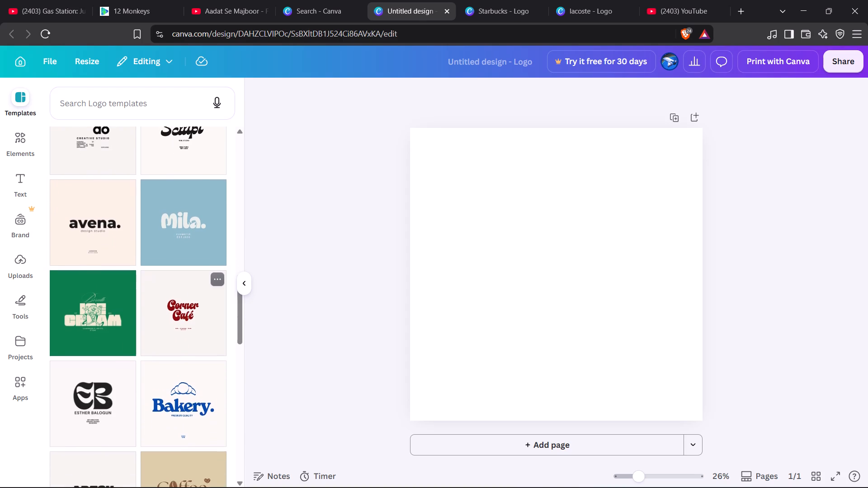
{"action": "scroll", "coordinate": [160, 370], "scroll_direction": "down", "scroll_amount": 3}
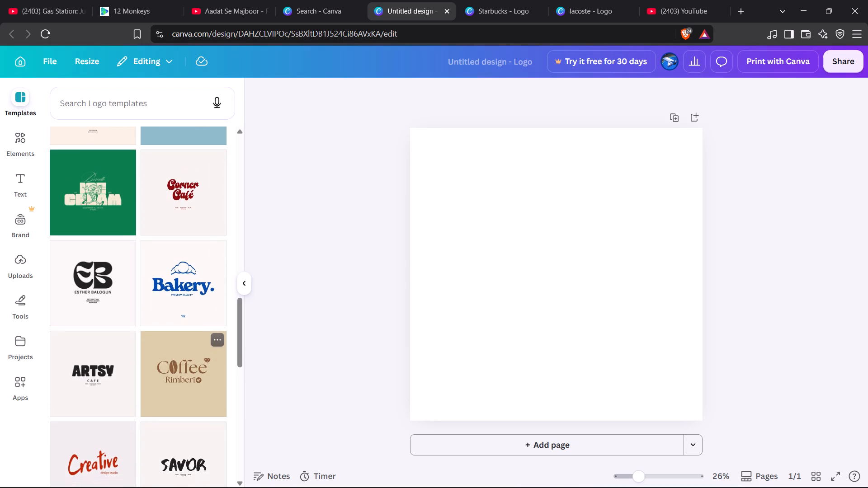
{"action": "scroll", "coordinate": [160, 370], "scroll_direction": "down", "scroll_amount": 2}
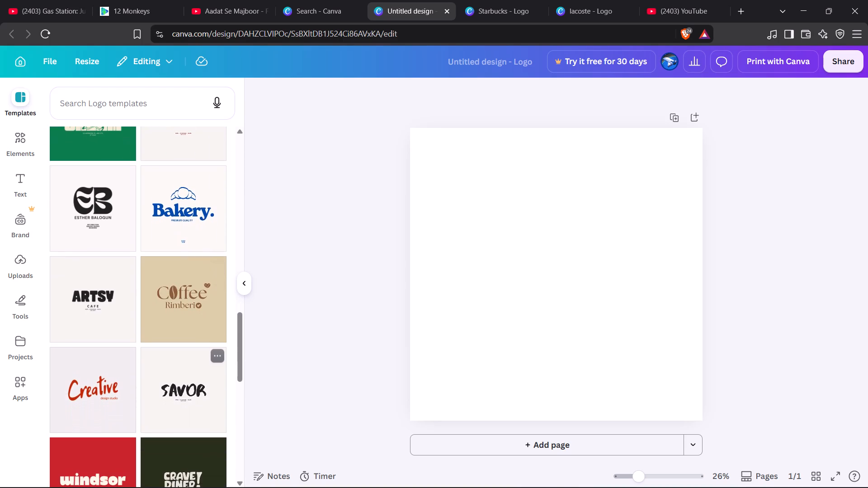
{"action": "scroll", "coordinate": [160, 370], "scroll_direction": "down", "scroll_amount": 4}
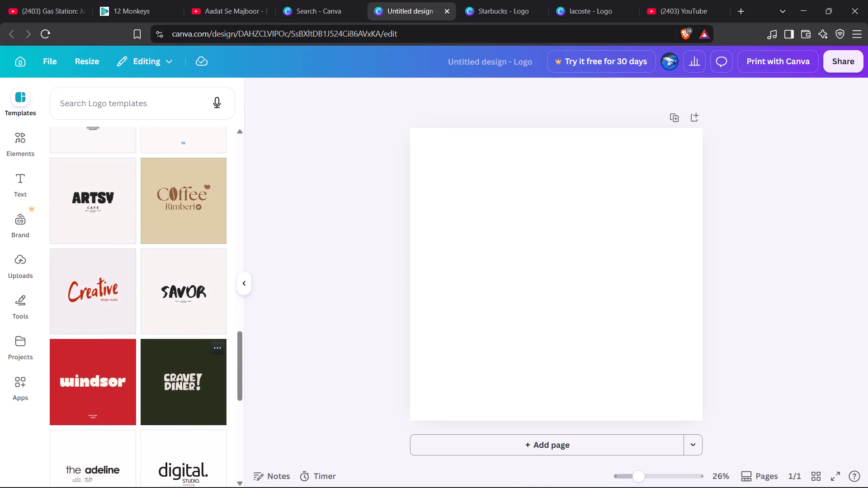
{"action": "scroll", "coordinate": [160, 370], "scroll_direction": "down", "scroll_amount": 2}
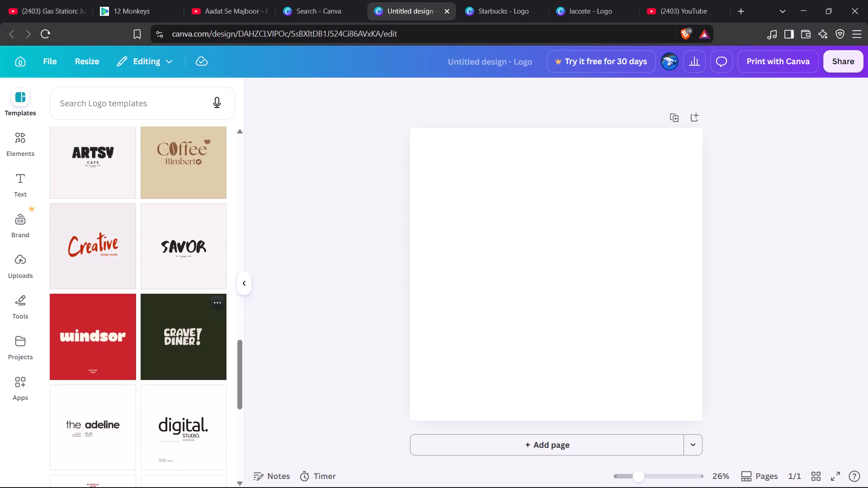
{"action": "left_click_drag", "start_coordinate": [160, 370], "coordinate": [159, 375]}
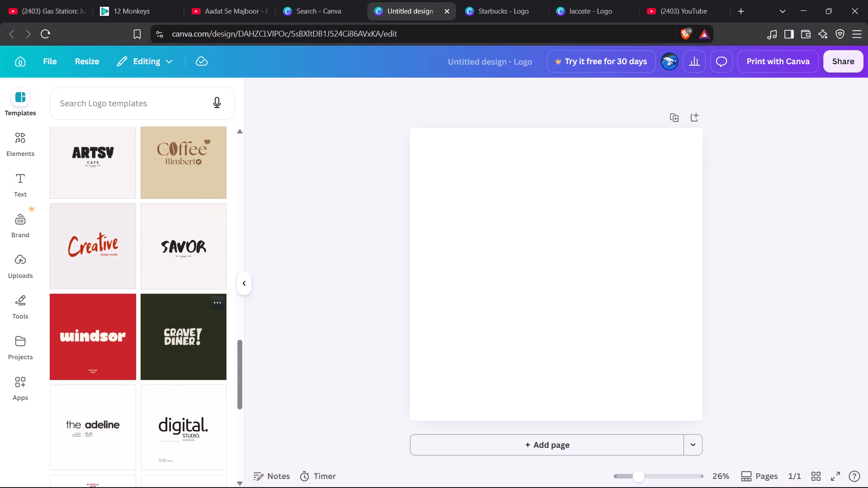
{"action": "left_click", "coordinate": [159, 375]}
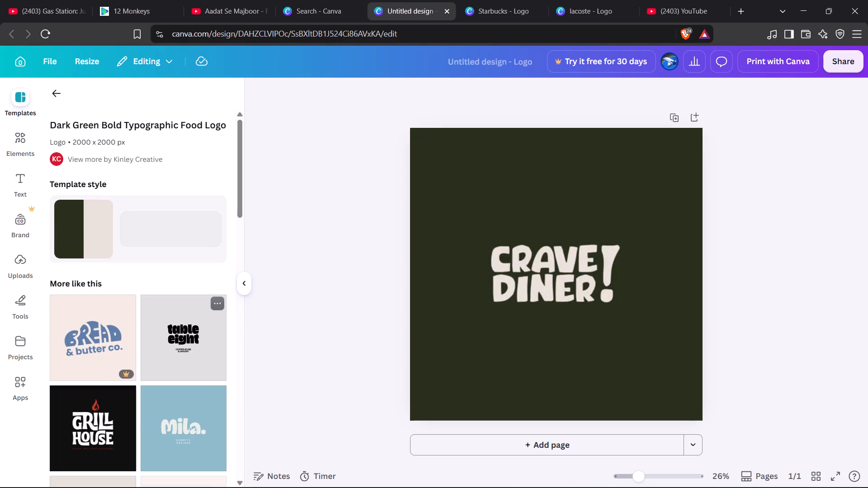
Replace the page's design with the black-and-white "Feast" typographic fashion logo from the templates similar to Crave Diner.
{"action": "scroll", "coordinate": [159, 375], "scroll_direction": "down", "scroll_amount": 1}
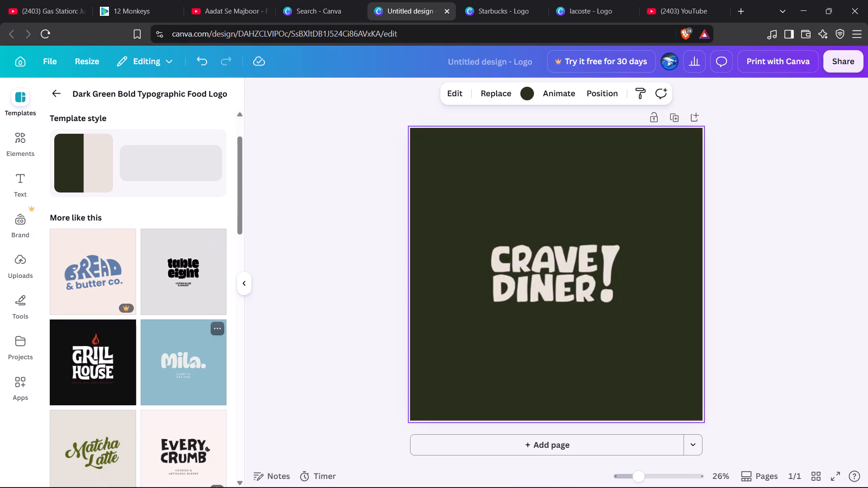
{"action": "scroll", "coordinate": [159, 375], "scroll_direction": "down", "scroll_amount": 3}
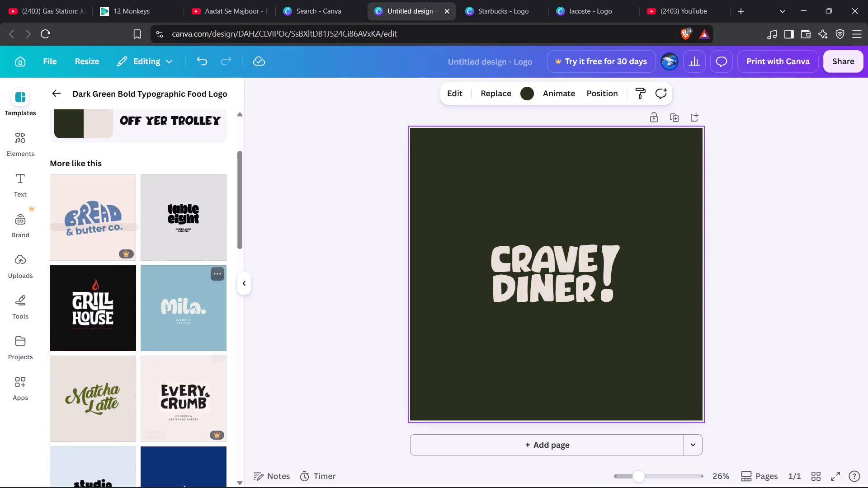
{"action": "scroll", "coordinate": [159, 375], "scroll_direction": "down", "scroll_amount": 2}
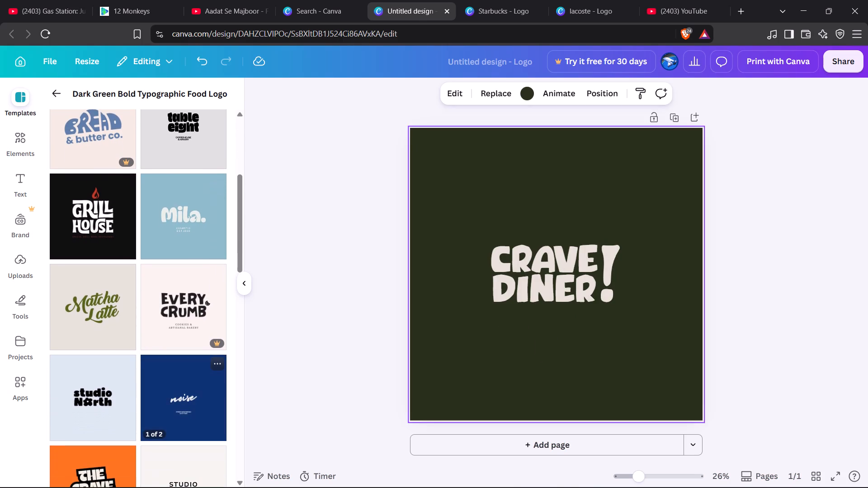
{"action": "scroll", "coordinate": [159, 375], "scroll_direction": "down", "scroll_amount": 1}
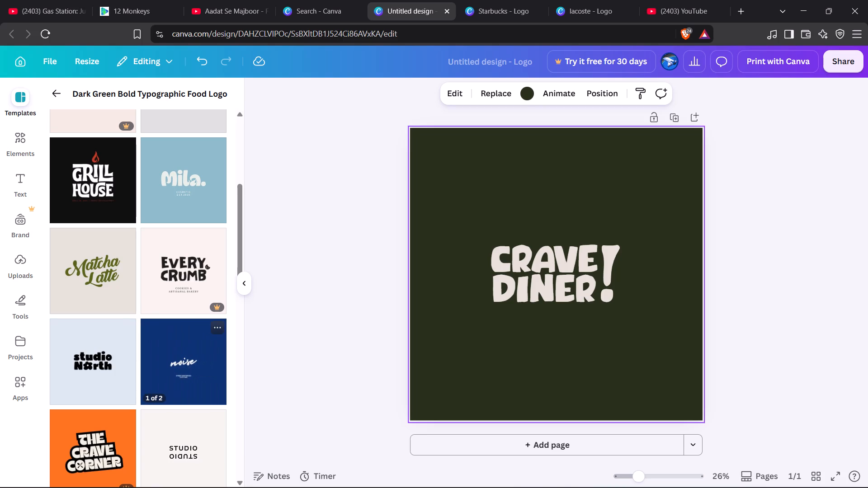
{"action": "scroll", "coordinate": [159, 375], "scroll_direction": "down", "scroll_amount": 1}
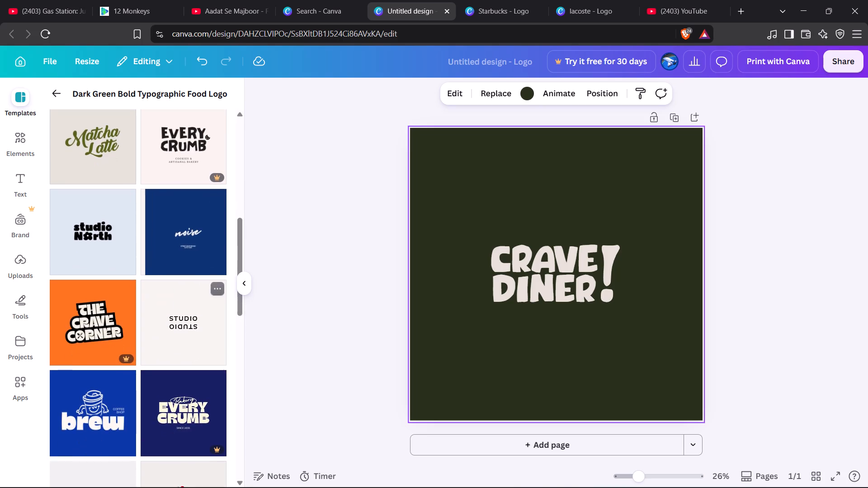
{"action": "scroll", "coordinate": [159, 375], "scroll_direction": "down", "scroll_amount": 2}
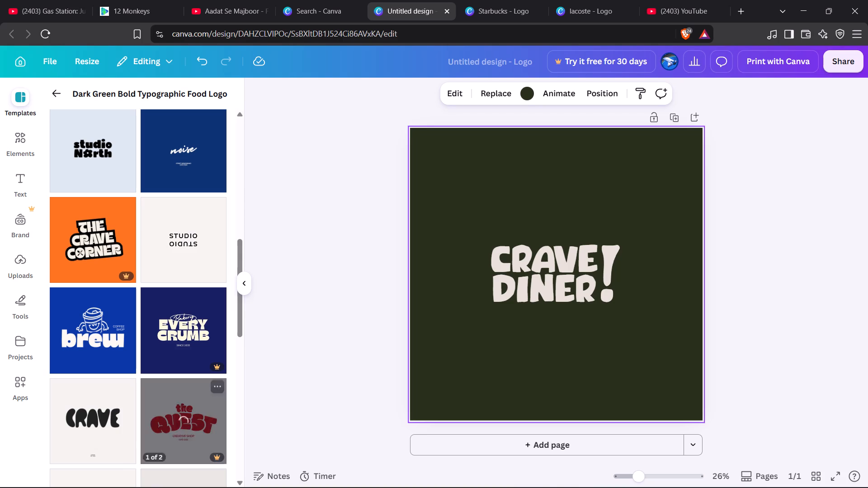
{"action": "scroll", "coordinate": [138, 383], "scroll_direction": "up", "scroll_amount": 1}
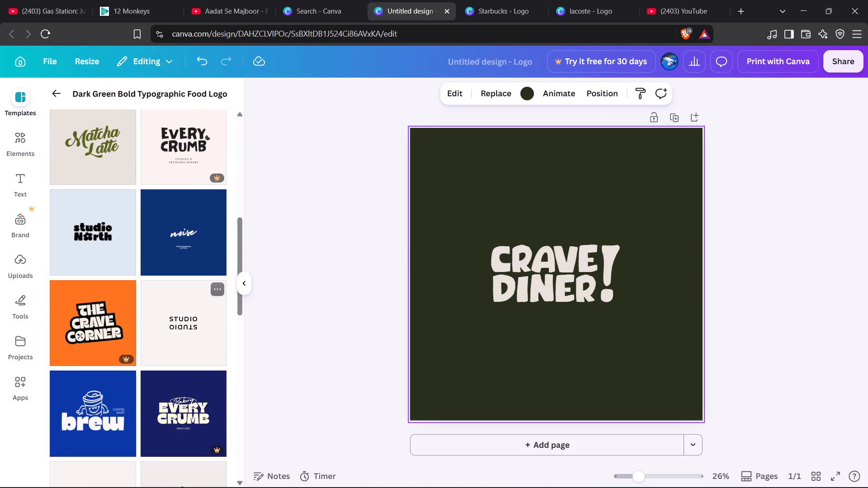
{"action": "scroll", "coordinate": [169, 319], "scroll_direction": "down", "scroll_amount": 3}
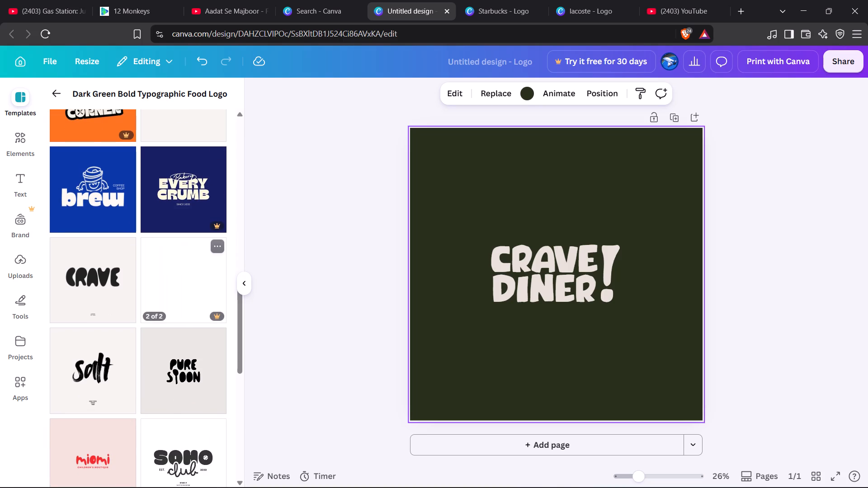
{"action": "scroll", "coordinate": [169, 319], "scroll_direction": "down", "scroll_amount": 1}
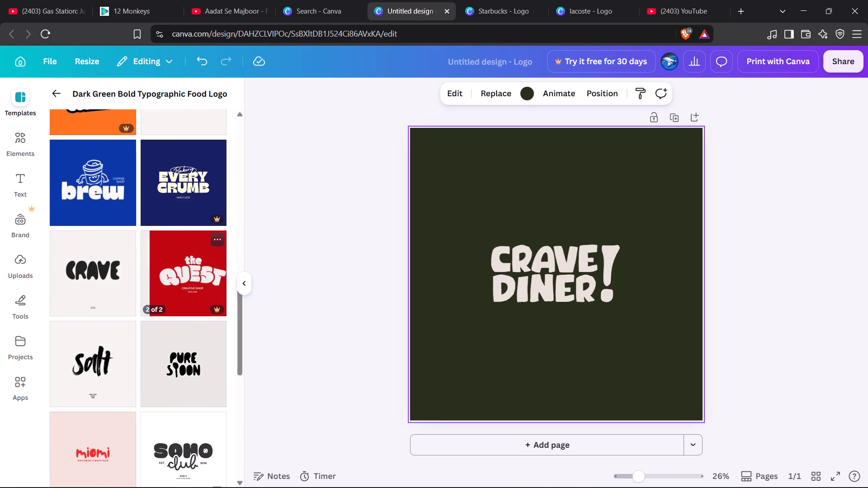
{"action": "scroll", "coordinate": [169, 319], "scroll_direction": "down", "scroll_amount": 4}
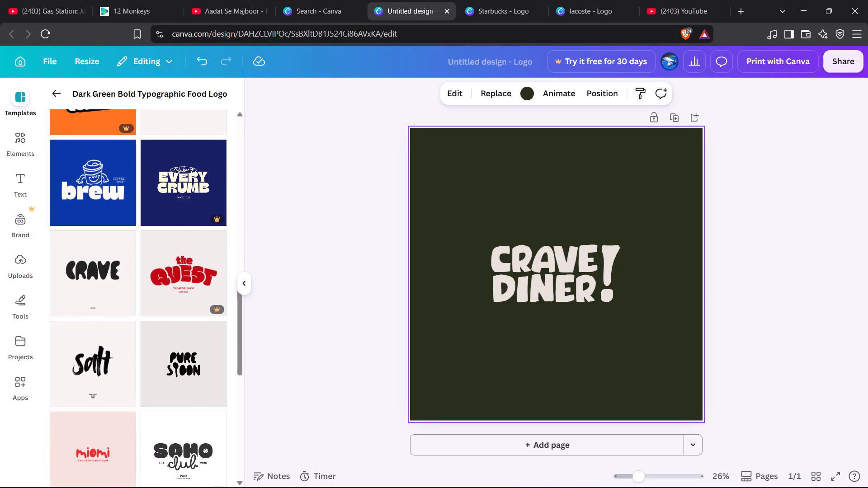
{"action": "scroll", "coordinate": [169, 319], "scroll_direction": "down", "scroll_amount": 3}
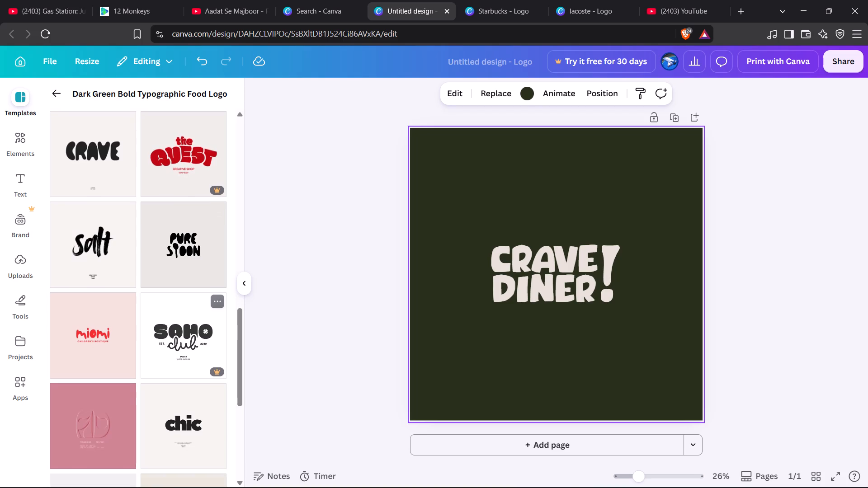
{"action": "scroll", "coordinate": [169, 319], "scroll_direction": "down", "scroll_amount": 3}
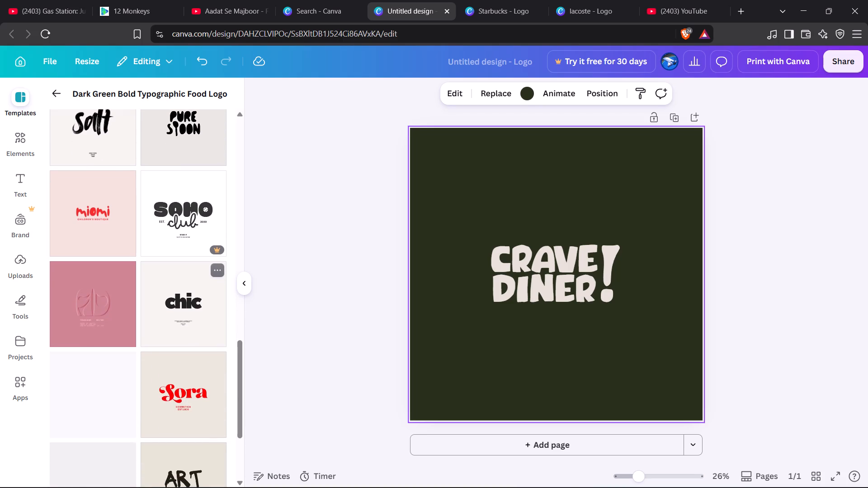
{"action": "scroll", "coordinate": [159, 345], "scroll_direction": "down", "scroll_amount": 2}
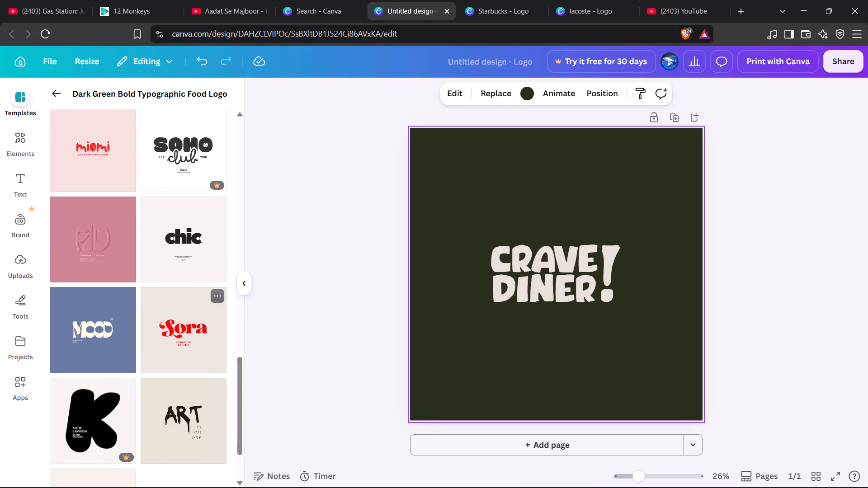
{"action": "scroll", "coordinate": [159, 345], "scroll_direction": "down", "scroll_amount": 1}
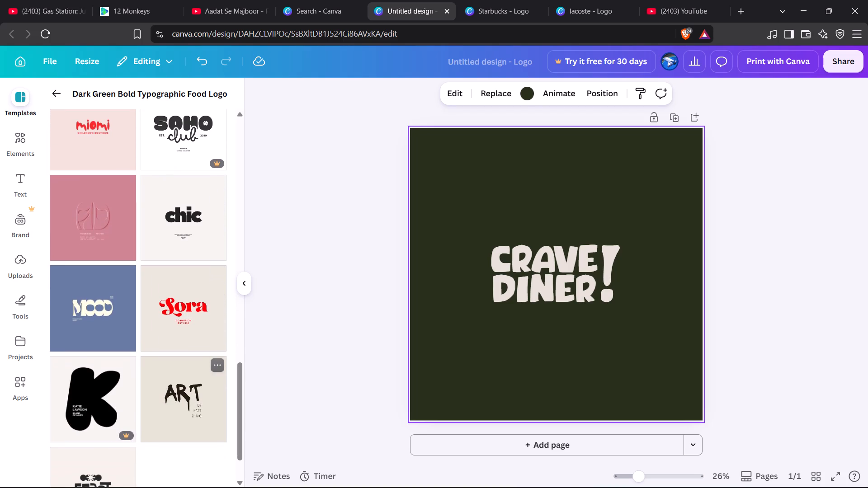
{"action": "scroll", "coordinate": [204, 421], "scroll_direction": "down", "scroll_amount": 2}
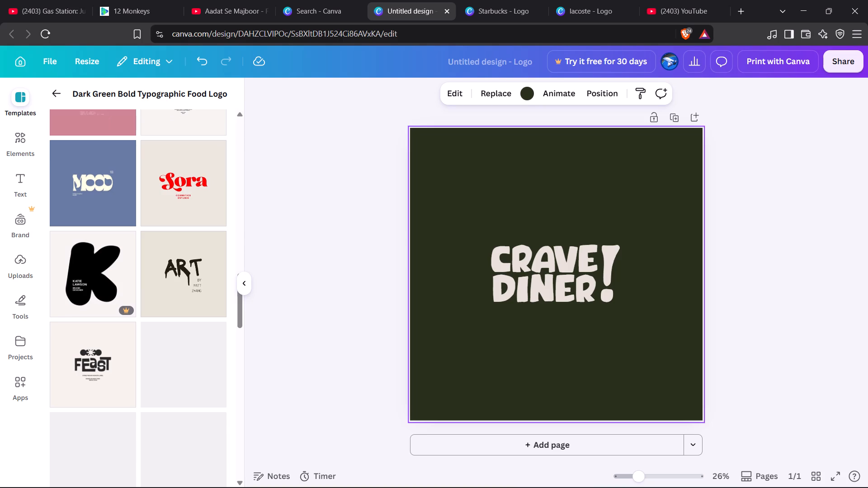
{"action": "left_click", "coordinate": [86, 380]}
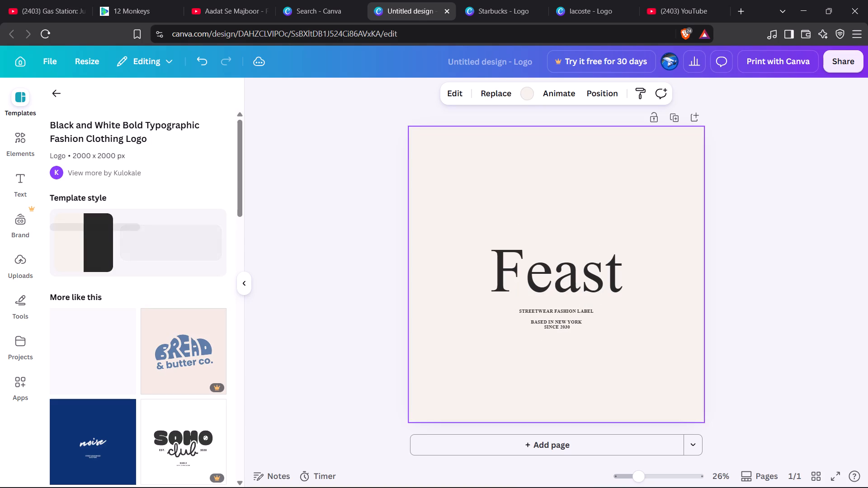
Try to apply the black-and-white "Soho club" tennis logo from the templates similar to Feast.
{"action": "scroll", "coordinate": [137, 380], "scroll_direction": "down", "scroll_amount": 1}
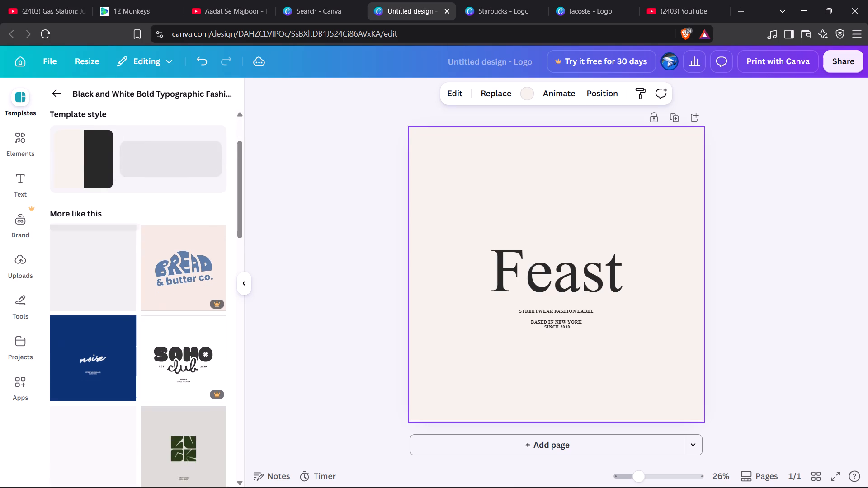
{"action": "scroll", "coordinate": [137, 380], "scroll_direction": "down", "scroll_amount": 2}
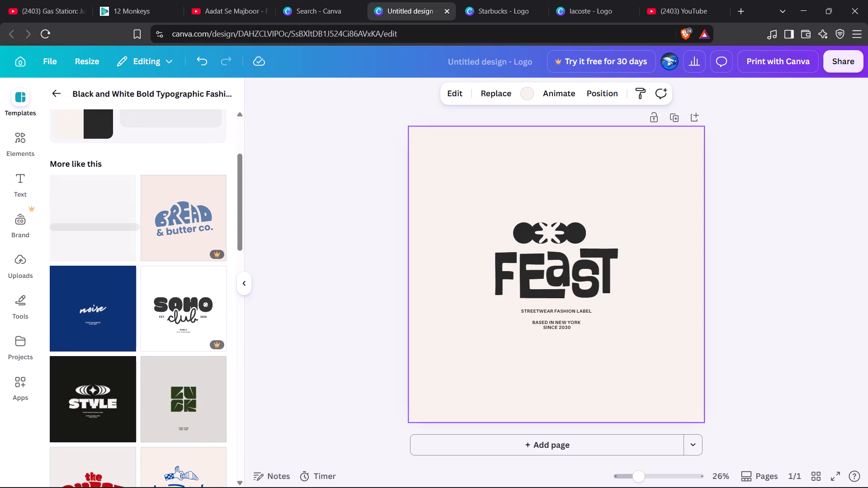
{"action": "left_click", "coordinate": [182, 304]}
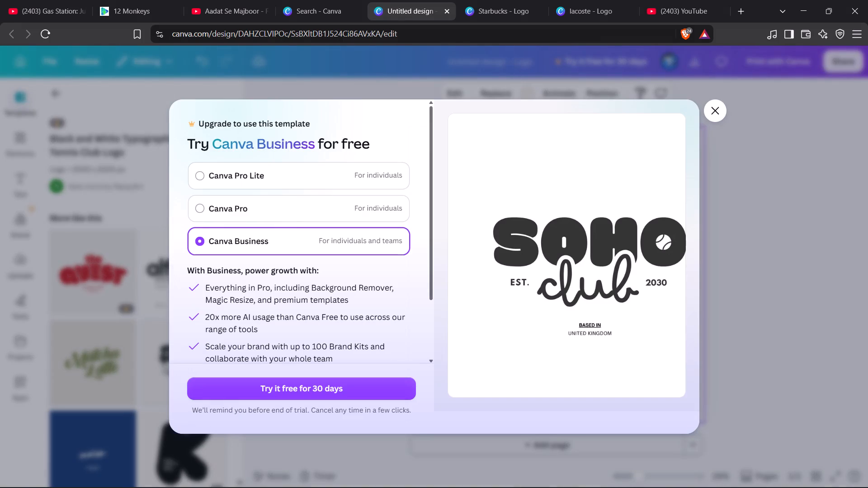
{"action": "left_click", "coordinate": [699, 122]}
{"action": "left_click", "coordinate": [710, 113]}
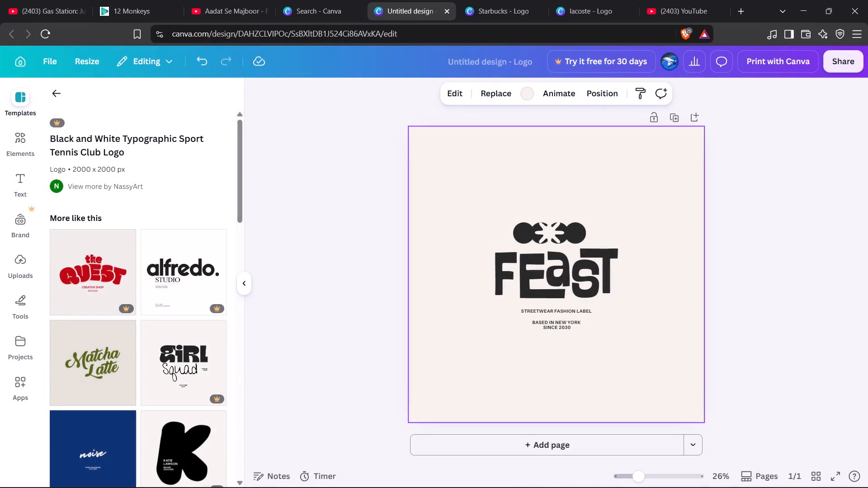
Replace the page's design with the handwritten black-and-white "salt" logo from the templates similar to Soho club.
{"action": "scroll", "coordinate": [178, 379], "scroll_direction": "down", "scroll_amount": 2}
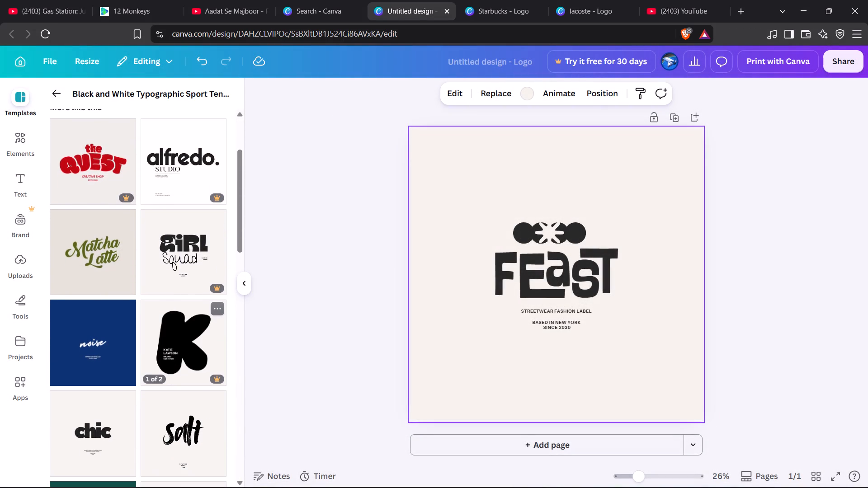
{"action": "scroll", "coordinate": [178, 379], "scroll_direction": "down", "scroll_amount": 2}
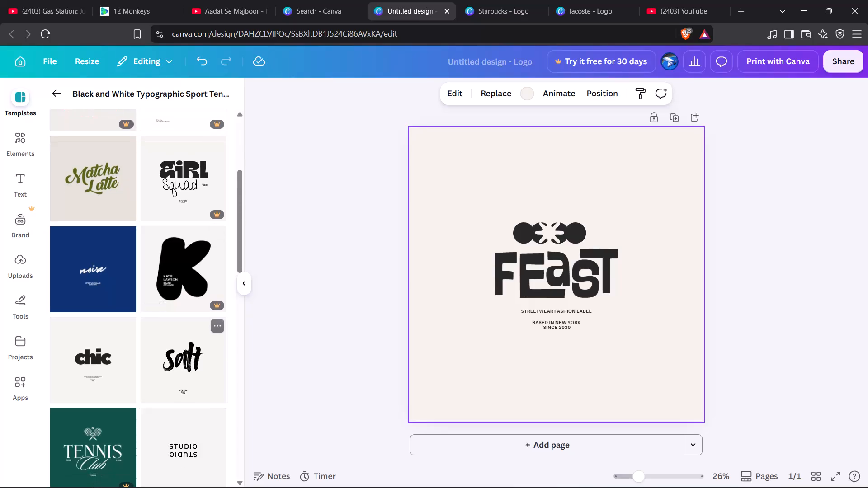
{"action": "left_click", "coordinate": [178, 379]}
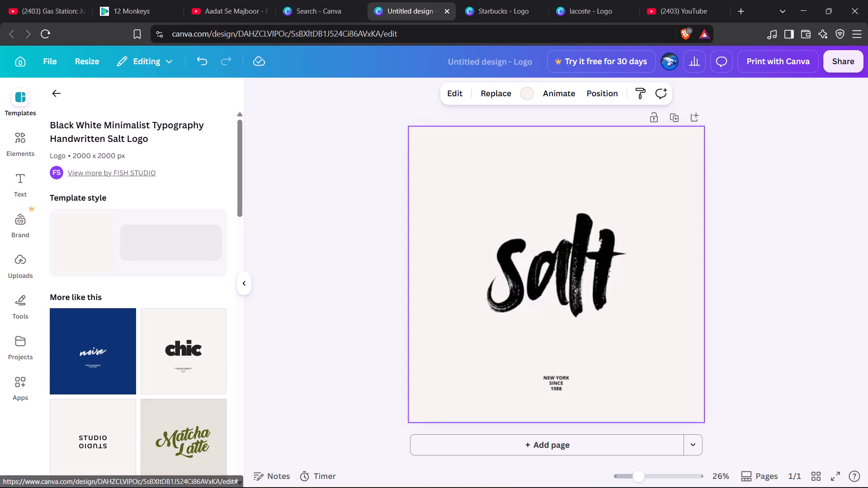
Find the black-and-beige abstract "Marceline" company logo among the templates similar to salt and apply it to the page.
{"action": "scroll", "coordinate": [101, 169], "scroll_direction": "down", "scroll_amount": 5}
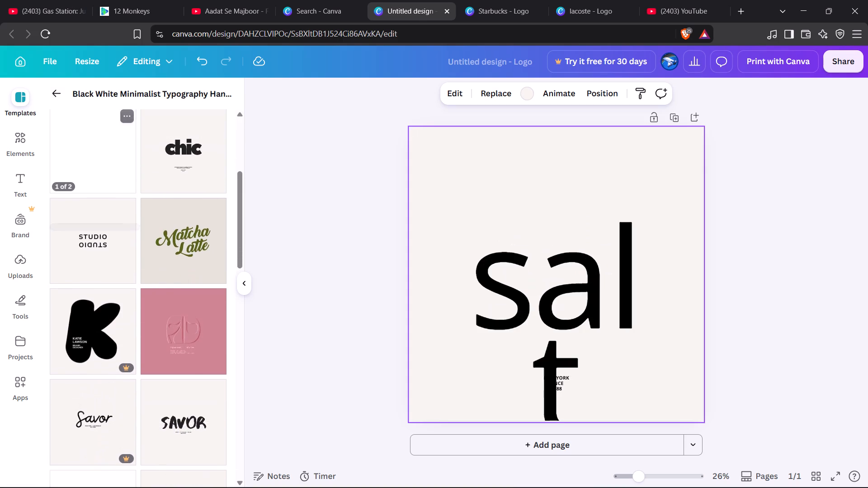
{"action": "scroll", "coordinate": [101, 169], "scroll_direction": "down", "scroll_amount": 3}
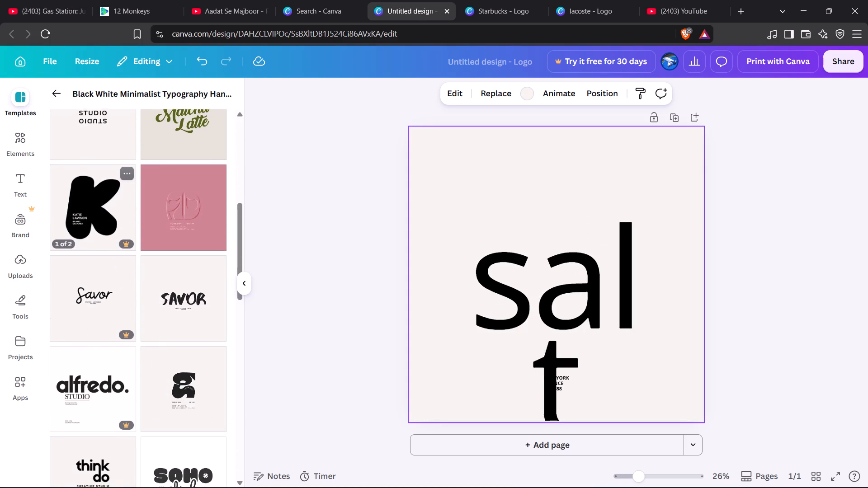
{"action": "scroll", "coordinate": [101, 169], "scroll_direction": "down", "scroll_amount": 4}
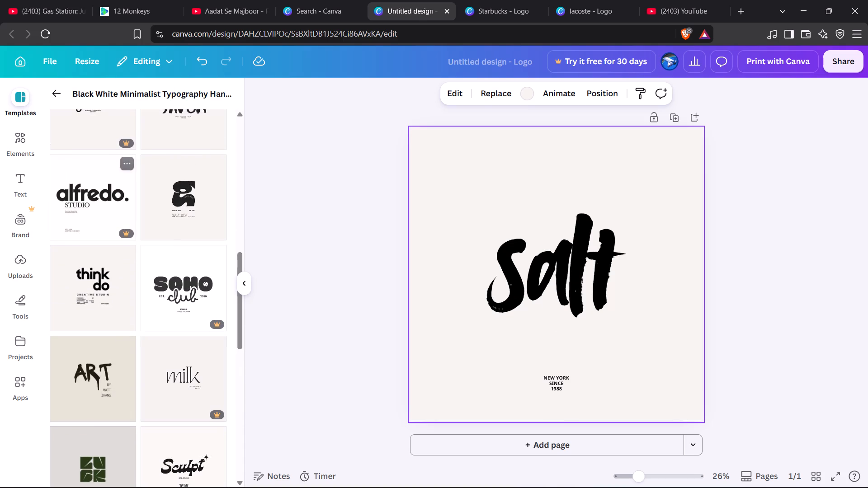
{"action": "scroll", "coordinate": [101, 169], "scroll_direction": "down", "scroll_amount": 5}
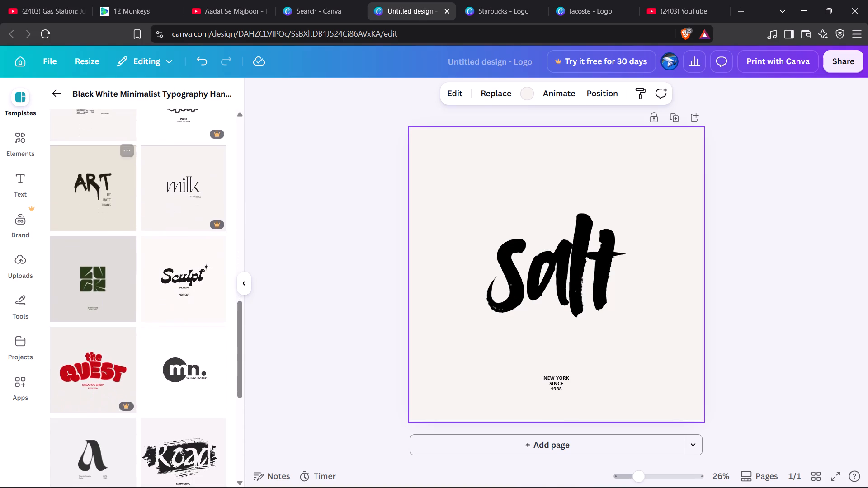
{"action": "scroll", "coordinate": [101, 169], "scroll_direction": "down", "scroll_amount": 2}
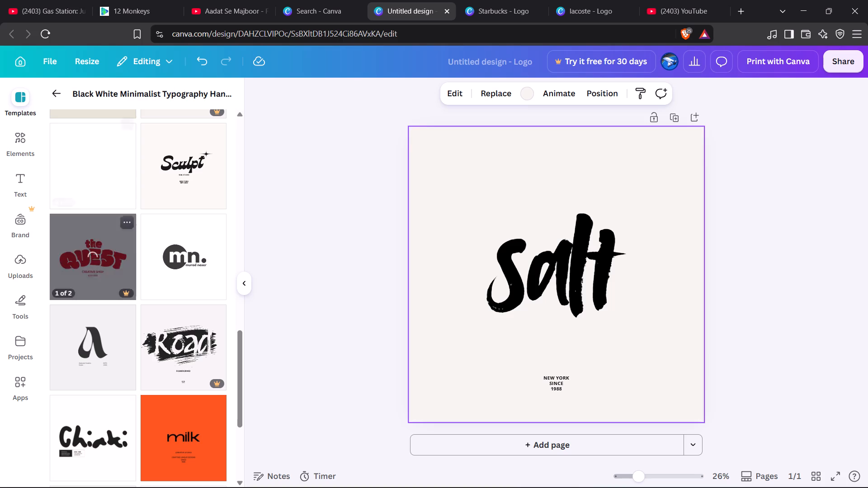
{"action": "scroll", "coordinate": [133, 238], "scroll_direction": "down", "scroll_amount": 4}
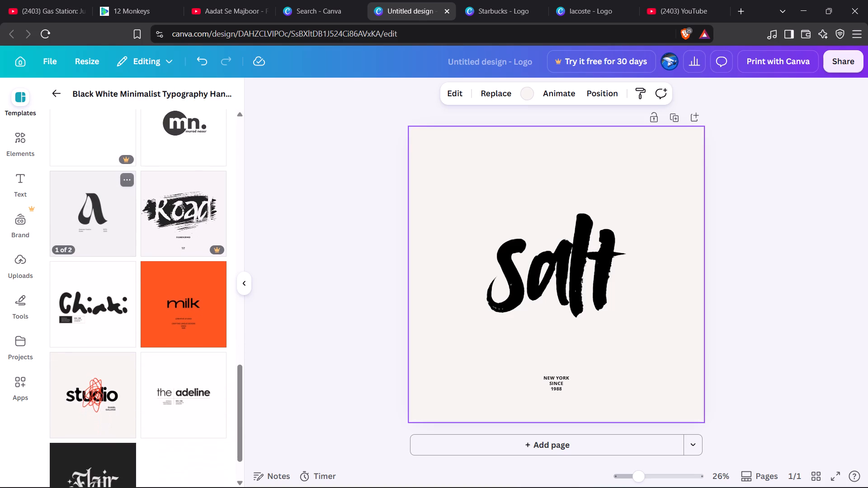
{"action": "scroll", "coordinate": [133, 238], "scroll_direction": "down", "scroll_amount": 3}
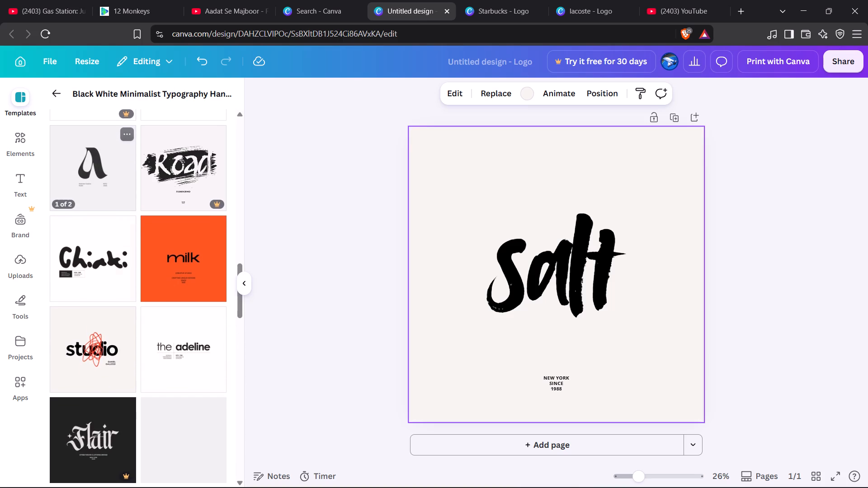
{"action": "scroll", "coordinate": [133, 238], "scroll_direction": "down", "scroll_amount": 4}
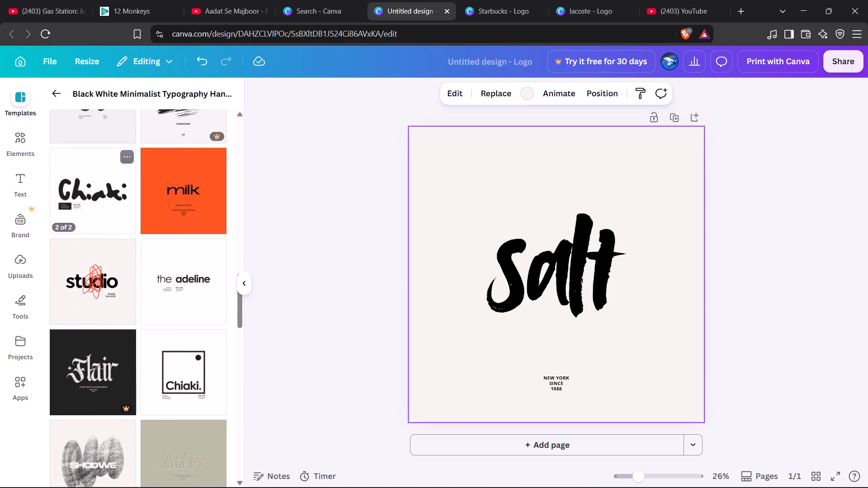
{"action": "scroll", "coordinate": [133, 238], "scroll_direction": "down", "scroll_amount": 1}
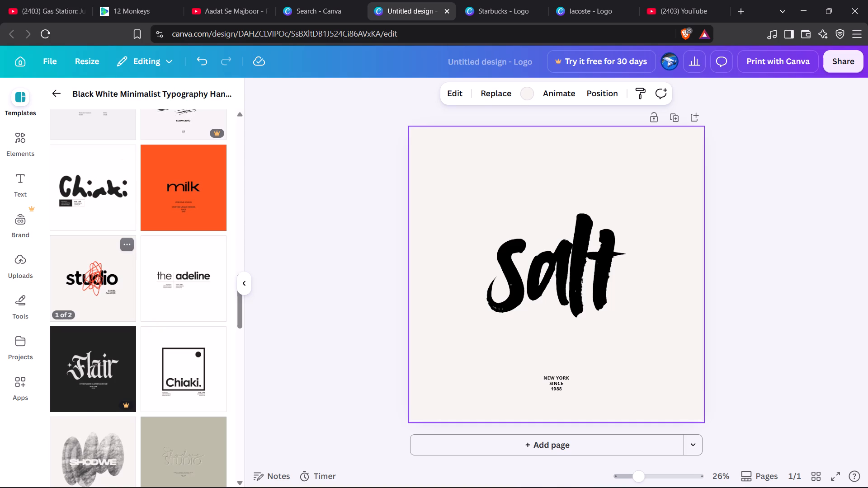
{"action": "scroll", "coordinate": [133, 238], "scroll_direction": "down", "scroll_amount": 2}
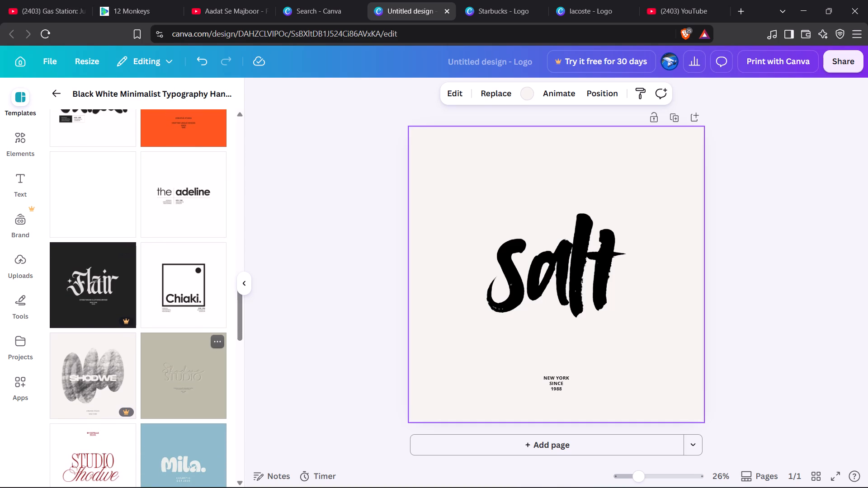
{"action": "scroll", "coordinate": [196, 362], "scroll_direction": "down", "scroll_amount": 2}
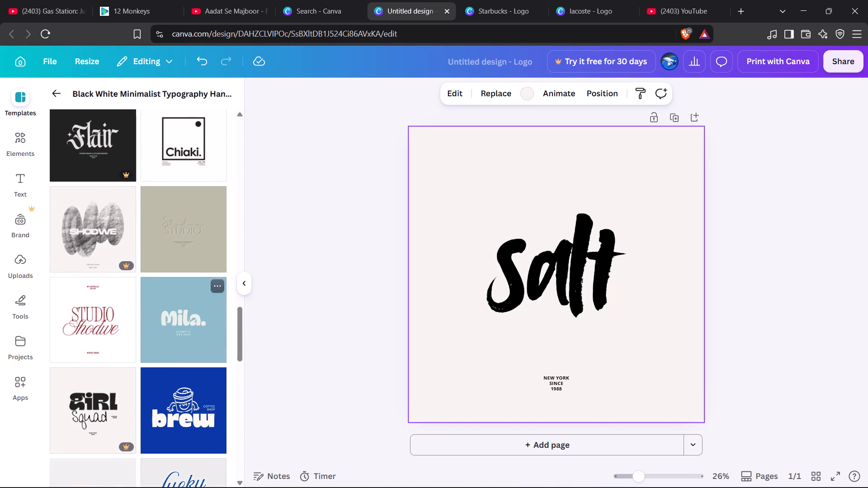
{"action": "scroll", "coordinate": [196, 362], "scroll_direction": "down", "scroll_amount": 4}
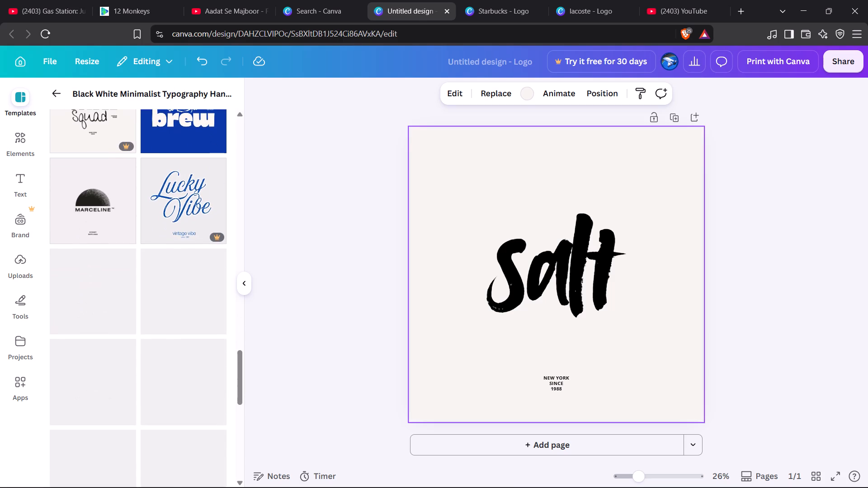
{"action": "scroll", "coordinate": [196, 362], "scroll_direction": "up", "scroll_amount": 2}
{"action": "scroll", "coordinate": [196, 362], "scroll_direction": "down", "scroll_amount": 3}
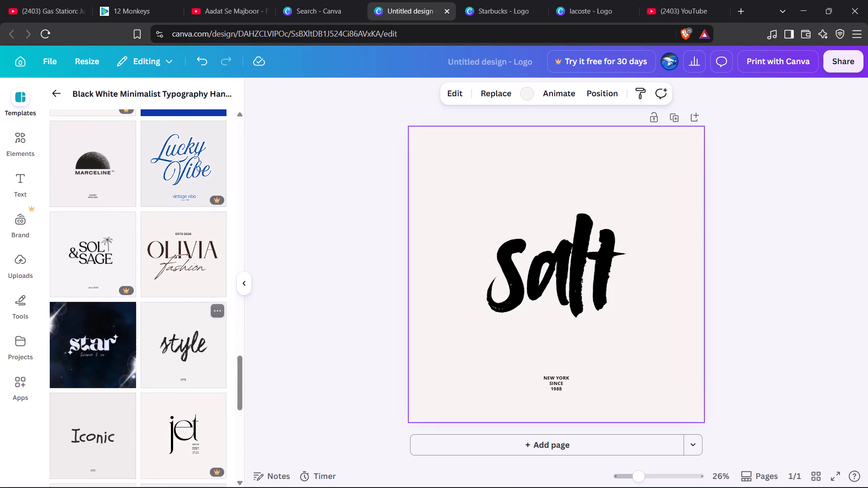
{"action": "scroll", "coordinate": [196, 362], "scroll_direction": "up", "scroll_amount": 2}
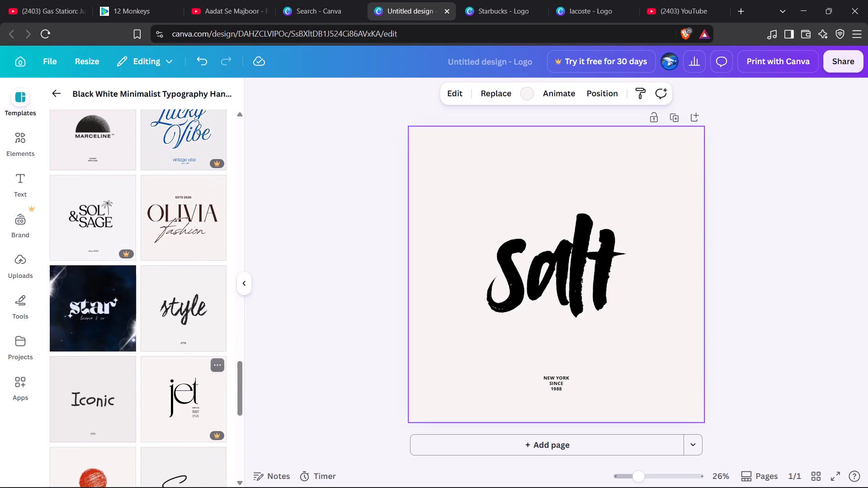
{"action": "scroll", "coordinate": [196, 362], "scroll_direction": "up", "scroll_amount": 1}
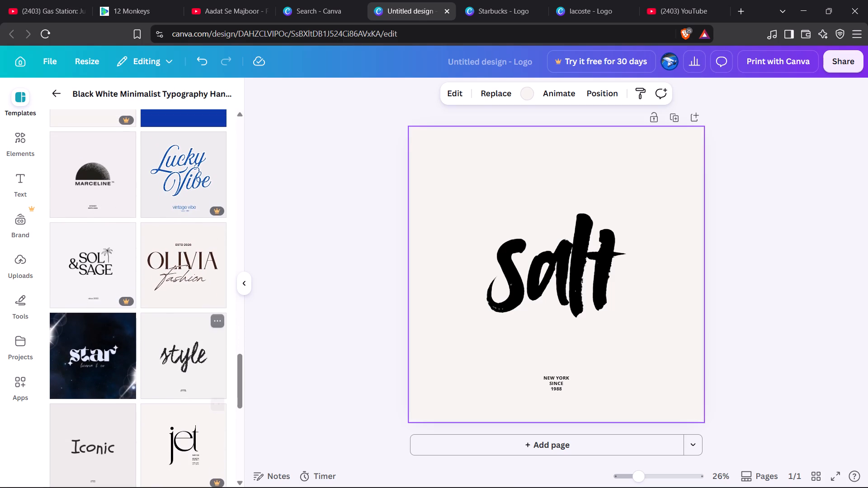
{"action": "scroll", "coordinate": [196, 362], "scroll_direction": "up", "scroll_amount": 3}
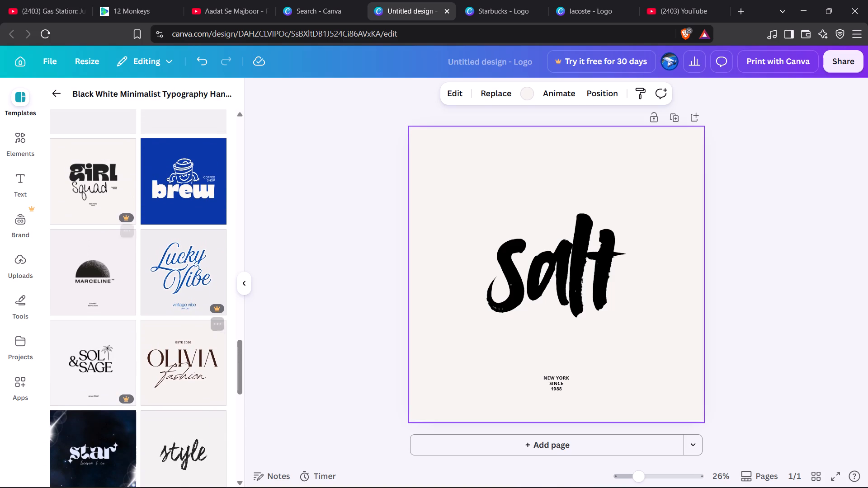
{"action": "left_click", "coordinate": [104, 289]}
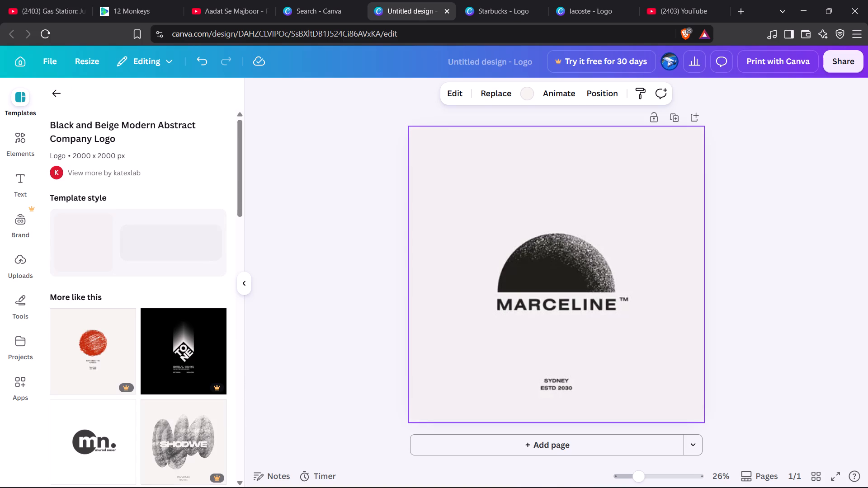
Replace the brand name MARCELINE under the half-circle graphic with US POLO.
{"action": "left_click", "coordinate": [580, 305]}
{"action": "left_click", "coordinate": [615, 305]}
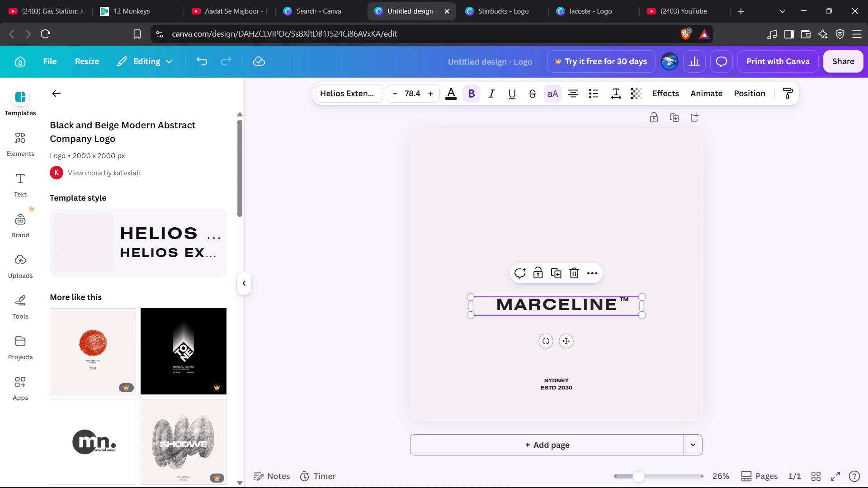
{"action": "left_click", "coordinate": [615, 305]}
{"action": "key", "text": "BackSpace"}
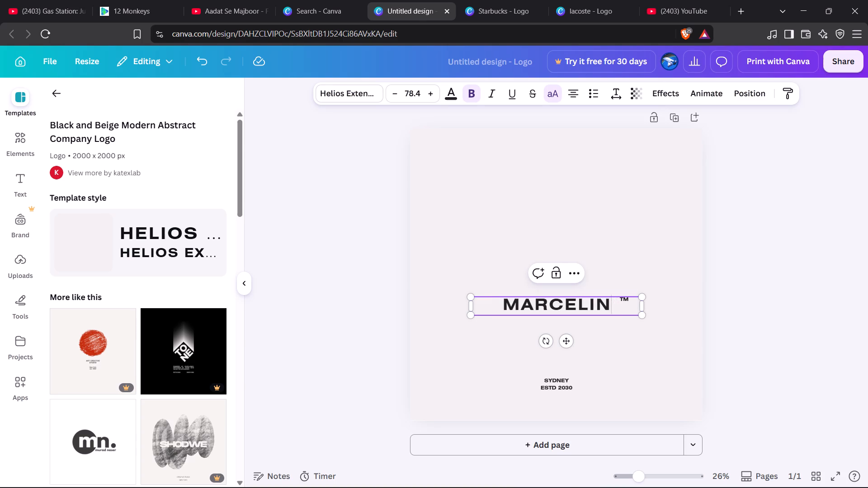
{"action": "key", "text": "BackSpace"}
{"action": "key", "text": "BackSpace"}
{"action": "key", "text": "BackSpace"}
{"action": "key", "text": "BackSpace"}
{"action": "key", "text": "BackSpace"}
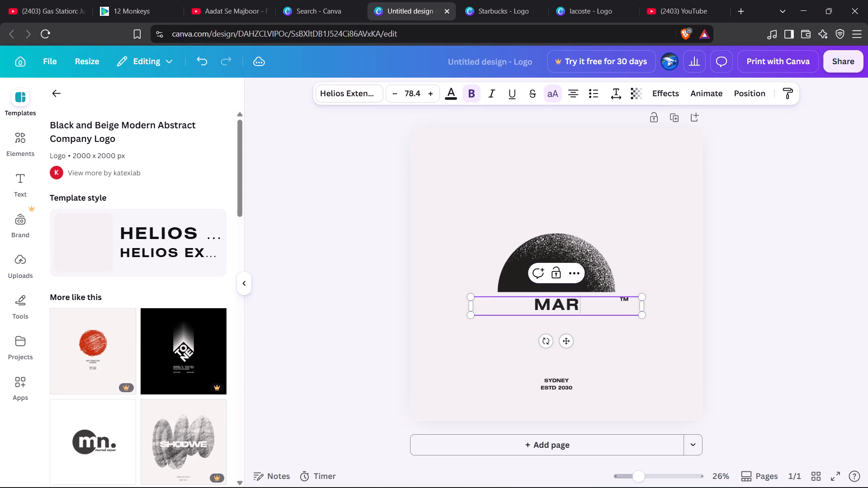
{"action": "key", "text": "BackSpace"}
{"action": "key", "text": "BackSpace"}
{"action": "key", "text": "BackSpace"}
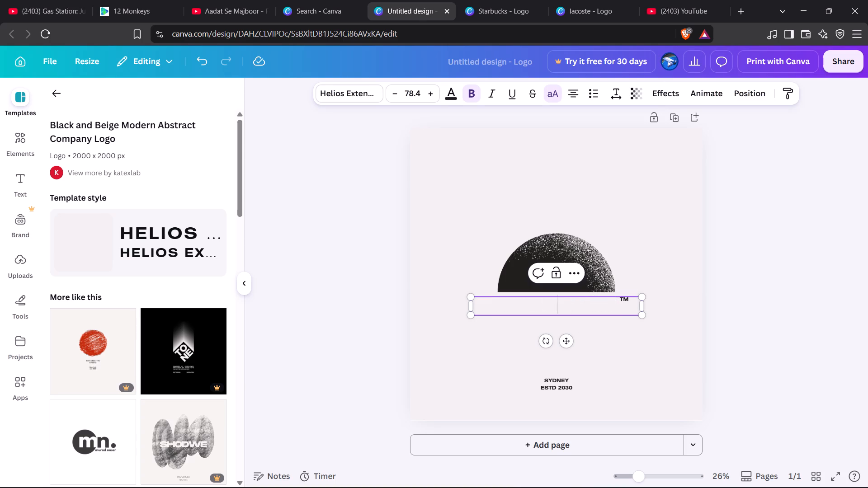
{"action": "type", "text": "US"}
{"action": "key", "text": "space"}
{"action": "type", "text": "POL"}
{"action": "key", "text": "shift+o"}
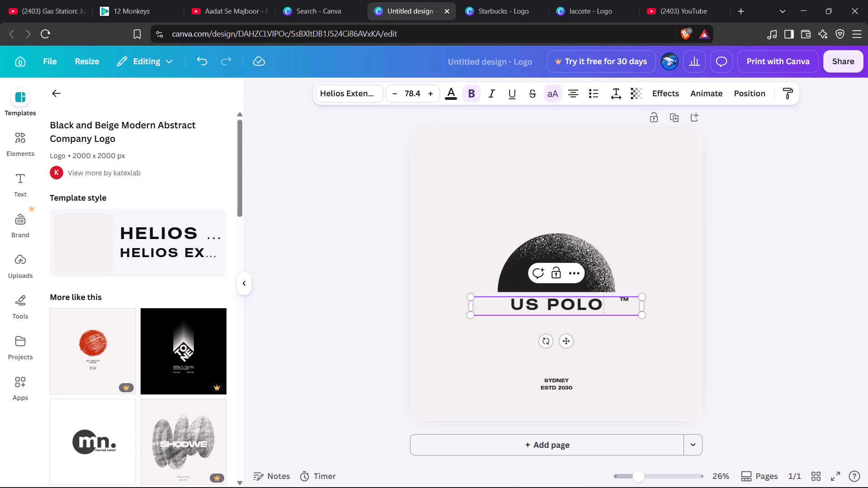
{"action": "left_click", "coordinate": [727, 316]}
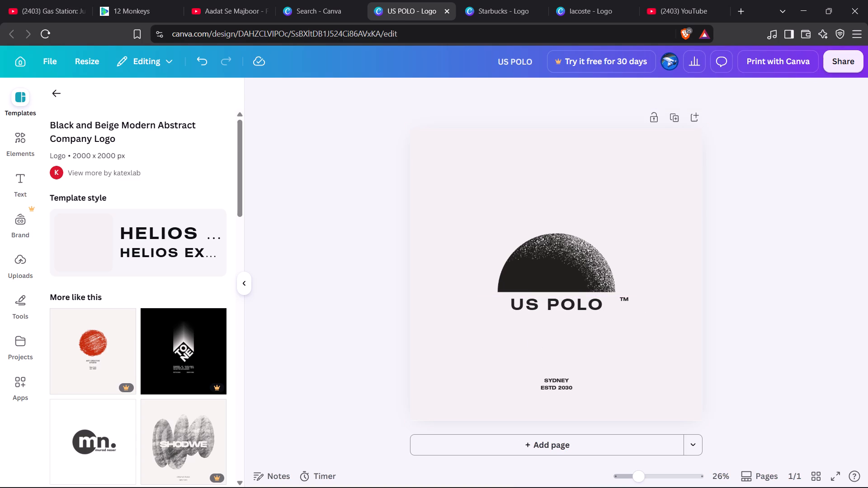
{"action": "left_click", "coordinate": [741, 14]}
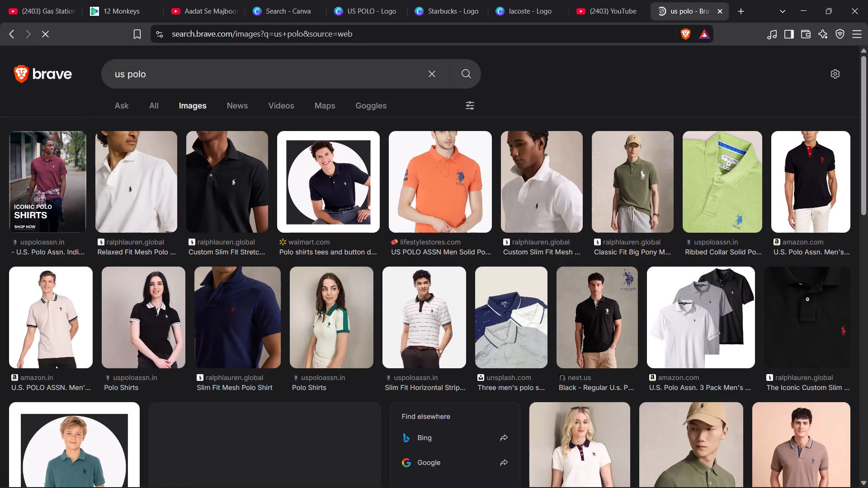
{"action": "scroll", "coordinate": [294, 243], "scroll_direction": "down", "scroll_amount": 2}
{"action": "scroll", "coordinate": [294, 243], "scroll_direction": "up", "scroll_amount": 3}
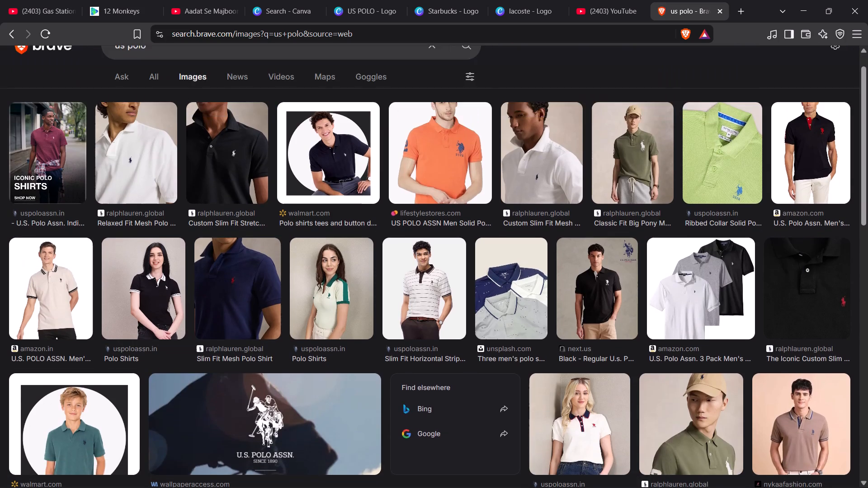
{"action": "scroll", "coordinate": [294, 243], "scroll_direction": "down", "scroll_amount": 4}
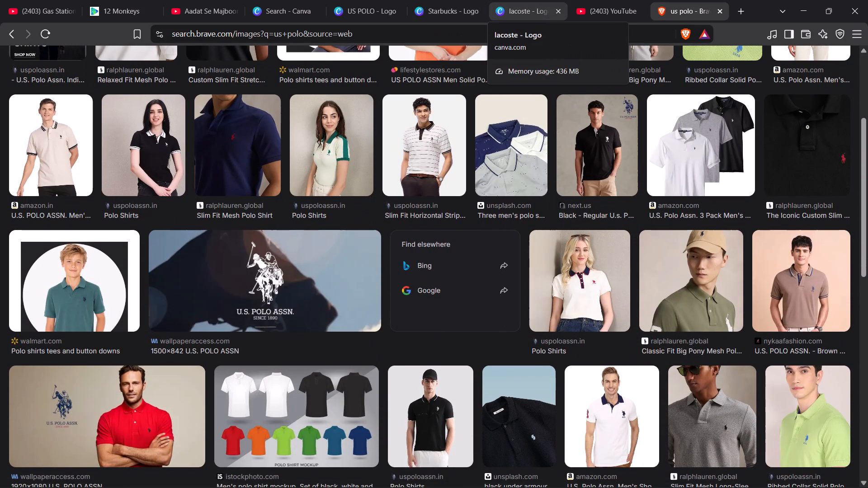
Back in the Canva design, extend the brand name under the half-circle to US POLO ASSN.
{"action": "left_click", "coordinate": [372, 10]}
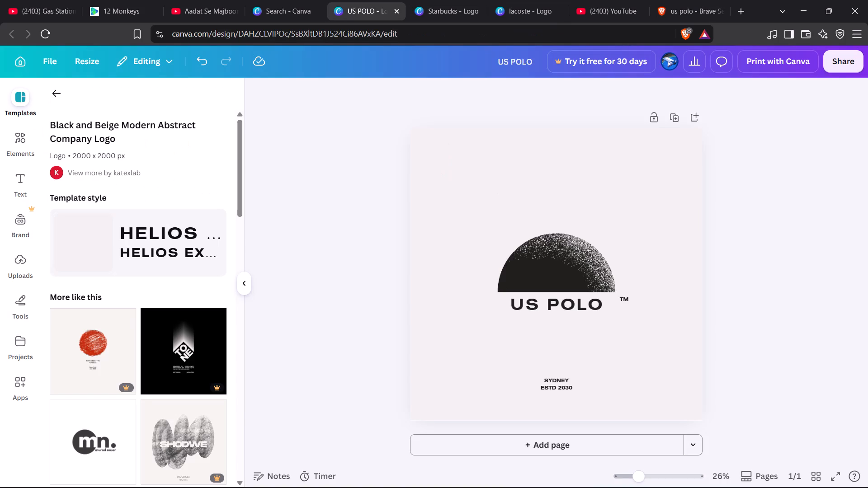
{"action": "left_click", "coordinate": [588, 300]}
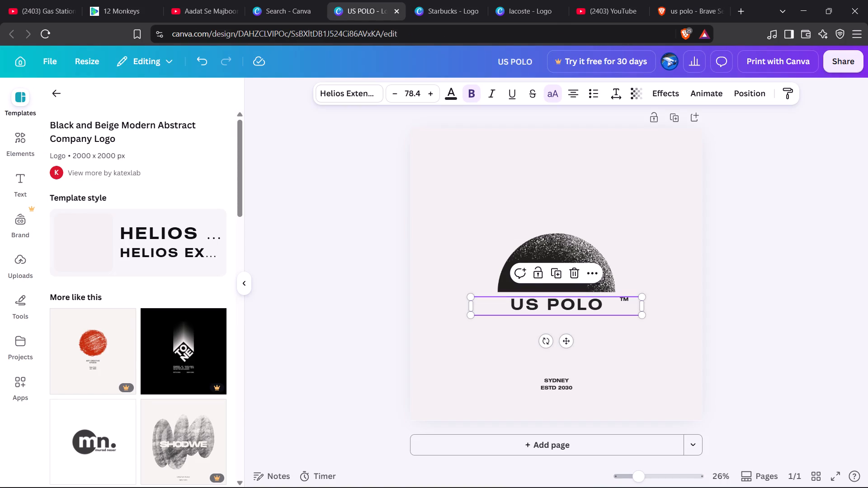
{"action": "left_click", "coordinate": [613, 303]}
{"action": "key", "text": "space"}
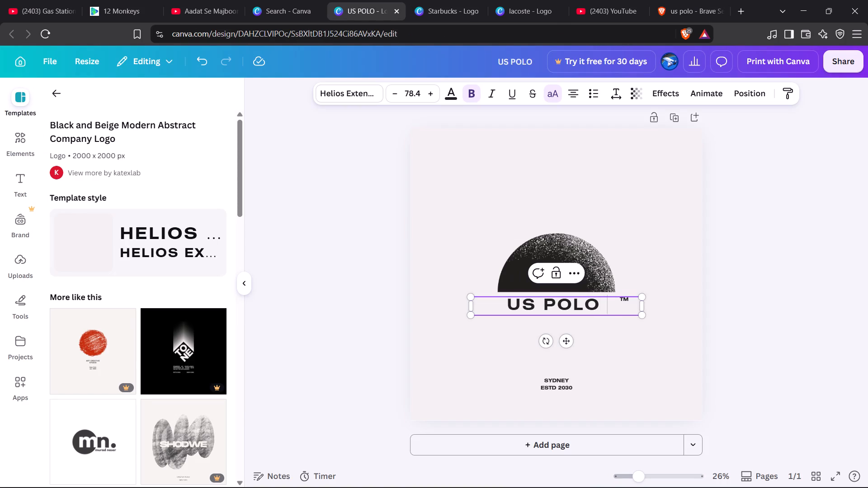
{"action": "type", "text": "ass"}
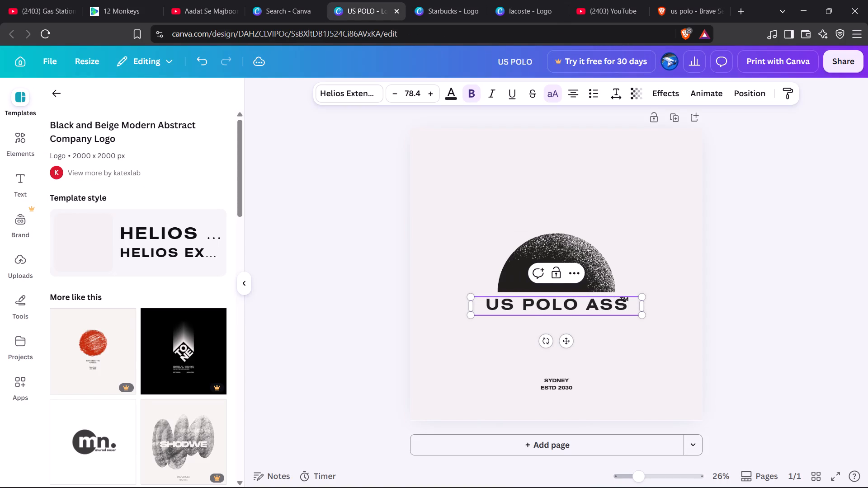
{"action": "left_click", "coordinate": [692, 4]}
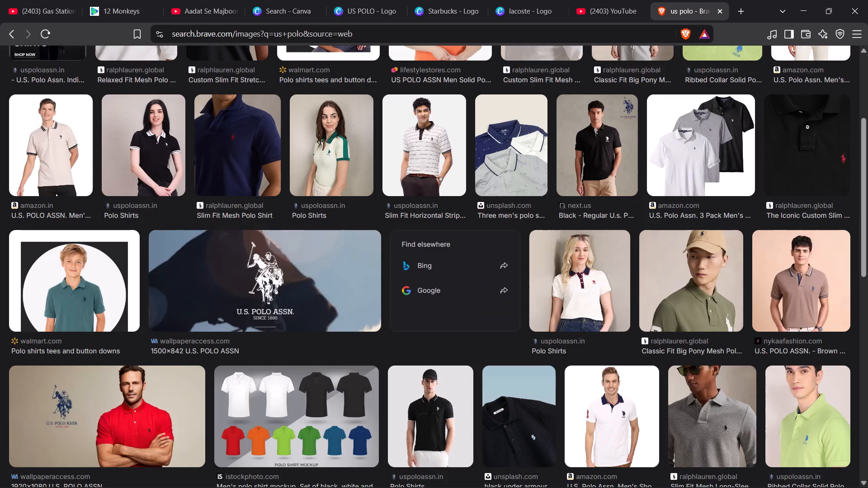
{"action": "left_click", "coordinate": [722, 14]}
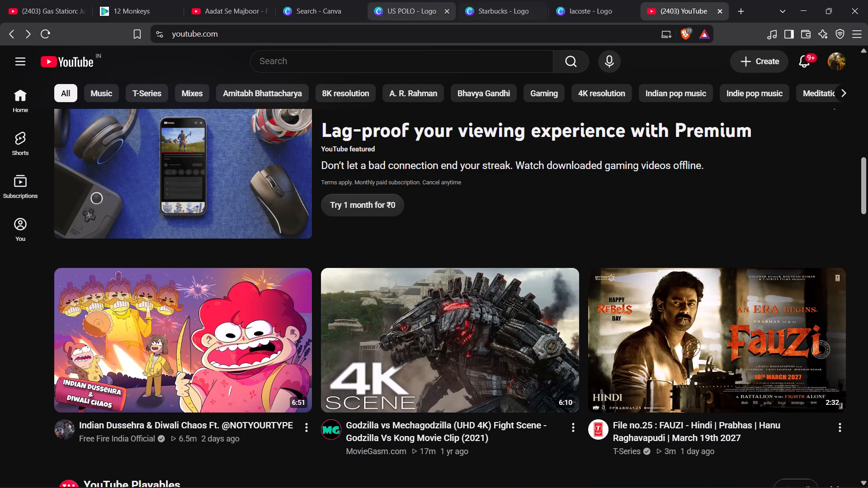
{"action": "left_click", "coordinate": [409, 2]}
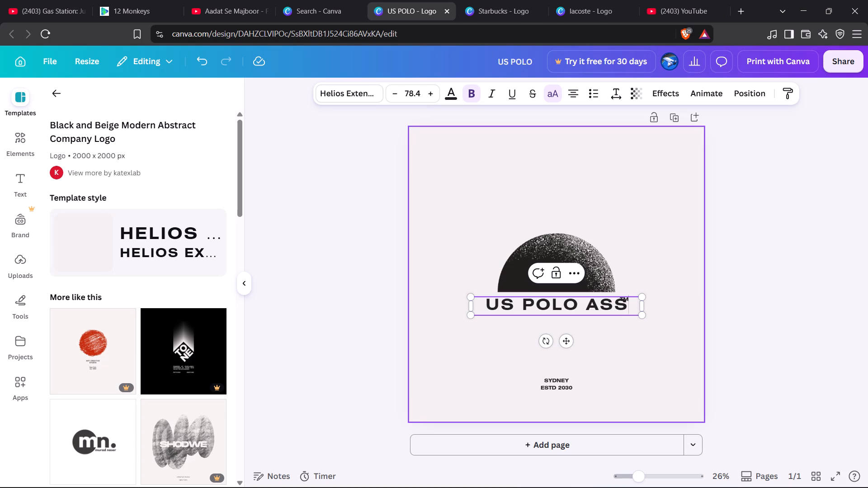
{"action": "key", "text": "n"}
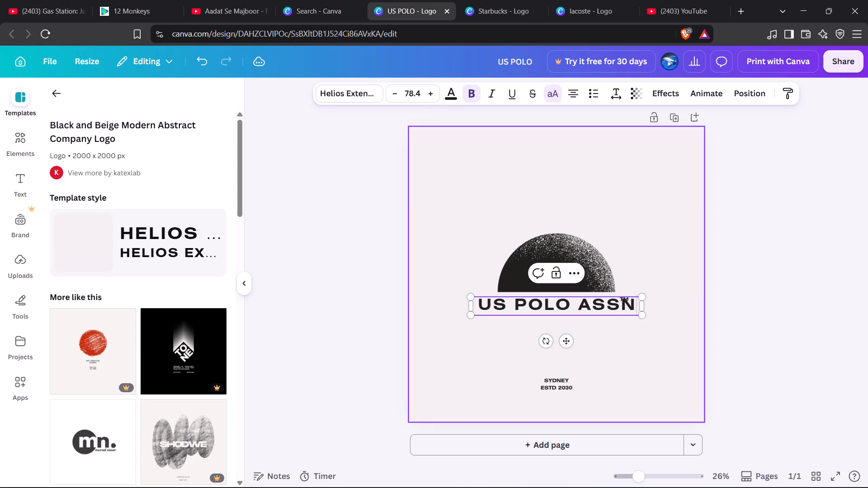
Move the US POLO ASSN text down clear of the overlapping TM mark and delete the mark.
{"action": "left_click", "coordinate": [627, 299]}
{"action": "left_click", "coordinate": [652, 356]}
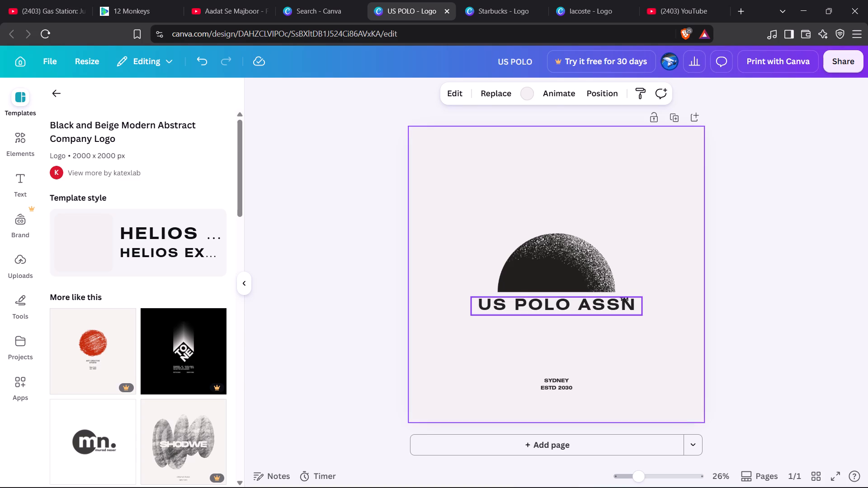
{"action": "left_click_drag", "start_coordinate": [622, 306], "coordinate": [622, 327]}
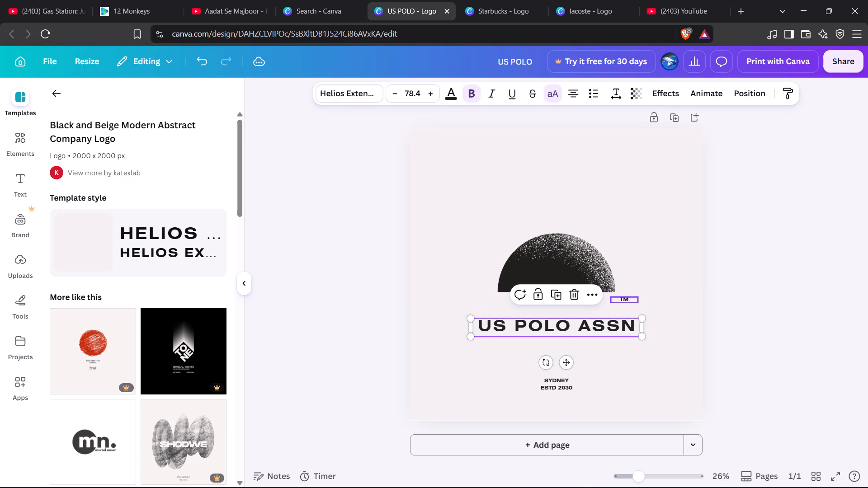
{"action": "left_click", "coordinate": [623, 299]}
{"action": "key", "text": "BackSpace"}
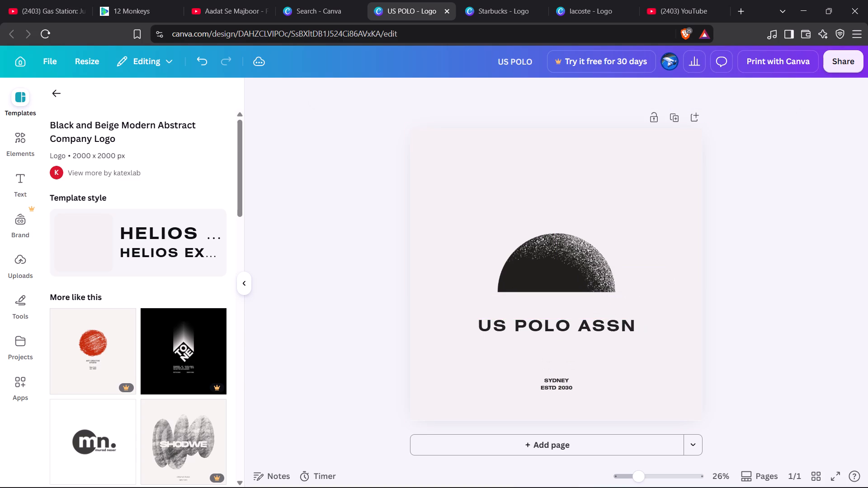
Move the US POLO ASSN text back up to sit centred just beneath the half-circle graphic.
{"action": "left_click_drag", "start_coordinate": [618, 324], "coordinate": [618, 312]}
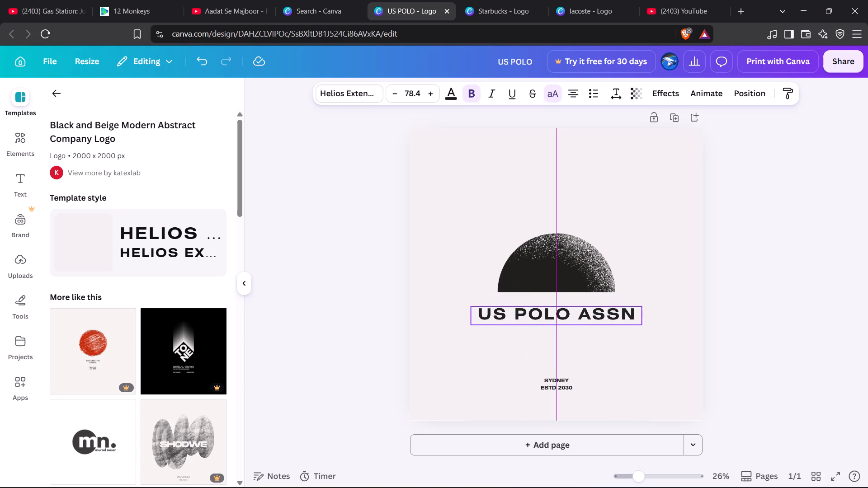
{"action": "left_click_drag", "start_coordinate": [618, 312], "coordinate": [619, 309]}
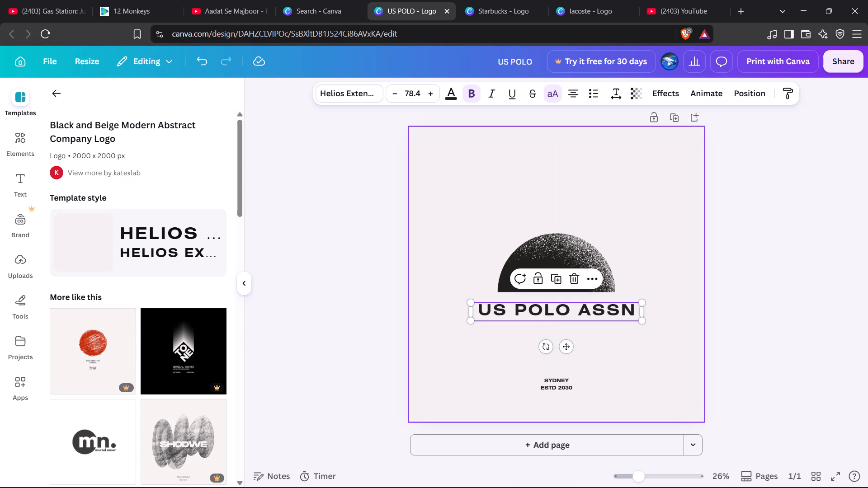
Change the year in the ESTD line below SYDNEY to 1890.
{"action": "left_click", "coordinate": [569, 385]}
{"action": "left_click", "coordinate": [569, 385]}
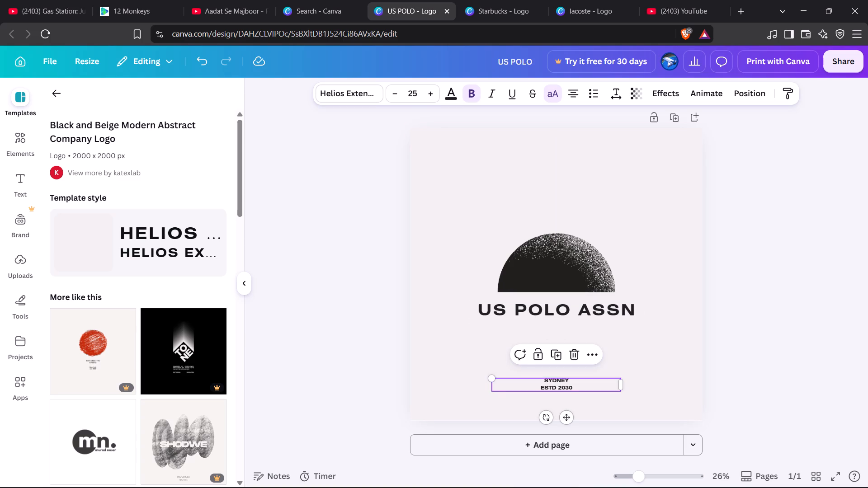
{"action": "left_click", "coordinate": [576, 387]}
{"action": "key", "text": "BackSpace"}
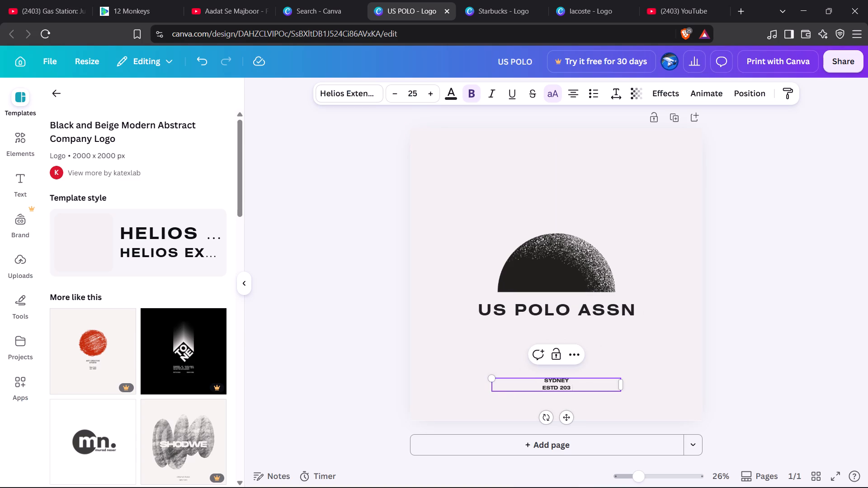
{"action": "key", "text": "BackSpace"}
{"action": "key", "text": "BackSpace"}
{"action": "key", "text": "BackSpace"}
{"action": "type", "text": "1890"}
Search the web for "us polo" again in a new browser tab and look through the results for brand background.
{"action": "left_click", "coordinate": [735, 9]}
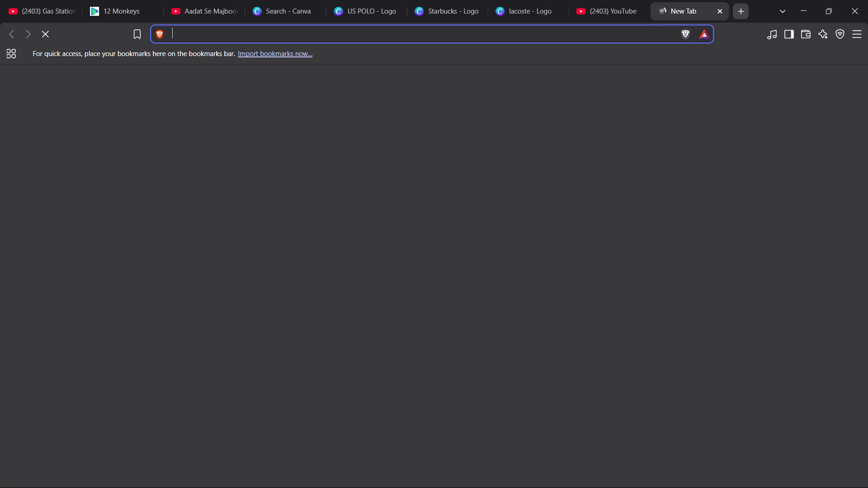
{"action": "type", "text": "us"}
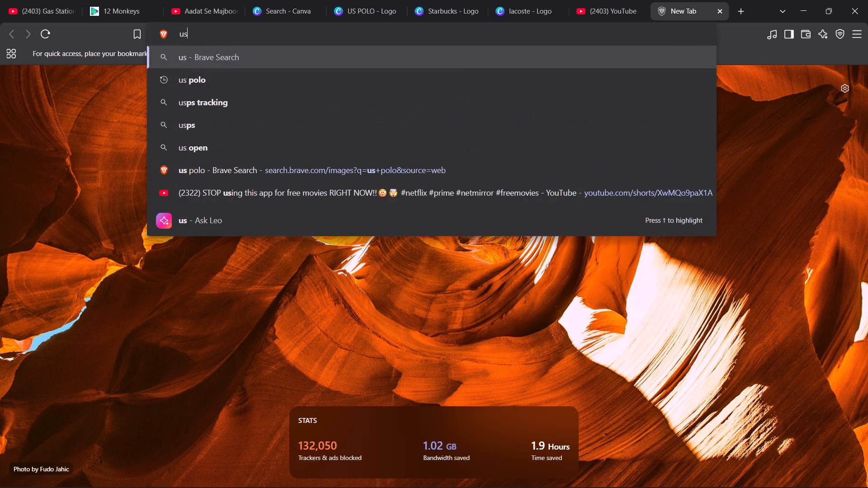
{"action": "key", "text": "Down"}
{"action": "key", "text": "Return"}
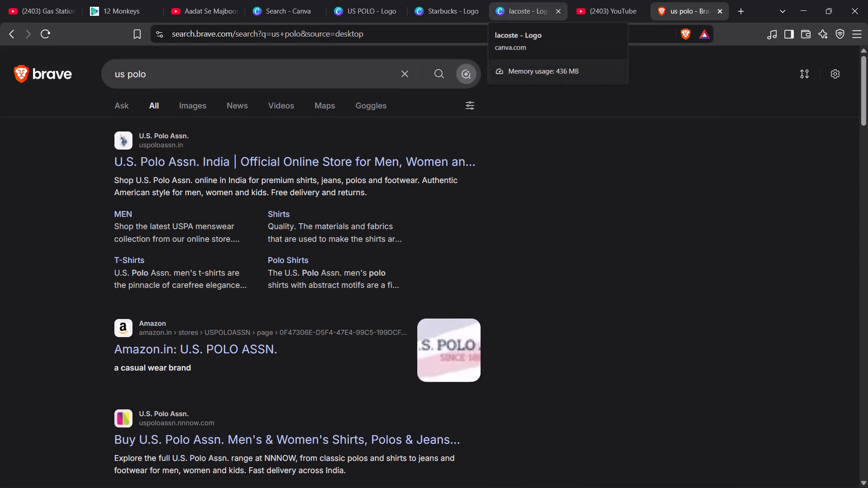
{"action": "scroll", "coordinate": [381, 254], "scroll_direction": "down", "scroll_amount": 1}
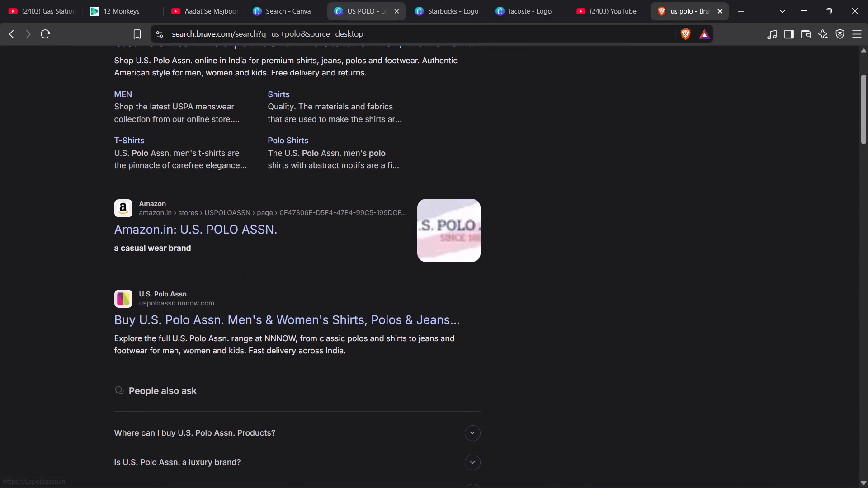
{"action": "left_click", "coordinate": [357, 0]}
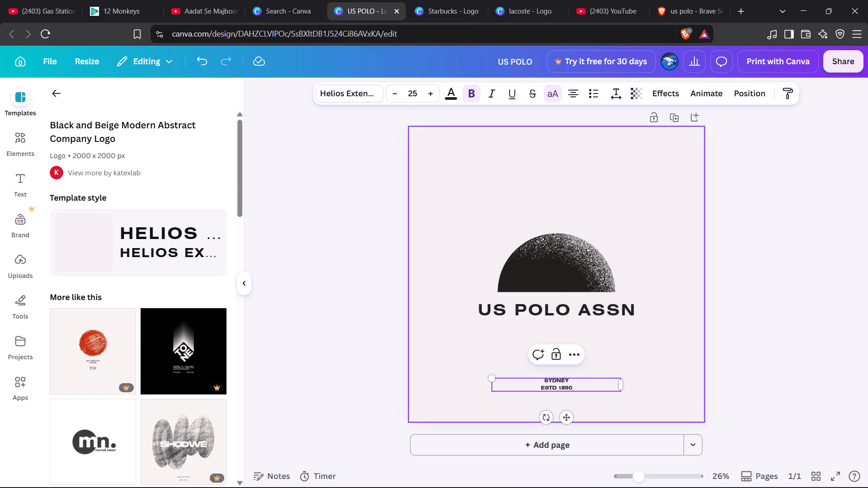
{"action": "left_click", "coordinate": [679, 5]}
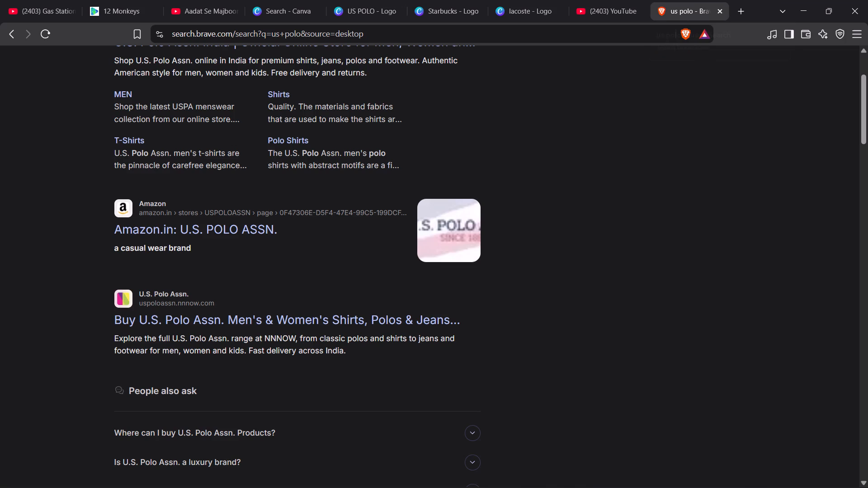
{"action": "scroll", "coordinate": [436, 242], "scroll_direction": "down", "scroll_amount": 4}
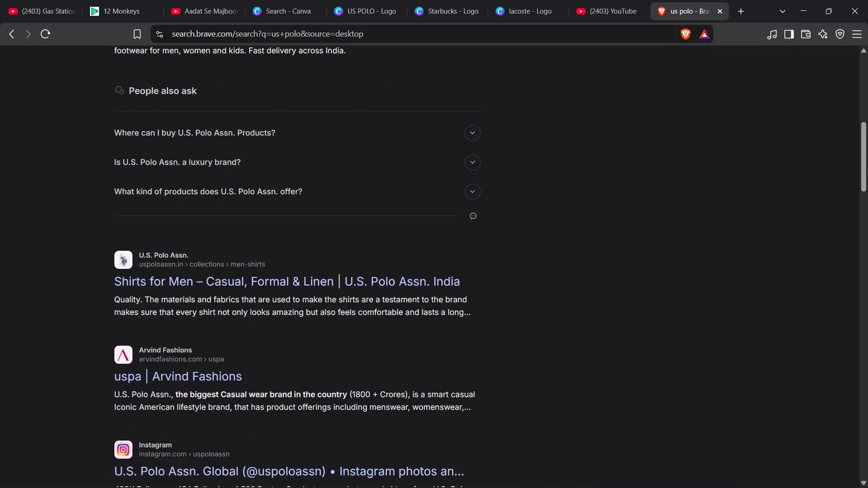
{"action": "scroll", "coordinate": [436, 242], "scroll_direction": "down", "scroll_amount": 2}
{"action": "scroll", "coordinate": [436, 242], "scroll_direction": "up", "scroll_amount": 11}
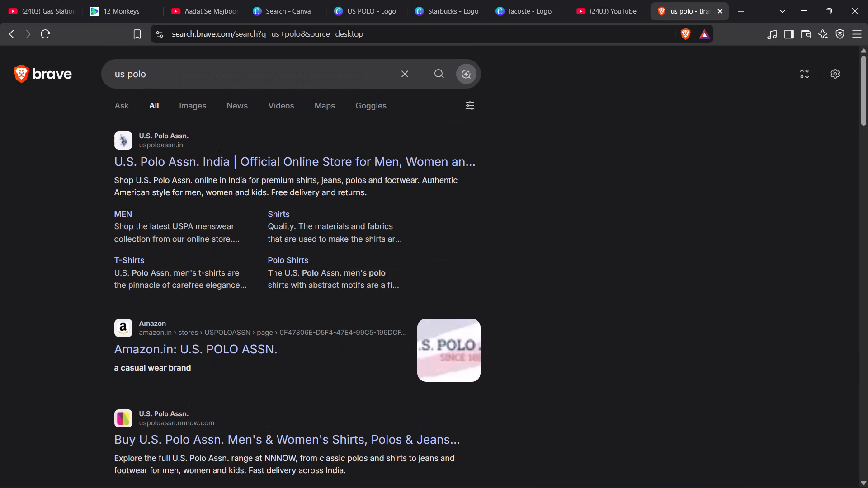
Search for "us polo histroy", read the full summary of the brand's origins, and close the search tab.
{"action": "left_click", "coordinate": [347, 72]}
{"action": "key", "text": "space"}
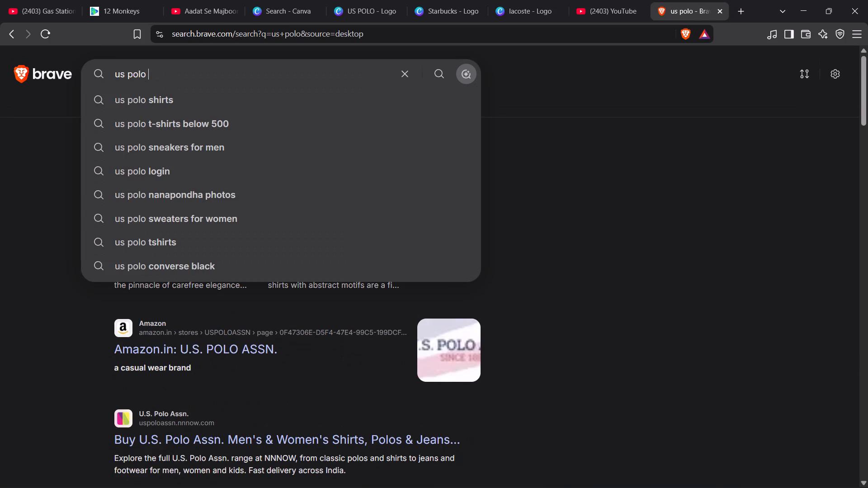
{"action": "type", "text": "histroy"}
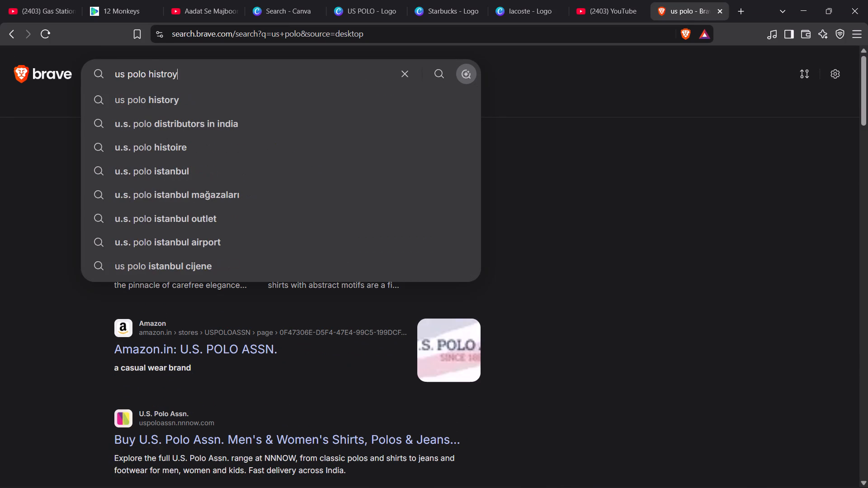
{"action": "key", "text": "Return"}
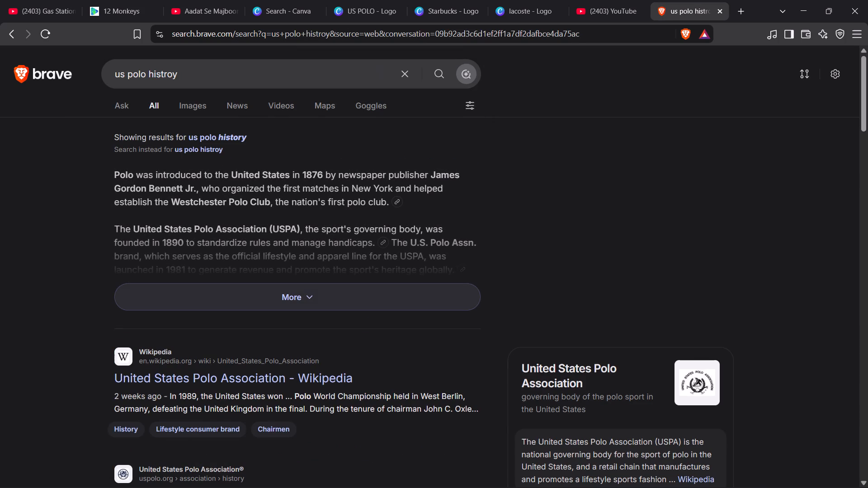
{"action": "left_click", "coordinate": [326, 295]}
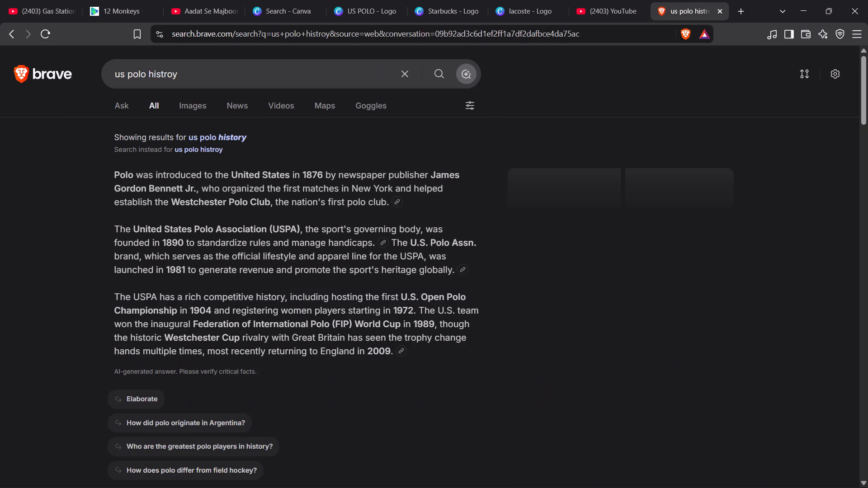
{"action": "scroll", "coordinate": [326, 295], "scroll_direction": "down", "scroll_amount": 2}
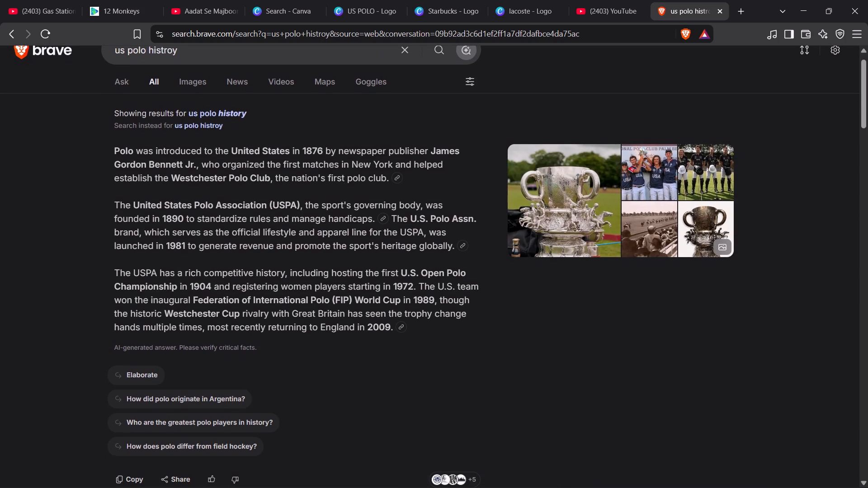
{"action": "left_click", "coordinate": [721, 13]}
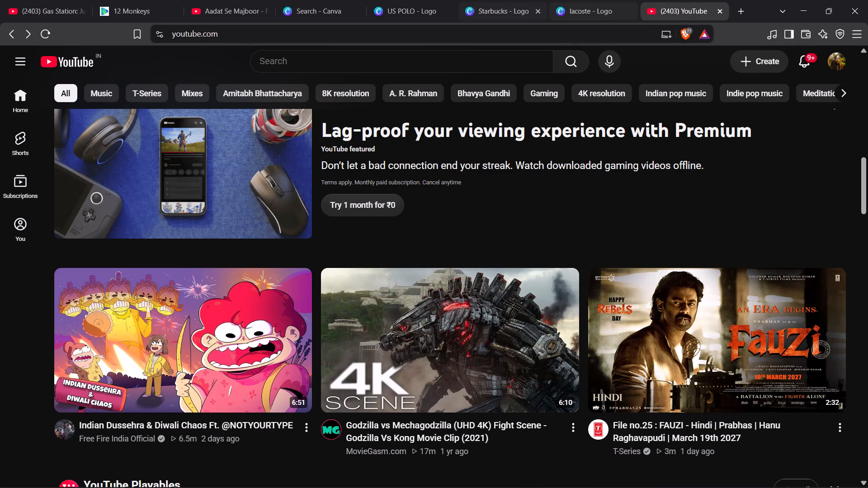
In the US POLO design, replace SYDNEY above the ESTD 1890 line with UNITED STATES.
{"action": "left_click", "coordinate": [419, 0]}
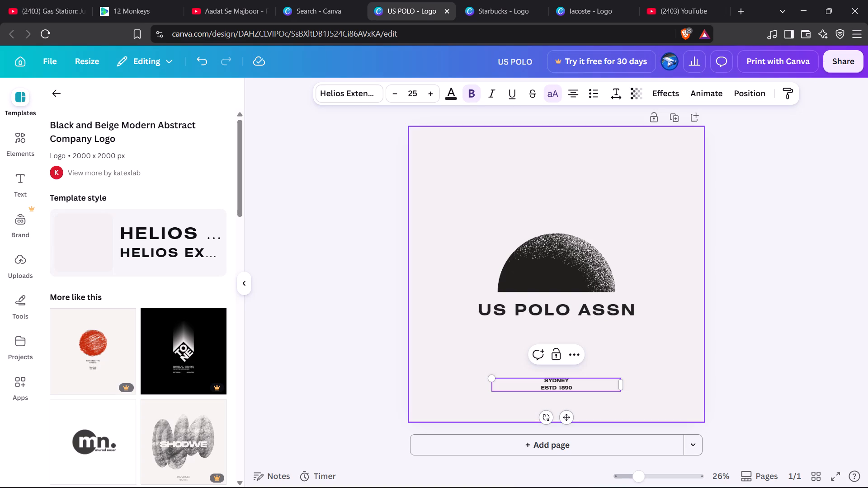
{"action": "left_click", "coordinate": [571, 383]}
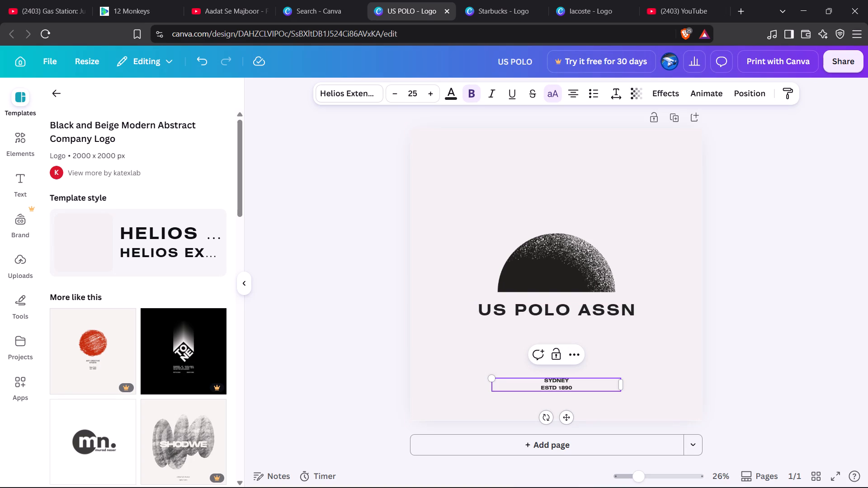
{"action": "left_click", "coordinate": [571, 383]}
{"action": "key", "text": "Up"}
{"action": "key", "text": "BackSpace"}
{"action": "key", "text": "BackSpace"}
{"action": "key", "text": "BackSpace"}
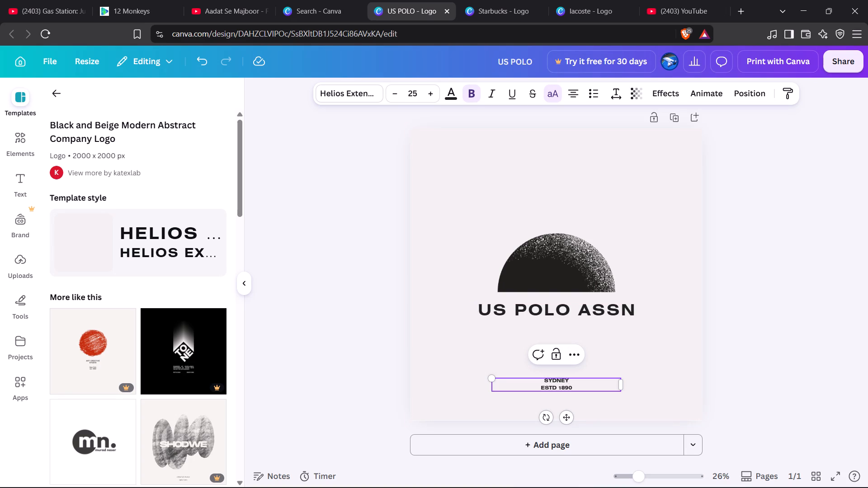
{"action": "left_click", "coordinate": [574, 388]}
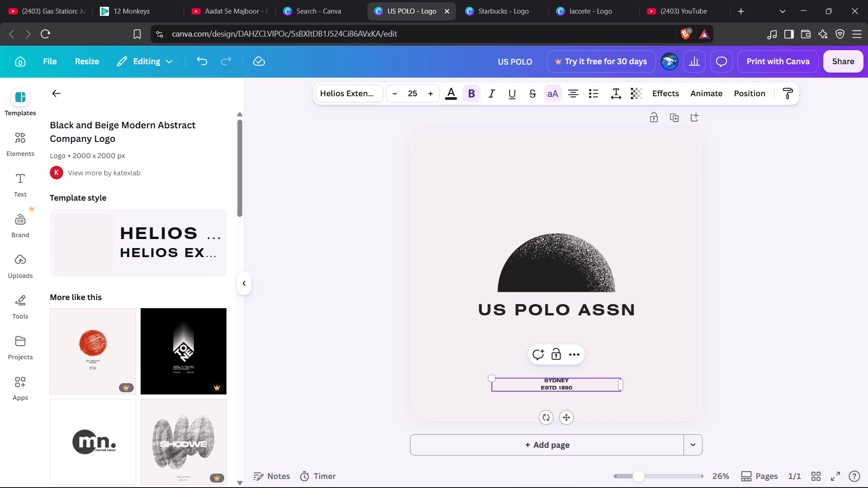
{"action": "double_click", "coordinate": [574, 388]}
{"action": "left_click", "coordinate": [587, 387]}
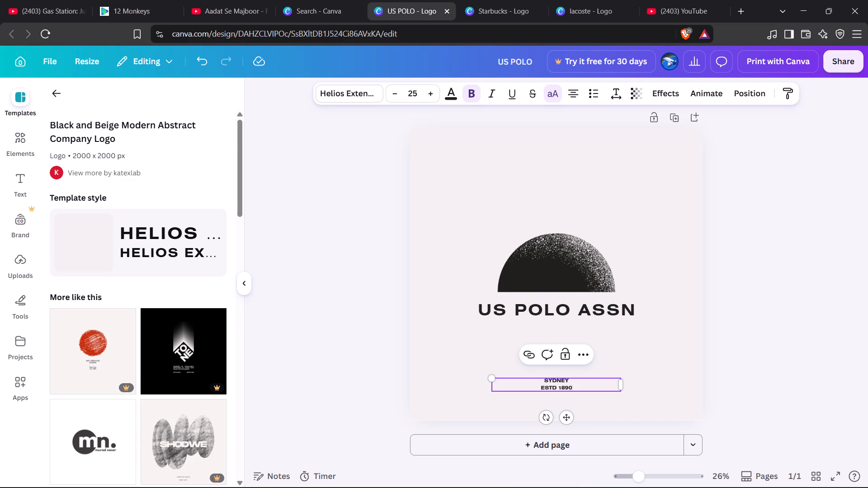
{"action": "key", "text": "Up"}
{"action": "key", "text": "BackSpace"}
{"action": "key", "text": "BackSpace"}
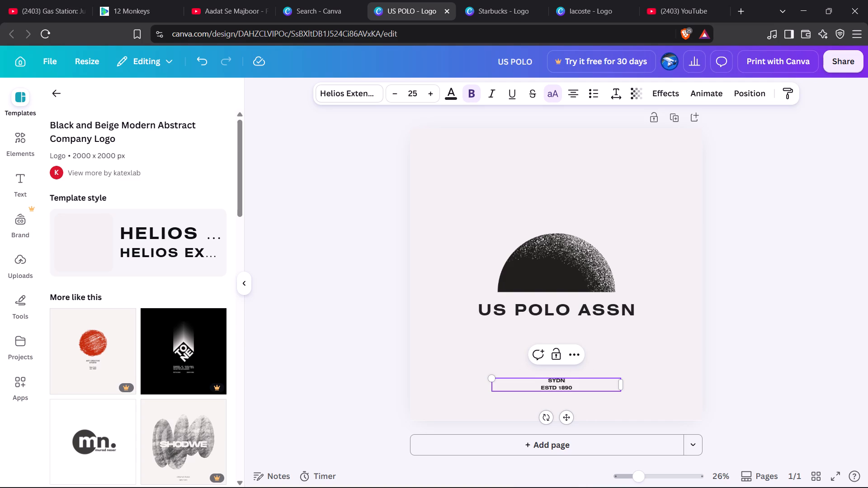
{"action": "key", "text": "BackSpace"}
{"action": "key", "text": "BackSpace"}
{"action": "key", "text": "BackSpace"}
{"action": "key", "text": "BackSpace"}
{"action": "key", "text": "u"}
{"action": "type", "text": "nit"}
{"action": "type", "text": "ed"}
{"action": "key", "text": "space"}
{"action": "type", "text": "sts"}
{"action": "type", "text": "tes"}
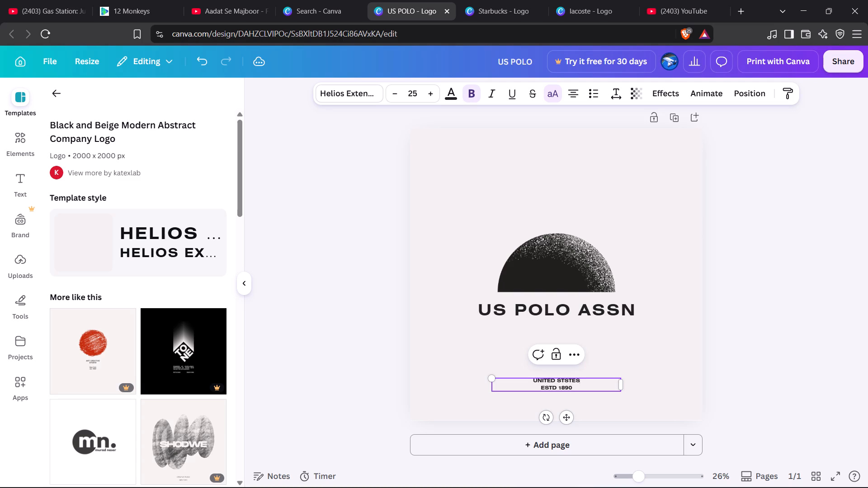
{"action": "key", "text": "BackSpace"}
{"action": "key", "text": "BackSpace"}
{"action": "key", "text": "BackSpace"}
{"action": "key", "text": "BackSpace"}
{"action": "type", "text": "ates"}
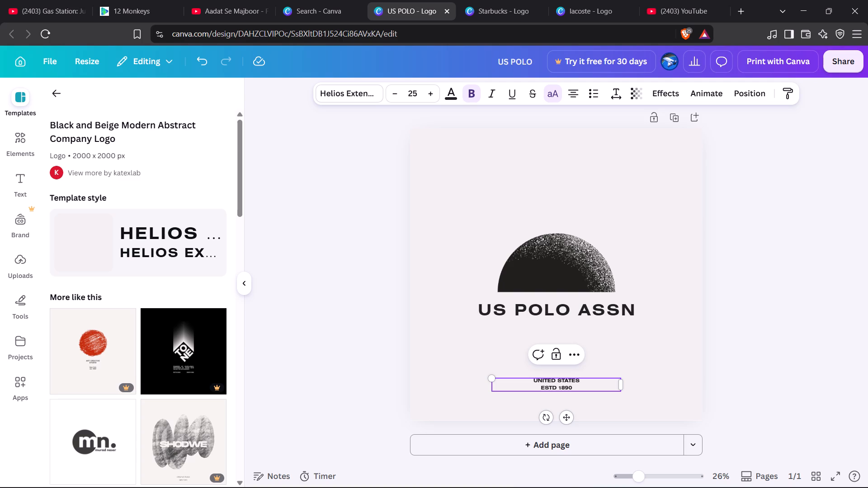
Remove the final S from the line above ESTD 1890 so it reads UNITED STATE, and deselect the text.
{"action": "key", "text": "BackSpace"}
{"action": "key", "text": "space"}
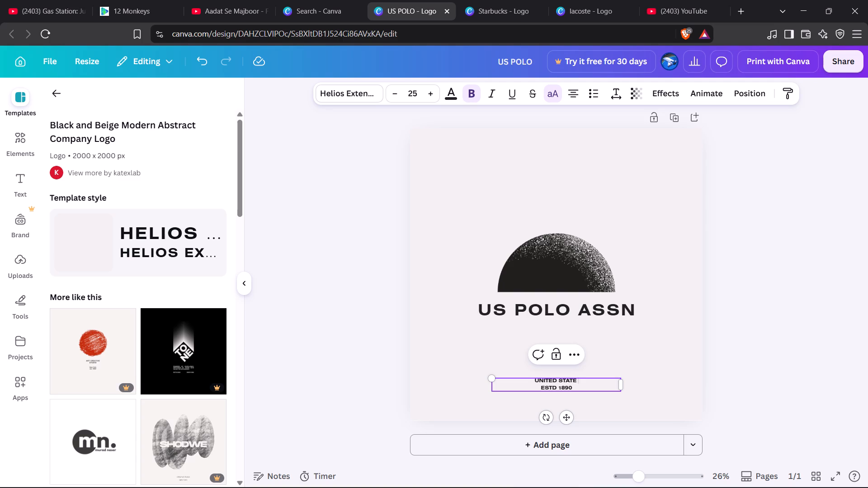
{"action": "key", "text": "BackSpace"}
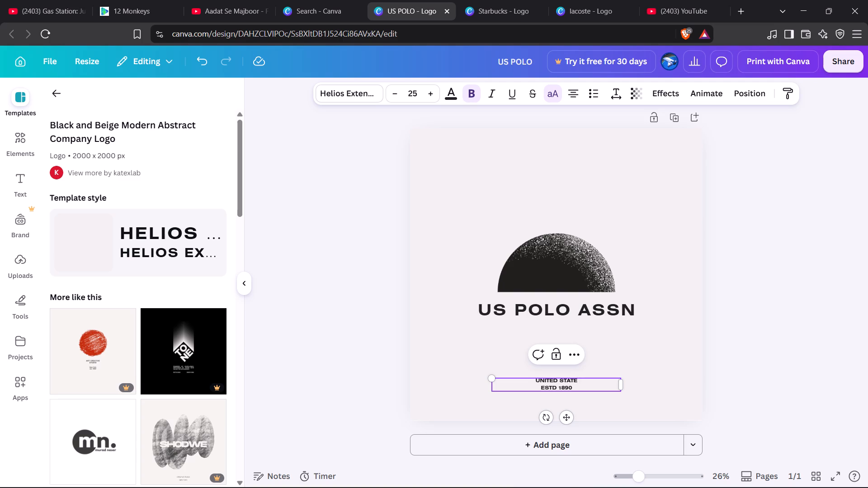
{"action": "left_click", "coordinate": [821, 262]}
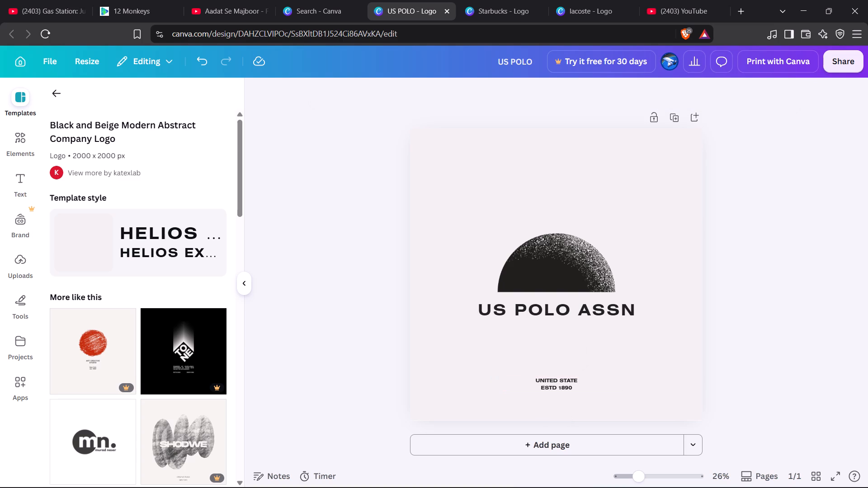
Search the elements library for "us polo assn logo" and add the mounted polo player graphic to the page at a reduced size.
{"action": "left_click", "coordinate": [538, 246]}
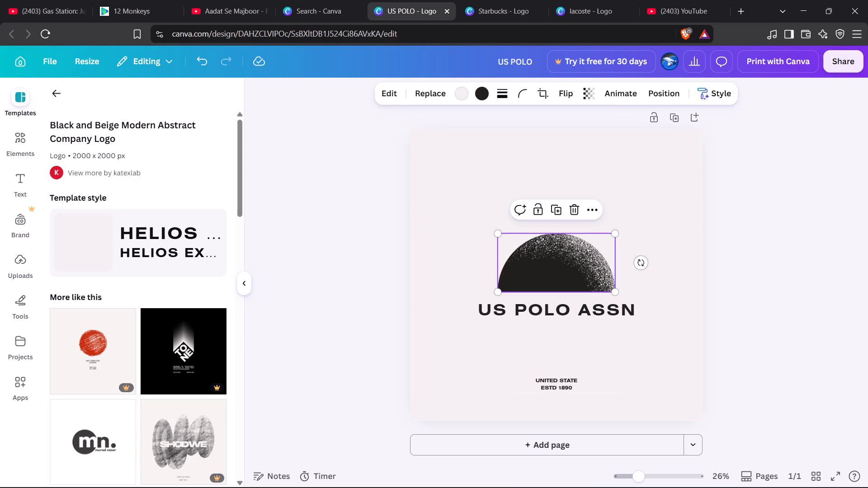
{"action": "left_click", "coordinate": [17, 138]}
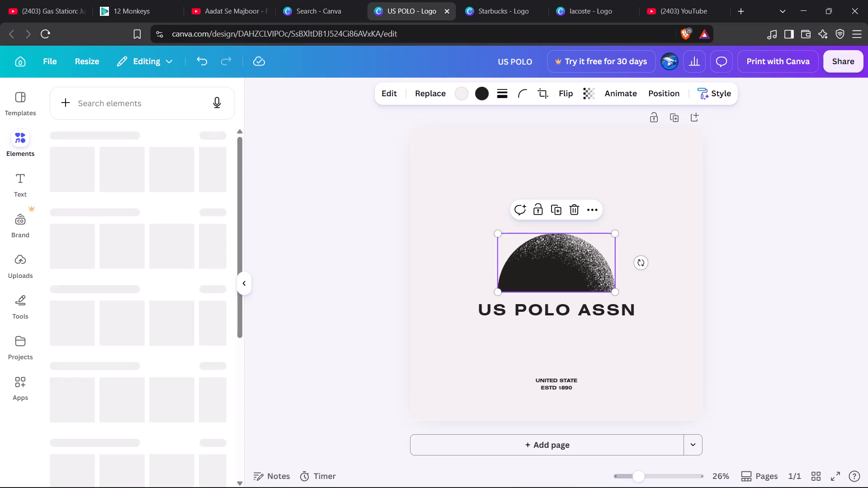
{"action": "left_click", "coordinate": [99, 105]}
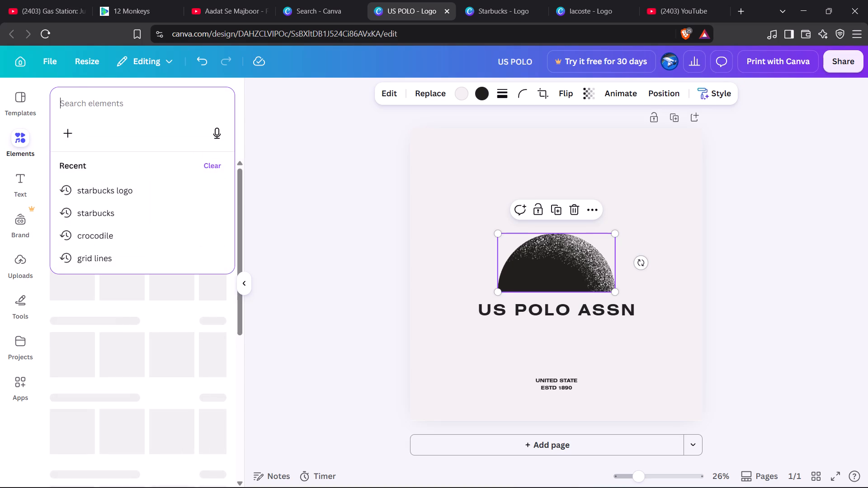
{"action": "type", "text": "us"}
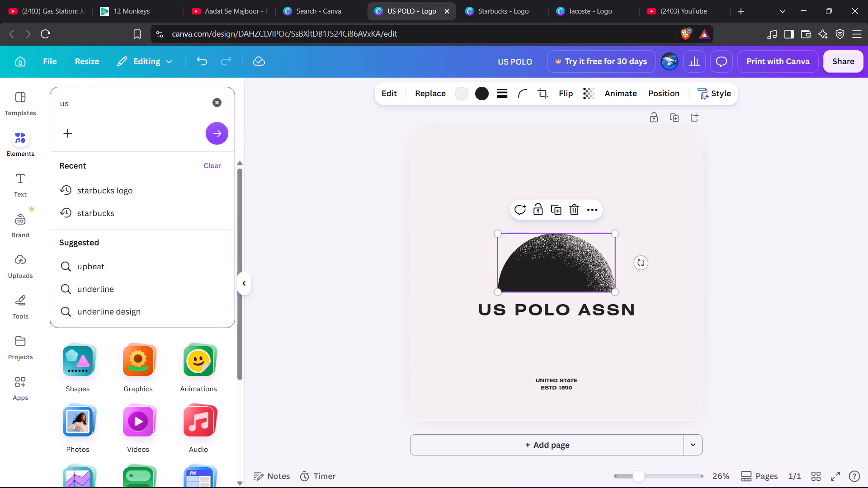
{"action": "key", "text": "space"}
{"action": "type", "text": "polo"}
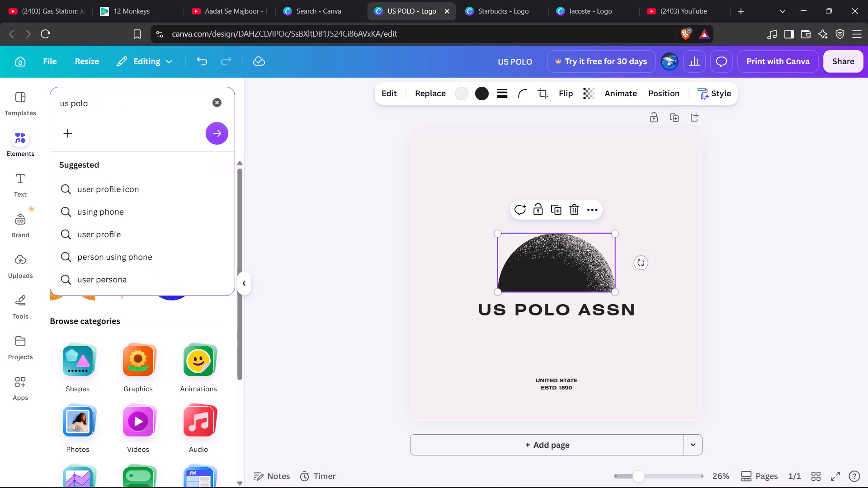
{"action": "key", "text": "space"}
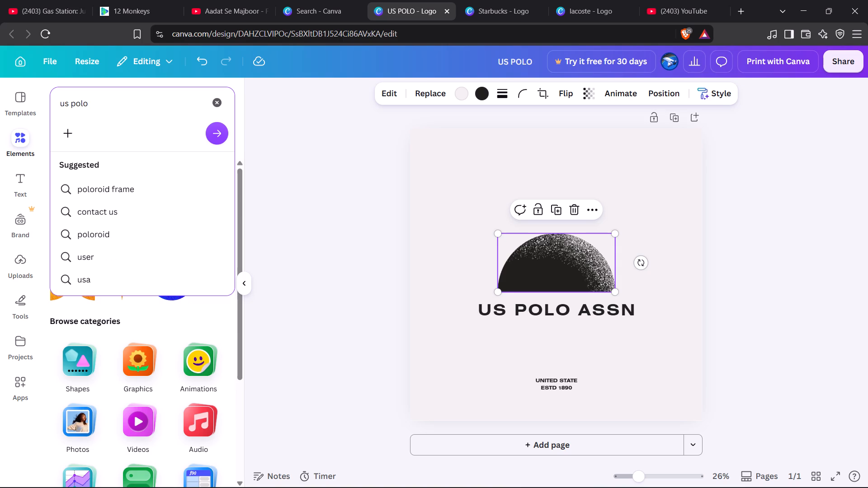
{"action": "type", "text": "ass"}
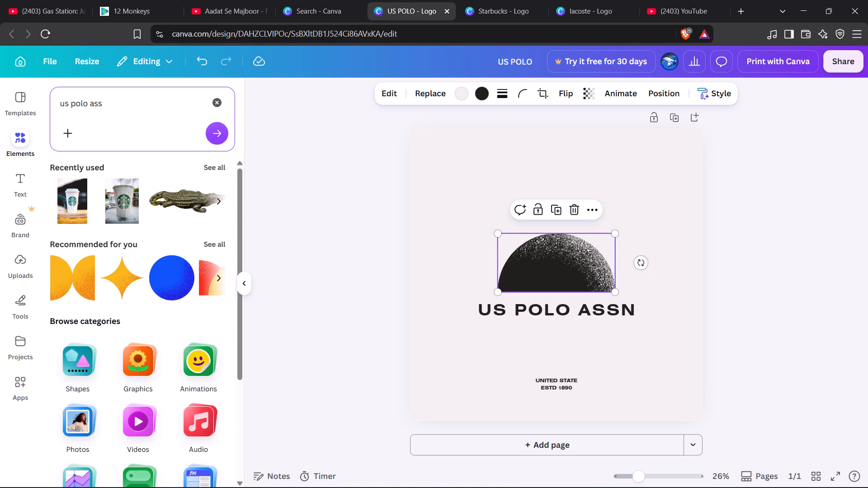
{"action": "type", "text": "n logo"}
{"action": "key", "text": "Return"}
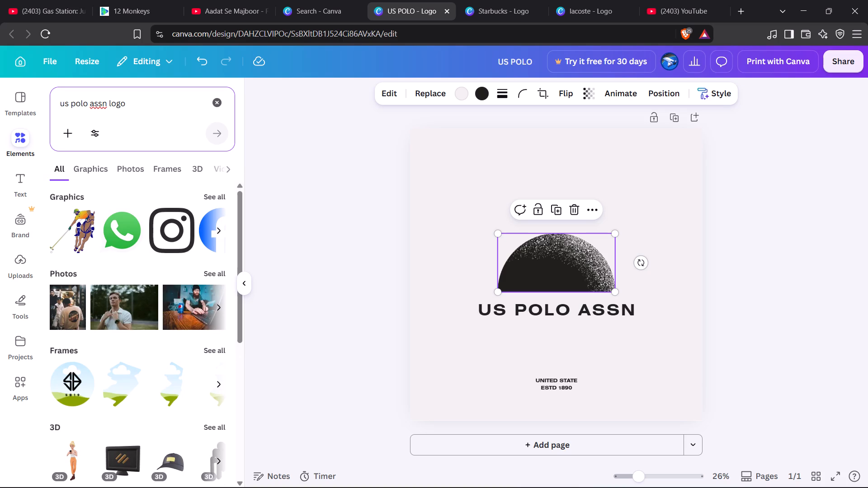
{"action": "left_click", "coordinate": [88, 226]}
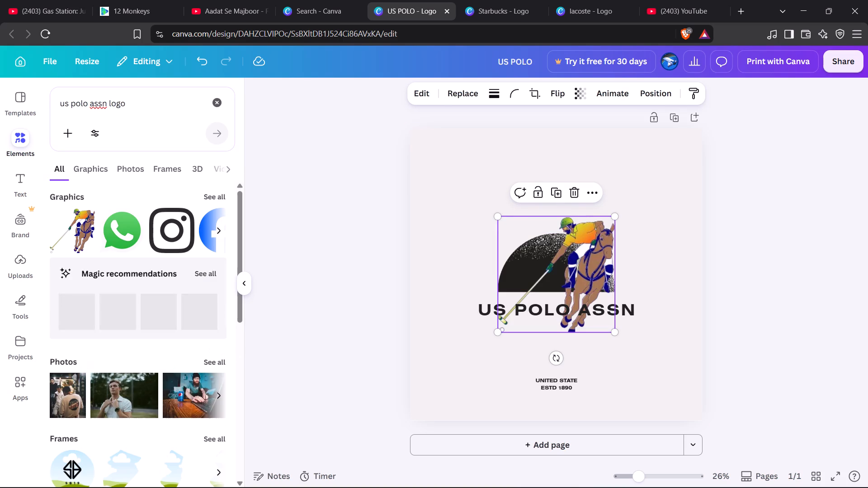
{"action": "left_click_drag", "start_coordinate": [498, 216], "coordinate": [572, 283]}
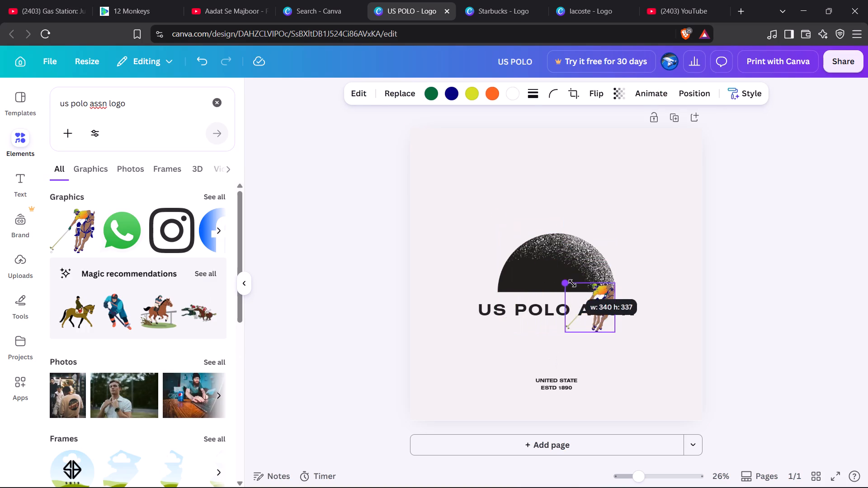
{"action": "left_click_drag", "start_coordinate": [572, 283], "coordinate": [578, 287]}
Delete the black speckled half-circle graphic above the US POLO ASSN text.
{"action": "left_click", "coordinate": [541, 261]}
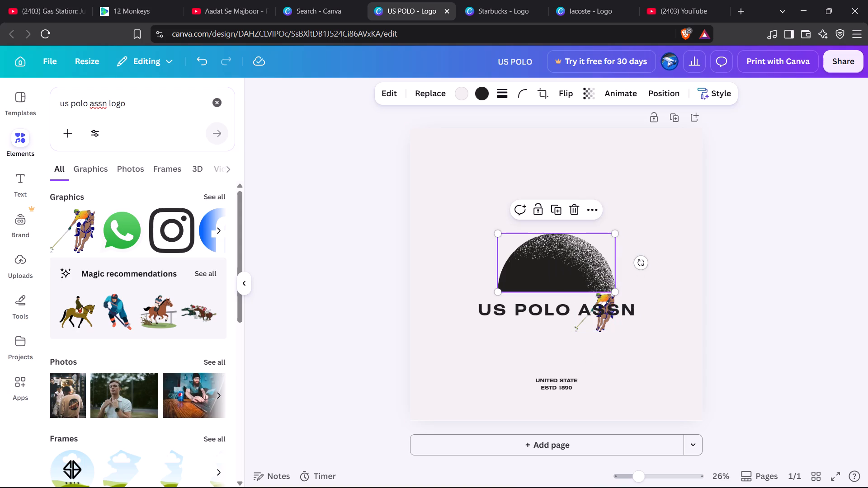
{"action": "left_click", "coordinate": [575, 211]}
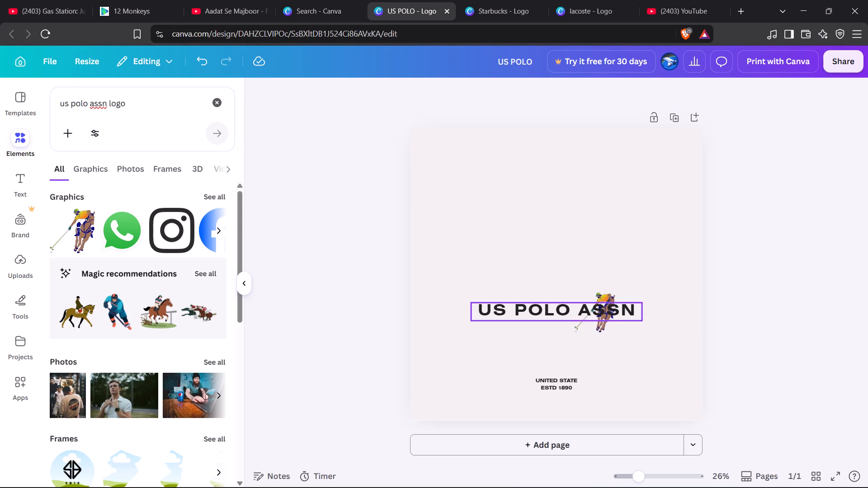
Move the polo player graphic into the space just above US POLO ASSN and enlarge it to about half the text's width.
{"action": "left_click_drag", "start_coordinate": [609, 328], "coordinate": [546, 258]}
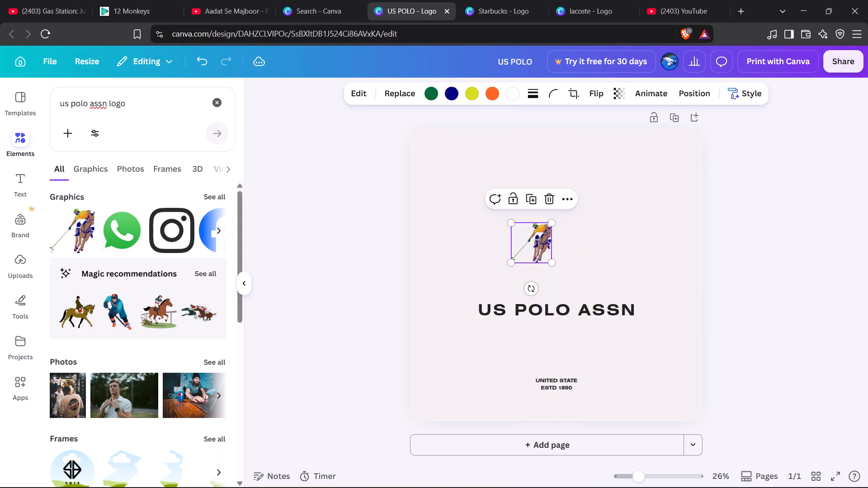
{"action": "left_click_drag", "start_coordinate": [552, 264], "coordinate": [603, 291]}
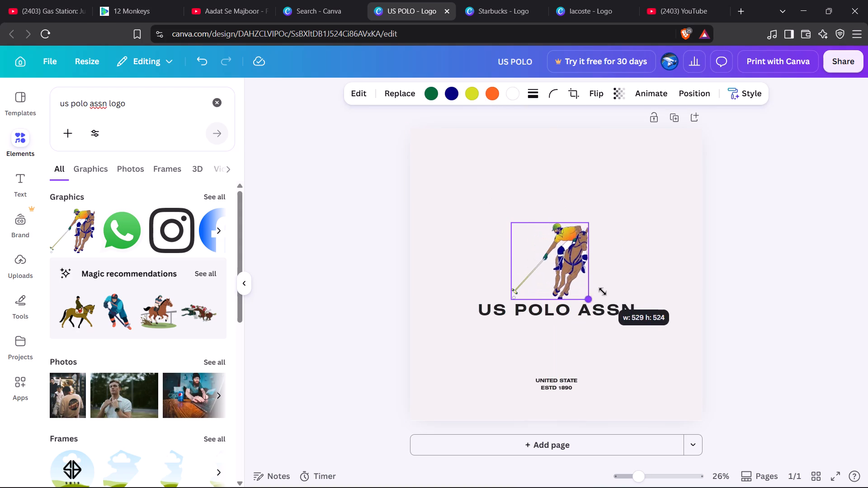
{"action": "left_click_drag", "start_coordinate": [603, 291], "coordinate": [604, 286]}
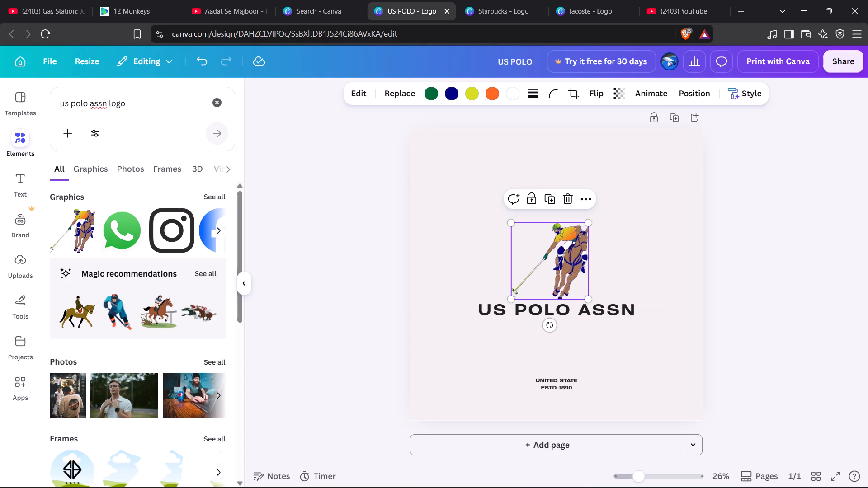
{"action": "left_click_drag", "start_coordinate": [554, 279], "coordinate": [554, 270]}
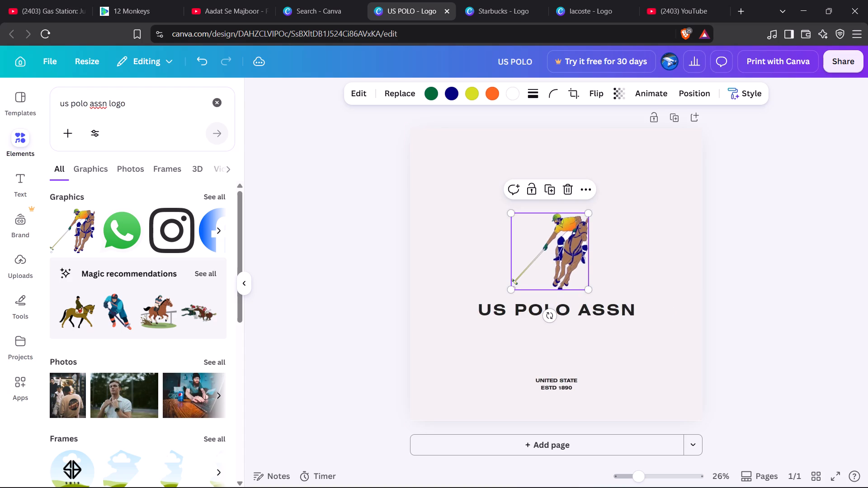
{"action": "left_click_drag", "start_coordinate": [586, 286], "coordinate": [593, 287]}
{"action": "left_click_drag", "start_coordinate": [593, 287], "coordinate": [598, 288]}
{"action": "left_click_drag", "start_coordinate": [567, 263], "coordinate": [561, 251]}
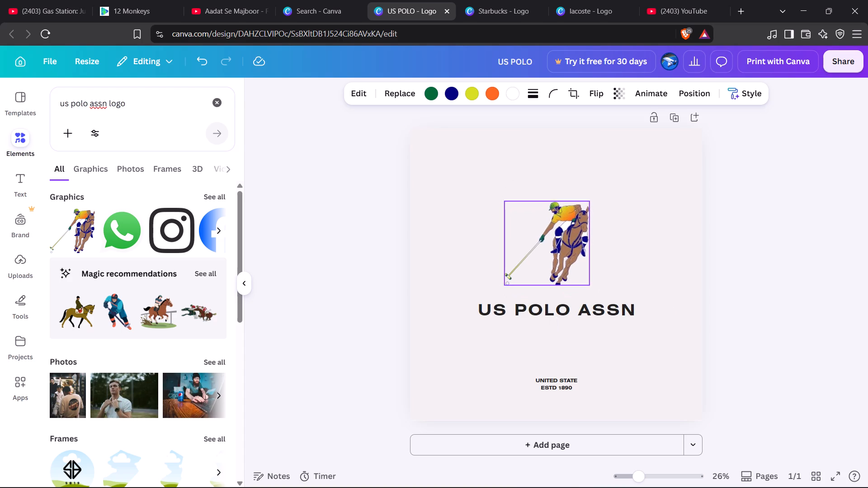
{"action": "left_click_drag", "start_coordinate": [561, 251], "coordinate": [557, 253]}
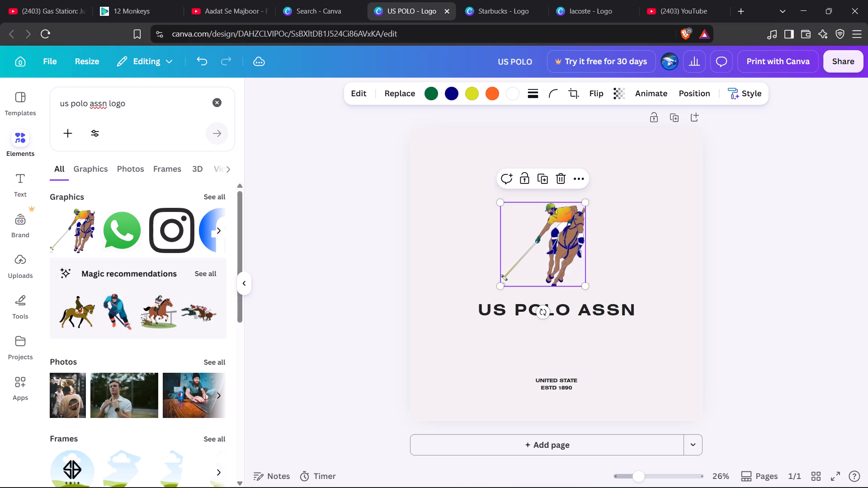
{"action": "left_click", "coordinate": [777, 239]}
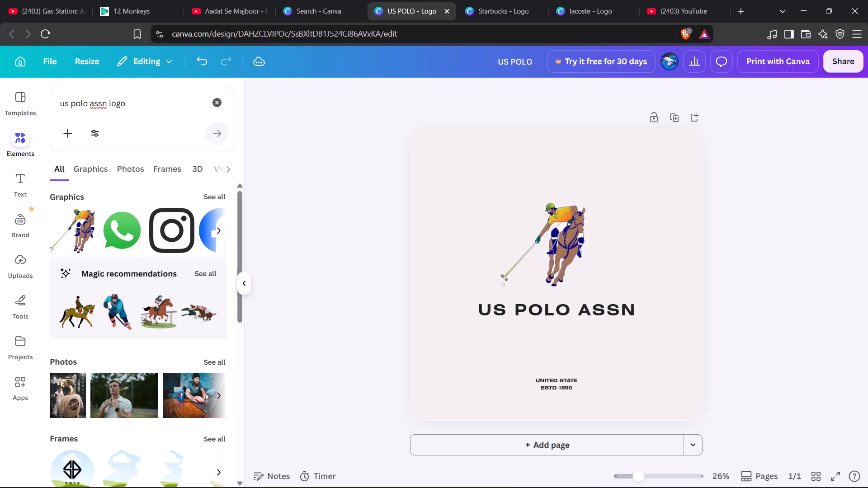
Apply the Doodle style match to the polo player graphic above US POLO ASSN.
{"action": "left_click", "coordinate": [557, 259]}
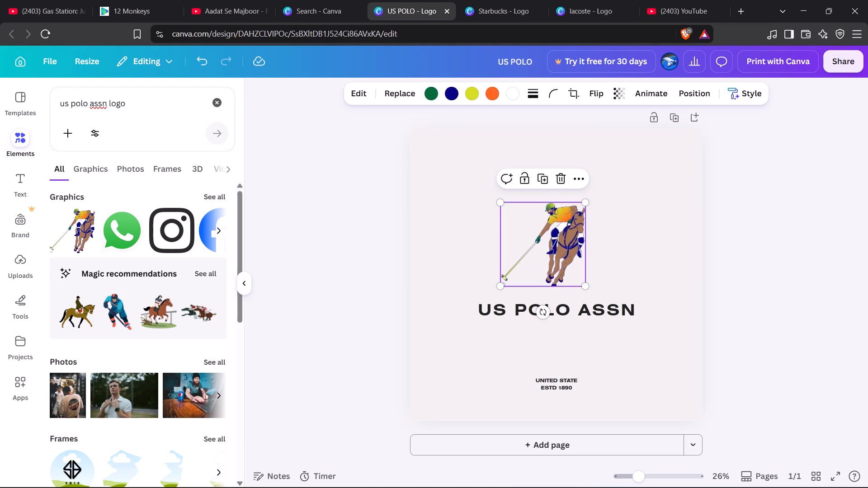
{"action": "left_click", "coordinate": [359, 97]}
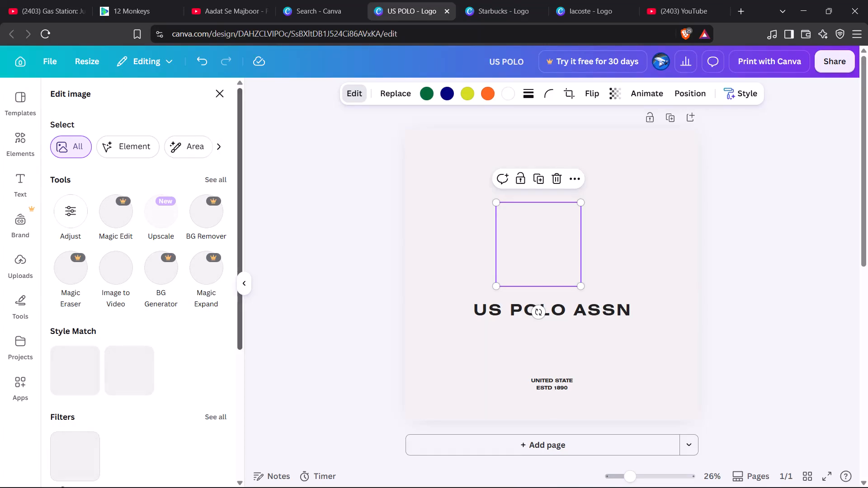
{"action": "scroll", "coordinate": [134, 312], "scroll_direction": "down", "scroll_amount": 1}
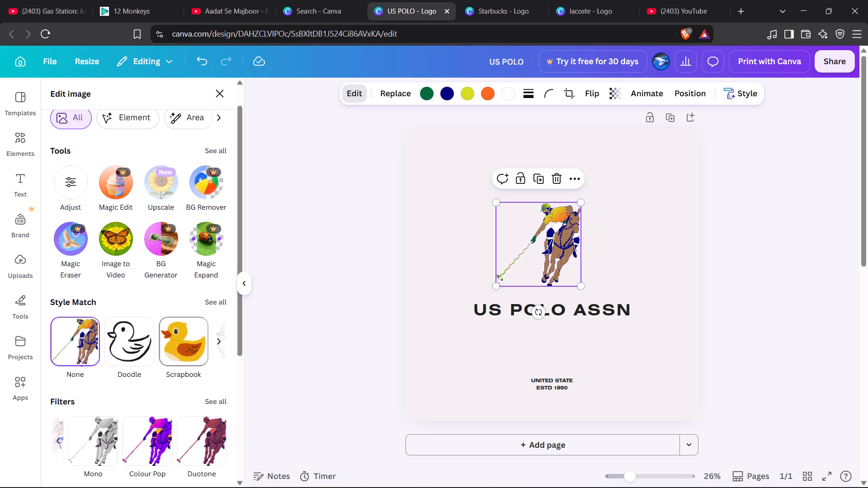
{"action": "left_click", "coordinate": [123, 362]}
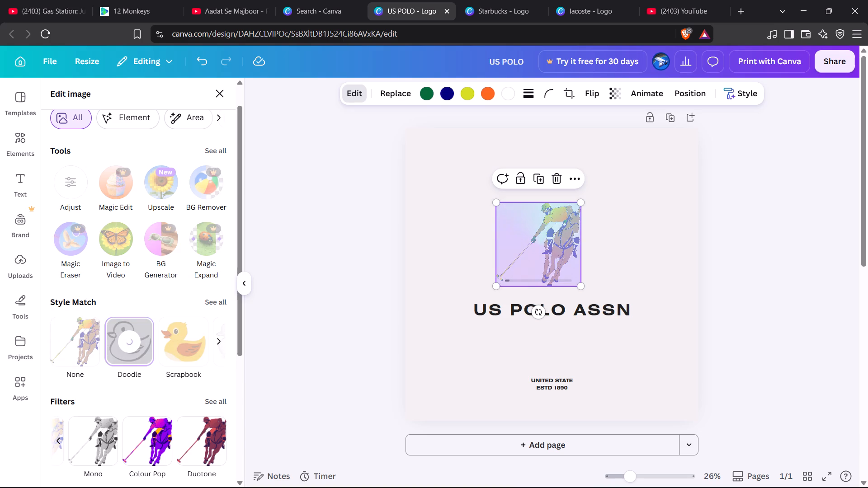
{"action": "scroll", "coordinate": [189, 352], "scroll_direction": "down", "scroll_amount": 1}
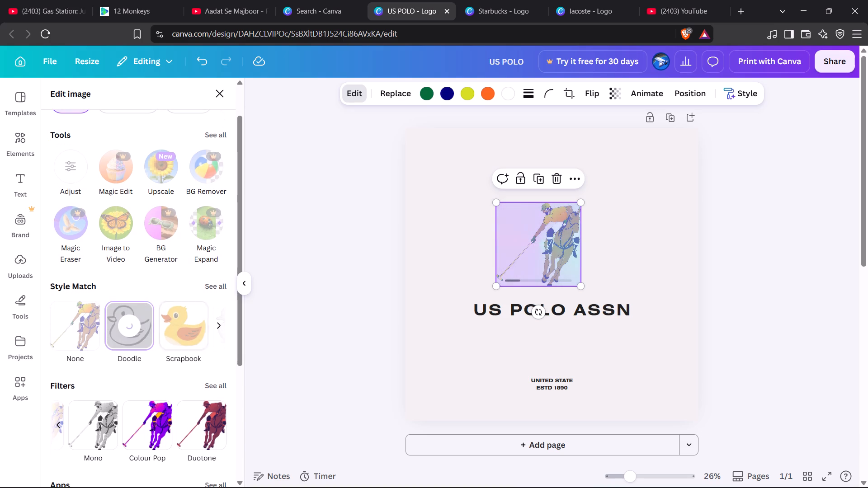
{"action": "left_click", "coordinate": [222, 323]}
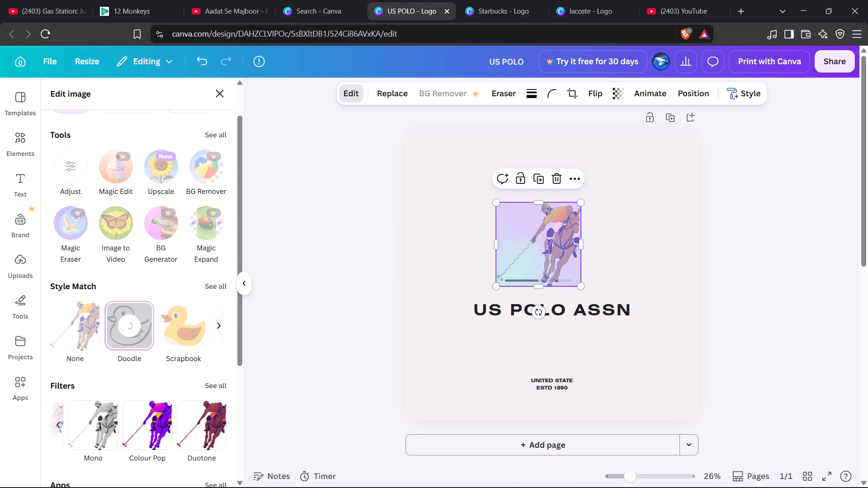
{"action": "scroll", "coordinate": [212, 422], "scroll_direction": "left", "scroll_amount": 2}
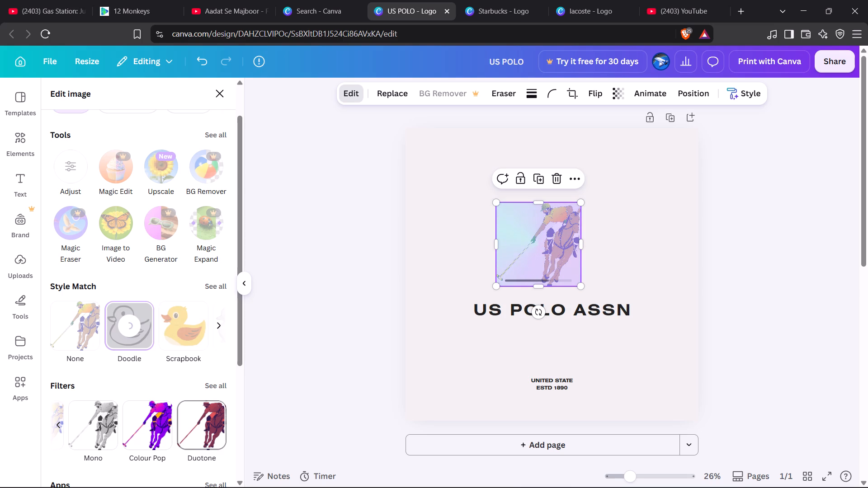
{"action": "scroll", "coordinate": [212, 422], "scroll_direction": "left", "scroll_amount": 1}
{"action": "scroll", "coordinate": [212, 422], "scroll_direction": "right", "scroll_amount": 4}
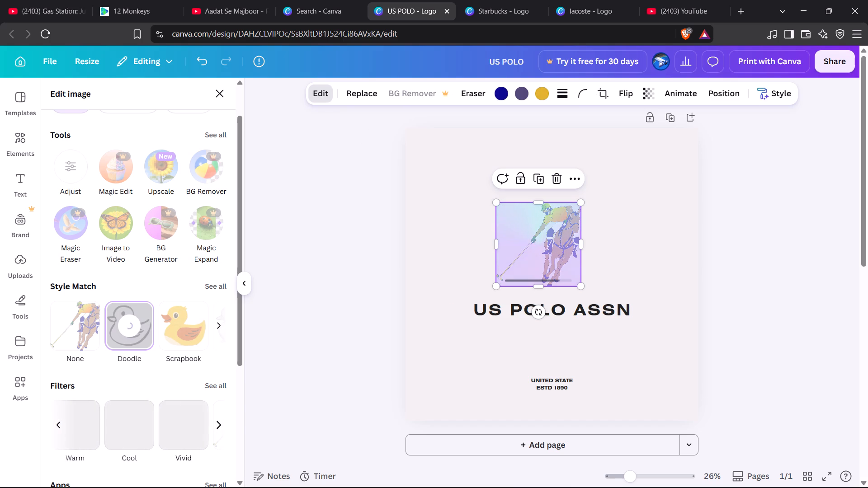
{"action": "scroll", "coordinate": [203, 418], "scroll_direction": "left", "scroll_amount": 2}
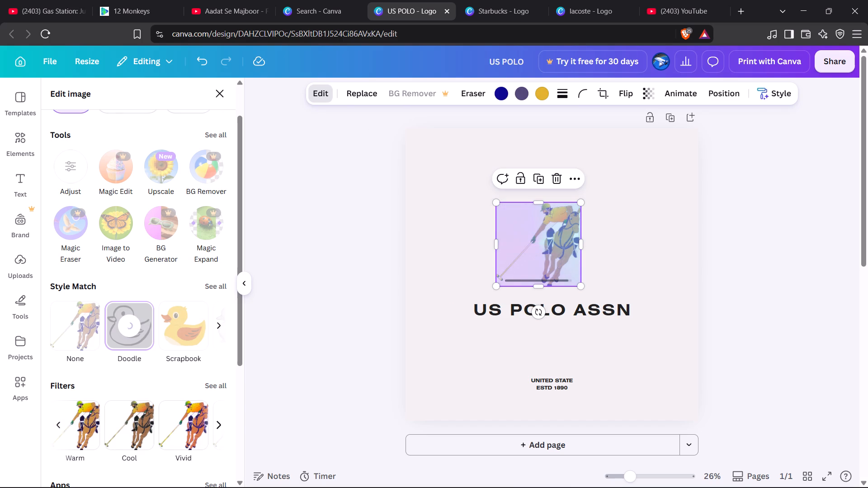
{"action": "scroll", "coordinate": [171, 435], "scroll_direction": "left", "scroll_amount": 4}
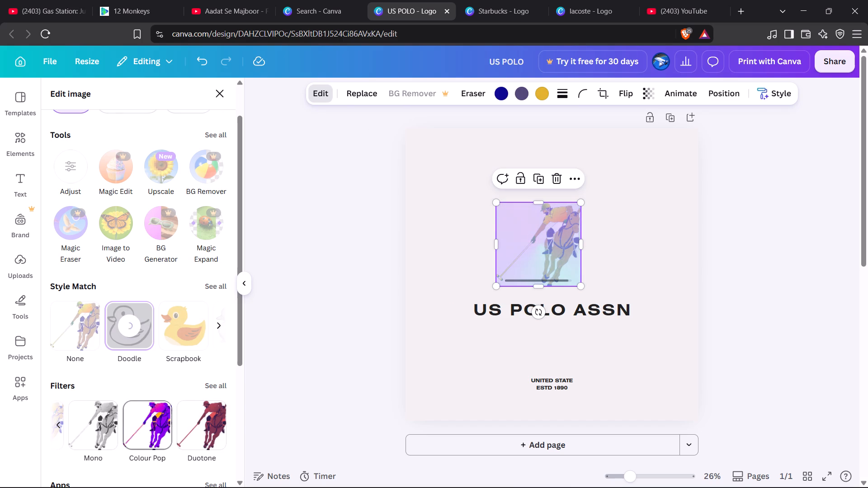
{"action": "scroll", "coordinate": [171, 435], "scroll_direction": "right", "scroll_amount": 1}
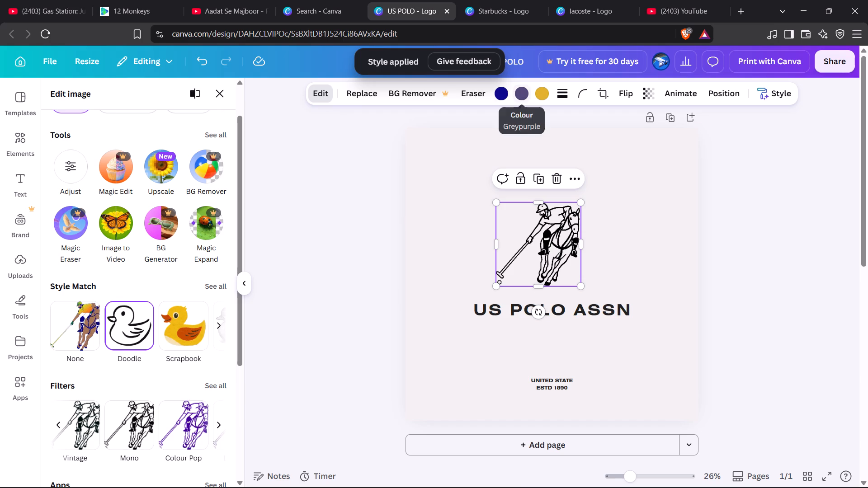
{"action": "left_click", "coordinate": [545, 228]}
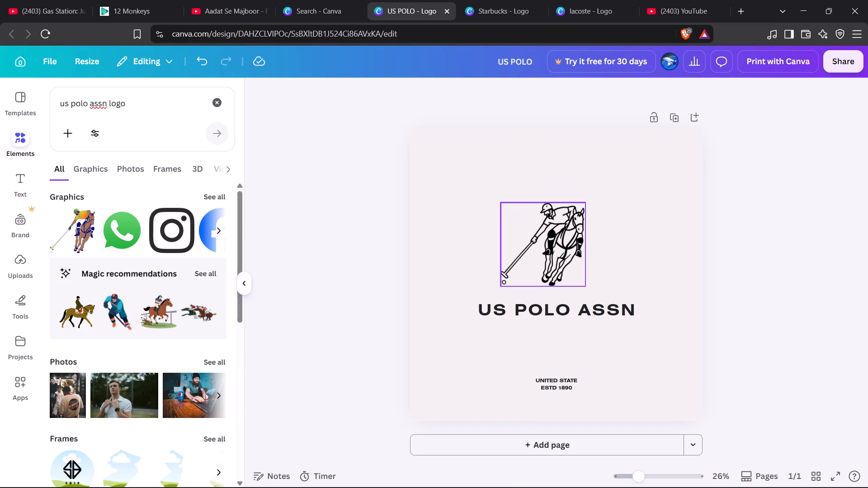
Change the polo player graphic's vivid blue colour to the design's dark grey #222222.
{"action": "left_click", "coordinate": [545, 228]}
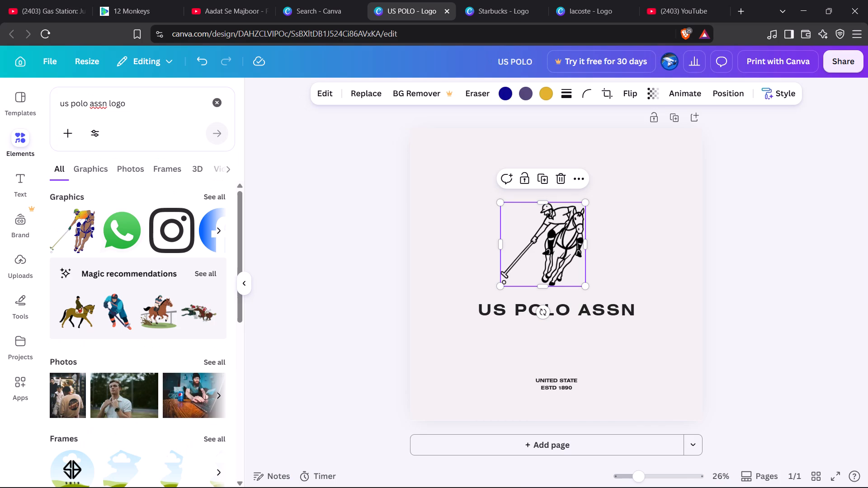
{"action": "left_click", "coordinate": [329, 90]}
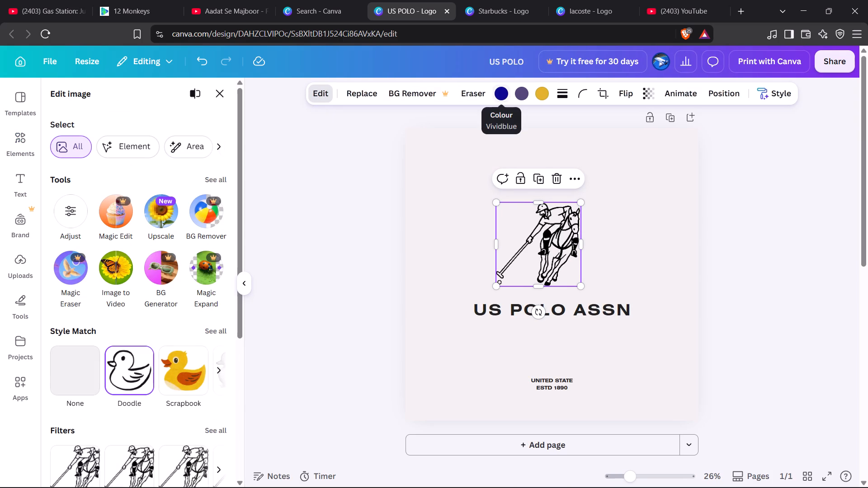
{"action": "left_click", "coordinate": [500, 95]}
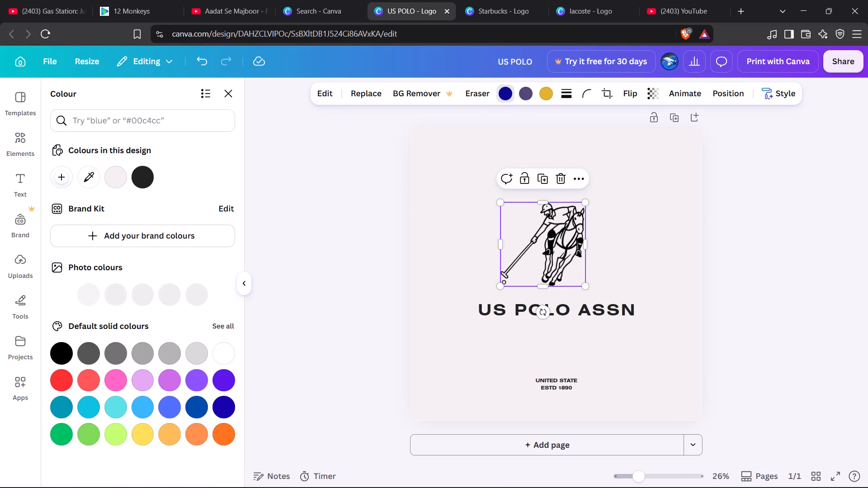
{"action": "left_click", "coordinate": [142, 175]}
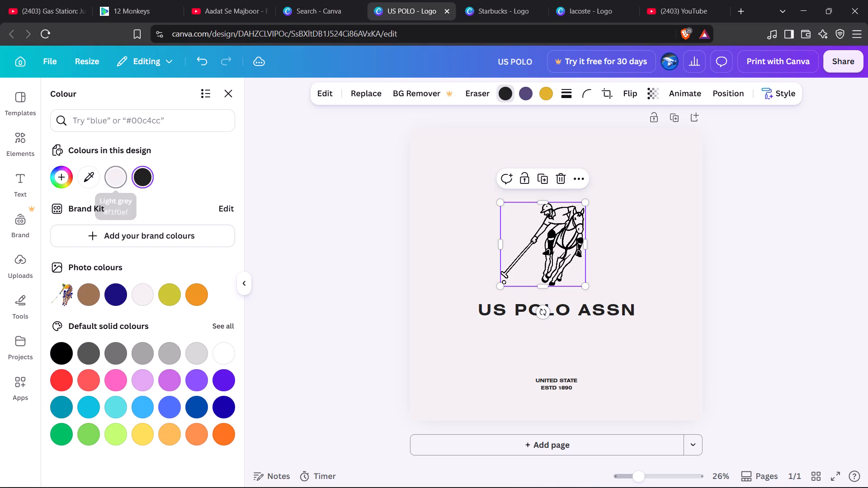
{"action": "left_click", "coordinate": [122, 177]}
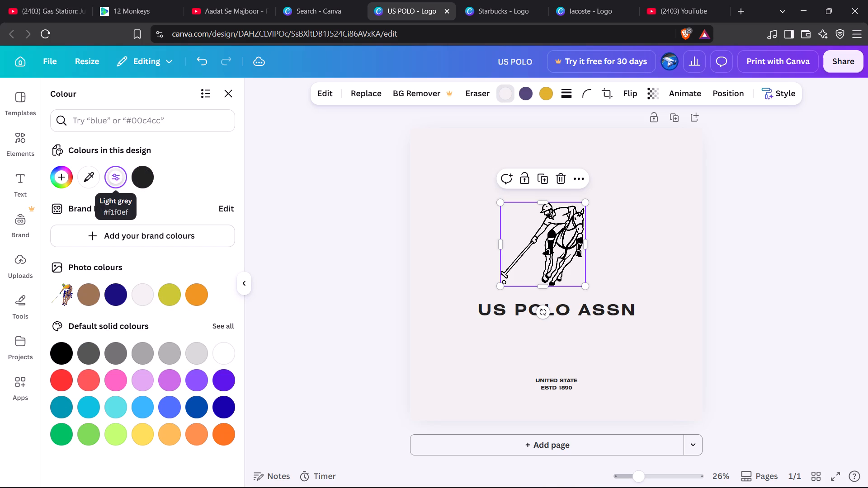
{"action": "left_click", "coordinate": [146, 177]}
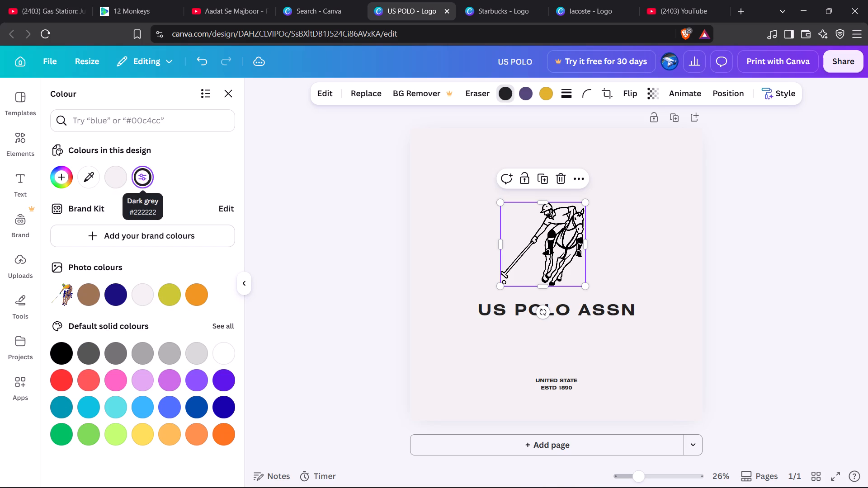
{"action": "scroll", "coordinate": [221, 294], "scroll_direction": "down", "scroll_amount": 1}
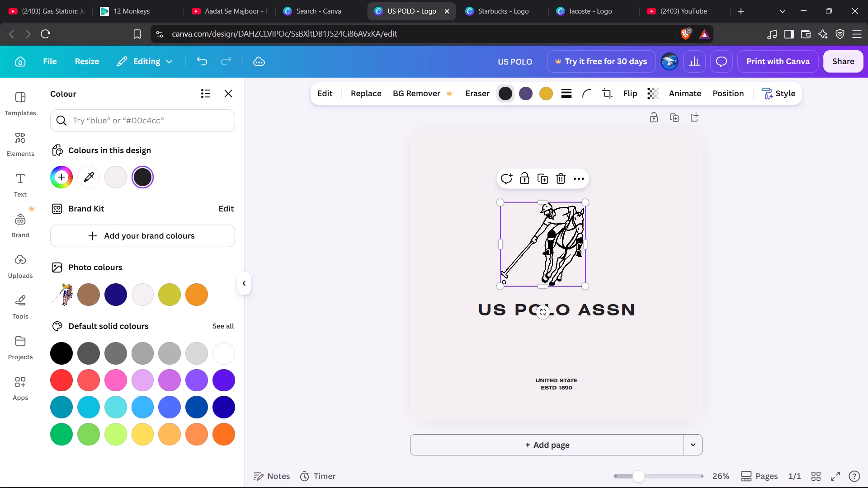
Examine the full range of filters available for the polo player graphic, from Natural to Vintage, and deselect the graphic.
{"action": "left_click", "coordinate": [328, 94]}
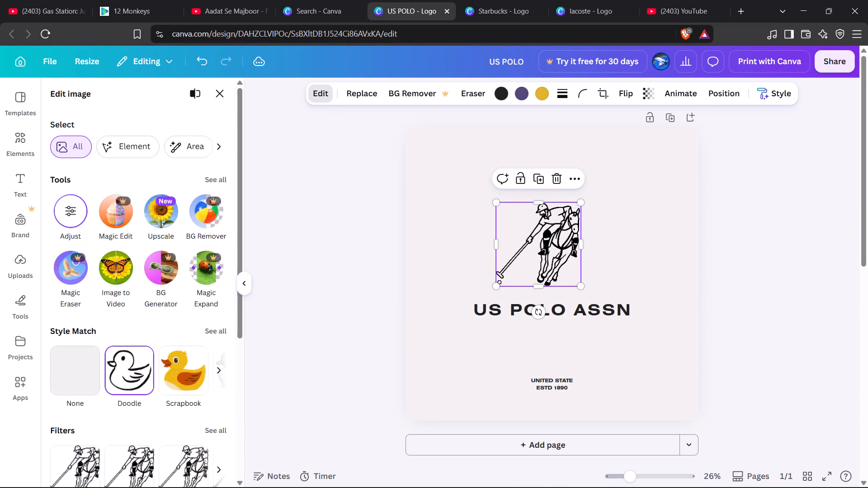
{"action": "scroll", "coordinate": [76, 249], "scroll_direction": "down", "scroll_amount": 5}
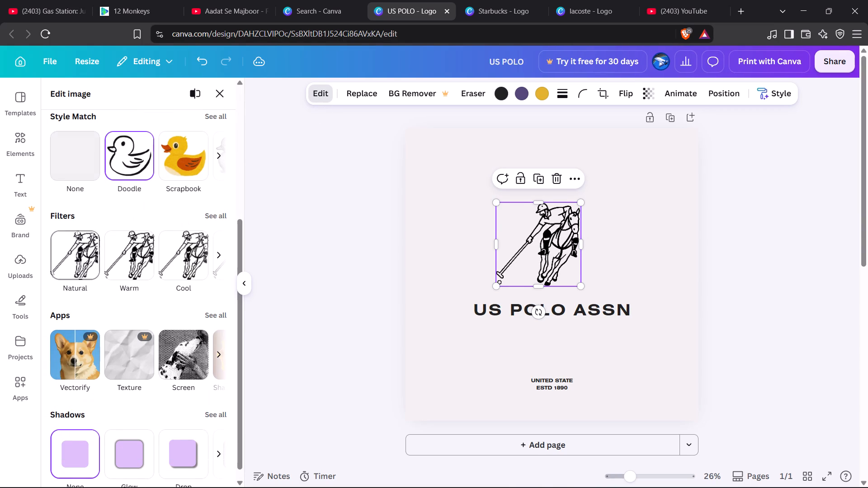
{"action": "left_click", "coordinate": [217, 215]}
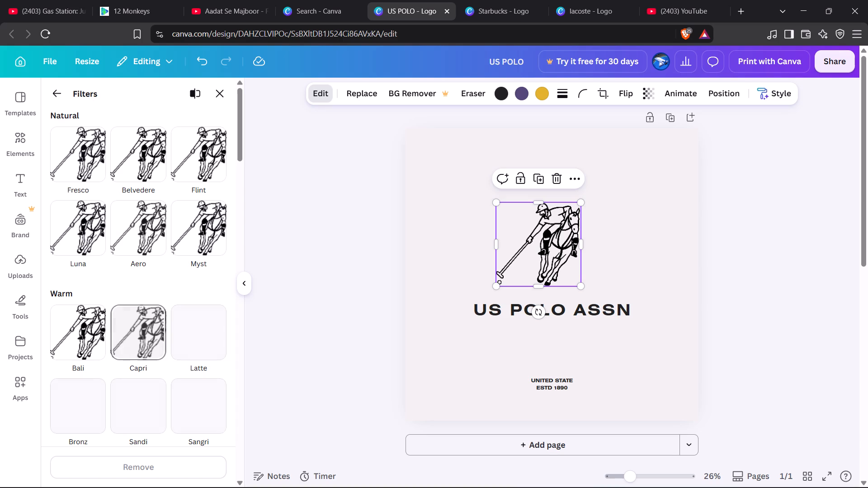
{"action": "scroll", "coordinate": [163, 348], "scroll_direction": "down", "scroll_amount": 4}
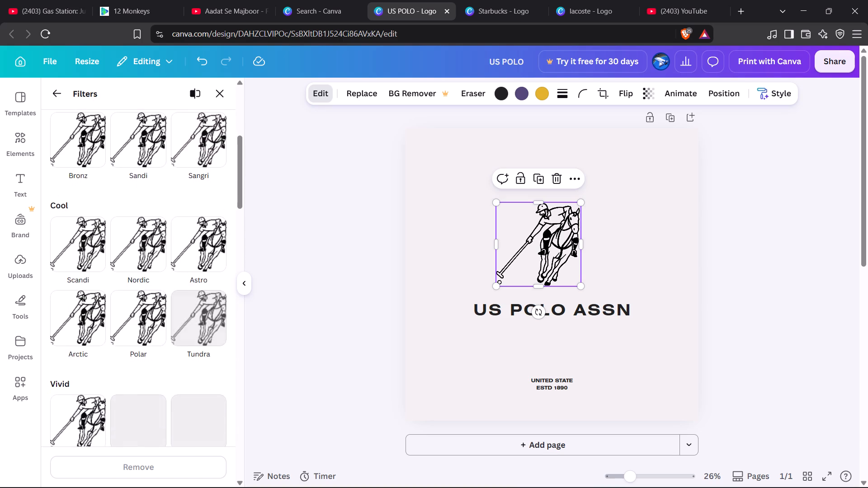
{"action": "scroll", "coordinate": [163, 348], "scroll_direction": "down", "scroll_amount": 3}
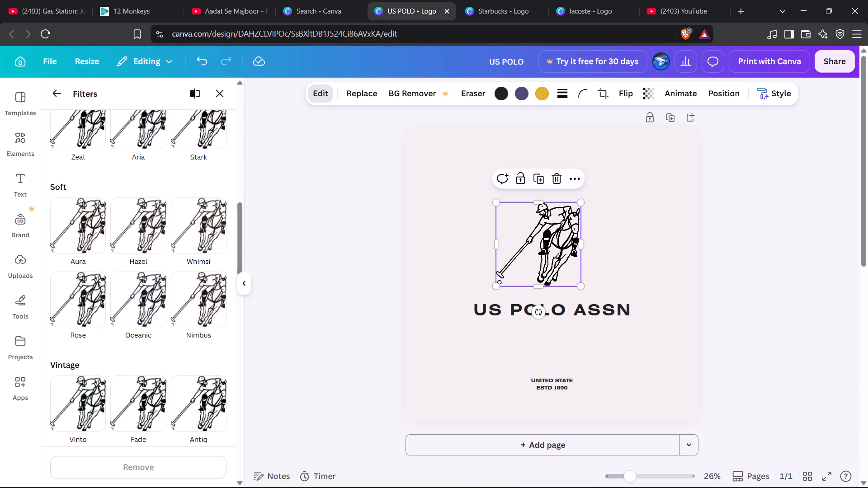
{"action": "scroll", "coordinate": [174, 376], "scroll_direction": "down", "scroll_amount": 1}
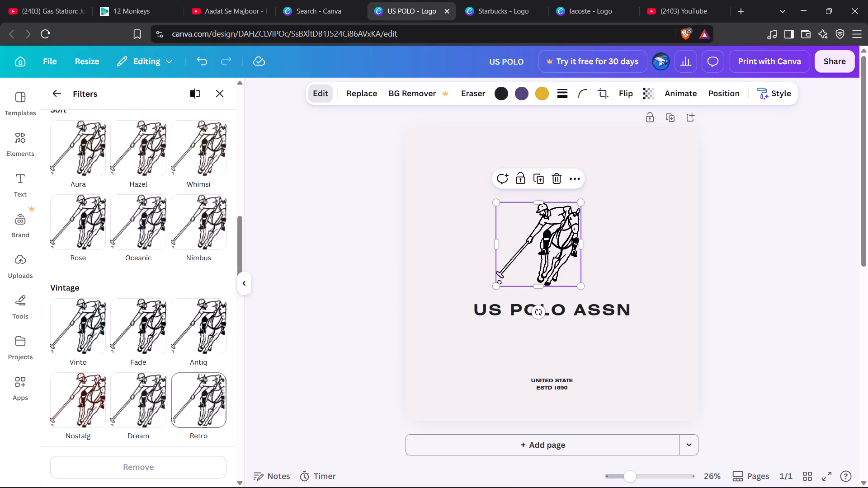
{"action": "scroll", "coordinate": [174, 376], "scroll_direction": "down", "scroll_amount": 3}
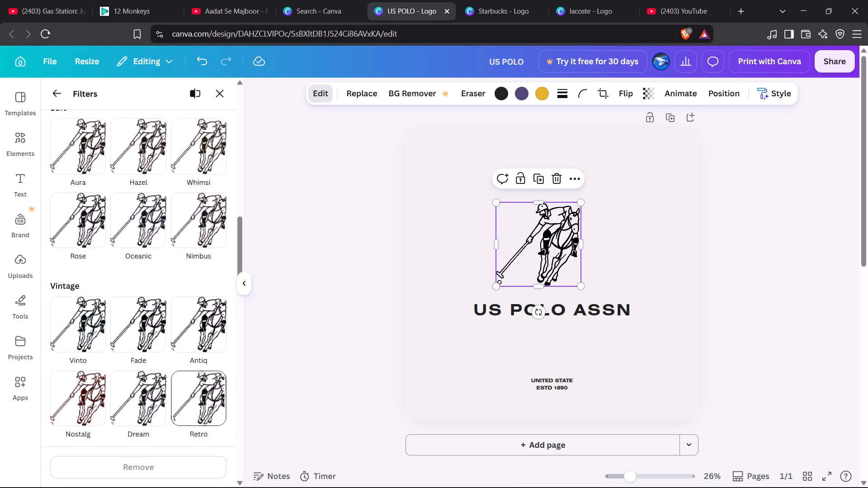
{"action": "scroll", "coordinate": [174, 376], "scroll_direction": "down", "scroll_amount": 1}
{"action": "scroll", "coordinate": [174, 376], "scroll_direction": "up", "scroll_amount": 3}
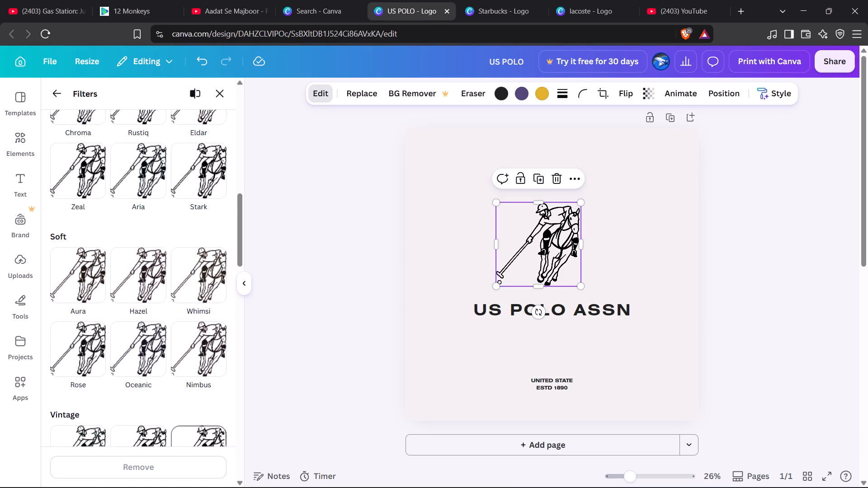
{"action": "scroll", "coordinate": [174, 376], "scroll_direction": "up", "scroll_amount": 3}
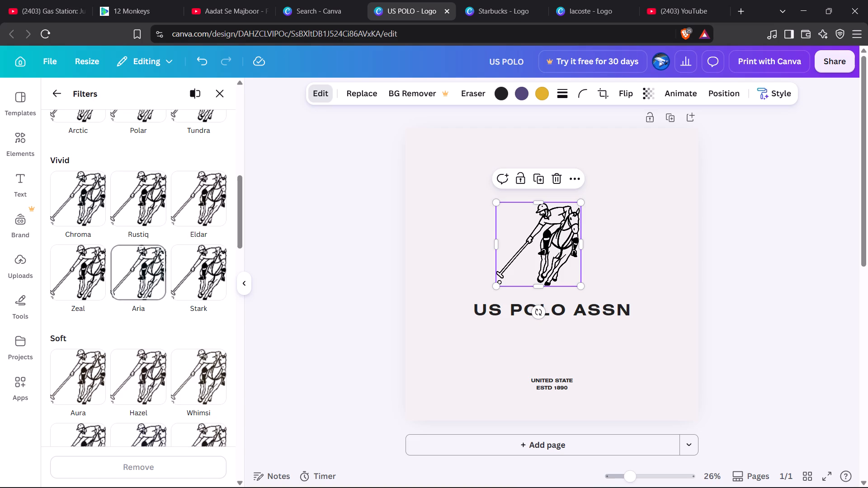
{"action": "scroll", "coordinate": [135, 312], "scroll_direction": "up", "scroll_amount": 2}
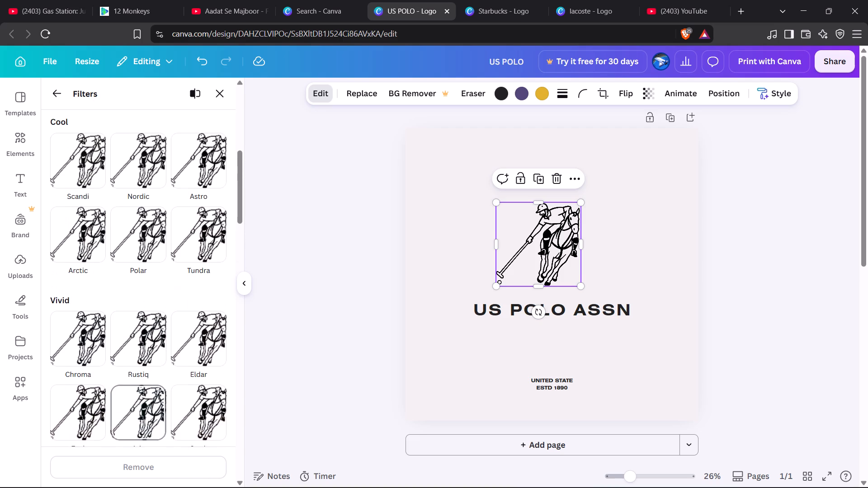
{"action": "scroll", "coordinate": [135, 312], "scroll_direction": "up", "scroll_amount": 2}
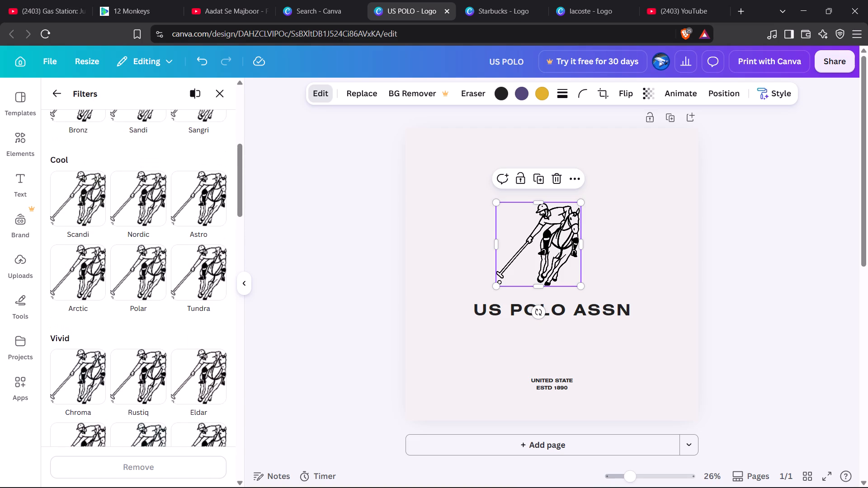
{"action": "scroll", "coordinate": [135, 312], "scroll_direction": "up", "scroll_amount": 3}
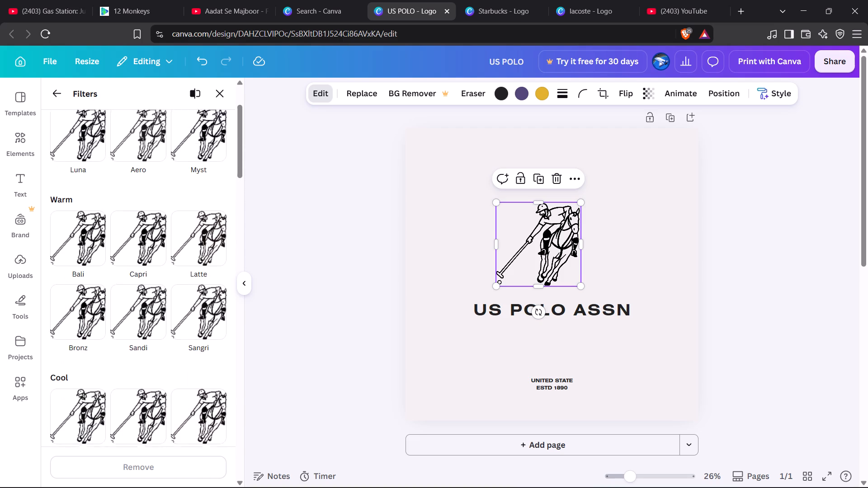
{"action": "left_click", "coordinate": [276, 268]}
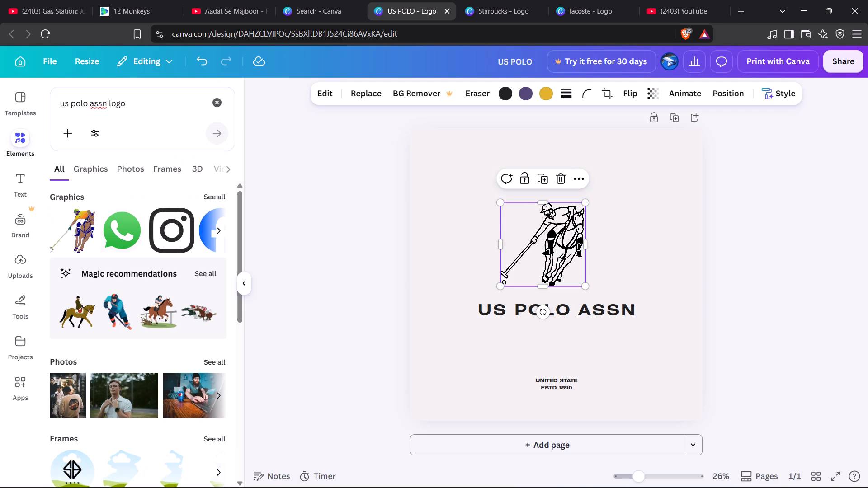
{"action": "left_click", "coordinate": [385, 278]}
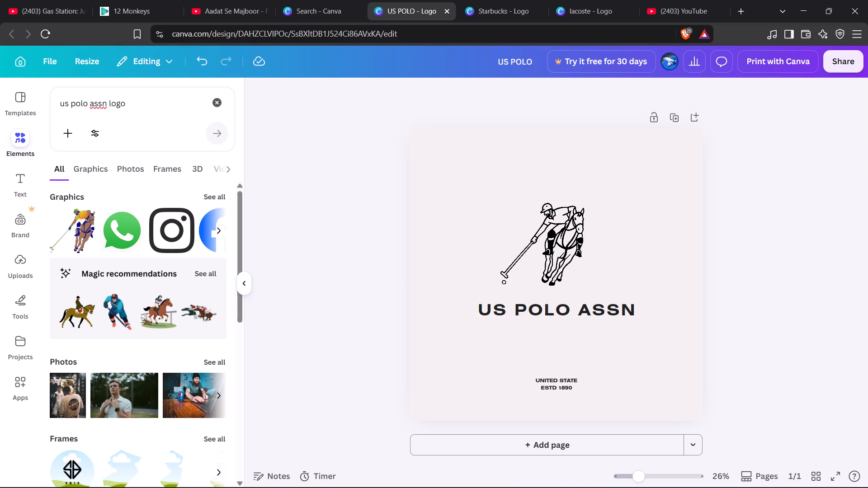
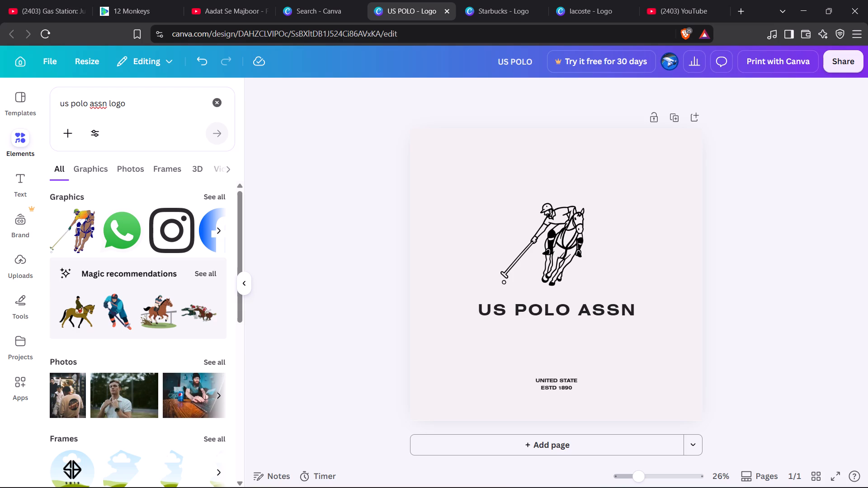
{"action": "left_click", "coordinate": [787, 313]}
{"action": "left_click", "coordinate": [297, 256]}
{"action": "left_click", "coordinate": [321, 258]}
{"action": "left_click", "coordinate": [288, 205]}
Clear the elements search and look through the element categories, the Frames collection and the recommended horse graphics.
{"action": "left_click", "coordinate": [215, 101]}
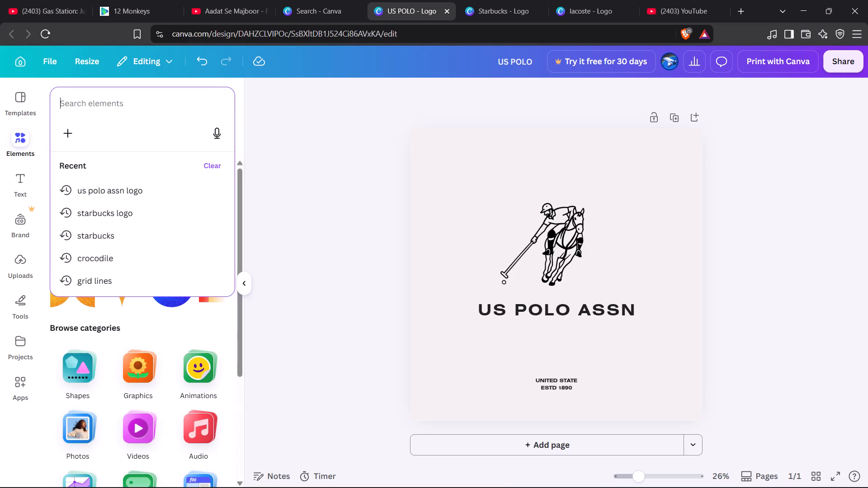
{"action": "left_click", "coordinate": [308, 150]}
{"action": "scroll", "coordinate": [317, 188], "scroll_direction": "down", "scroll_amount": 1}
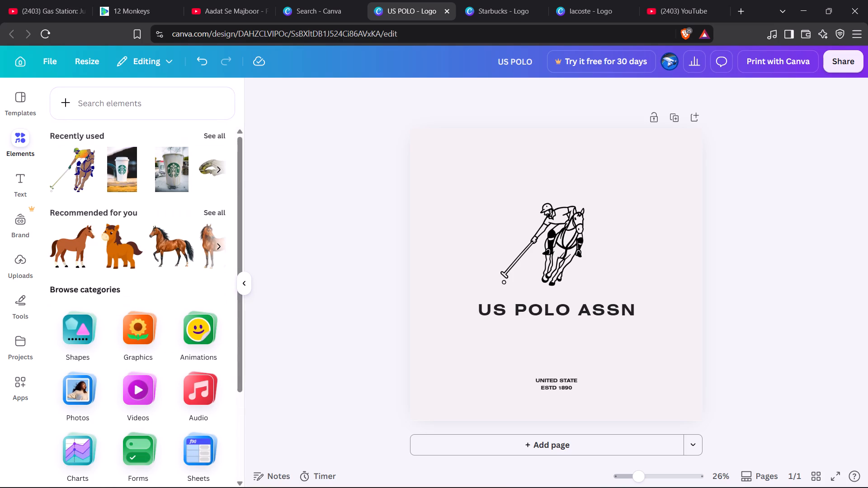
{"action": "scroll", "coordinate": [317, 188], "scroll_direction": "down", "scroll_amount": 1}
{"action": "scroll", "coordinate": [203, 321], "scroll_direction": "down", "scroll_amount": 4}
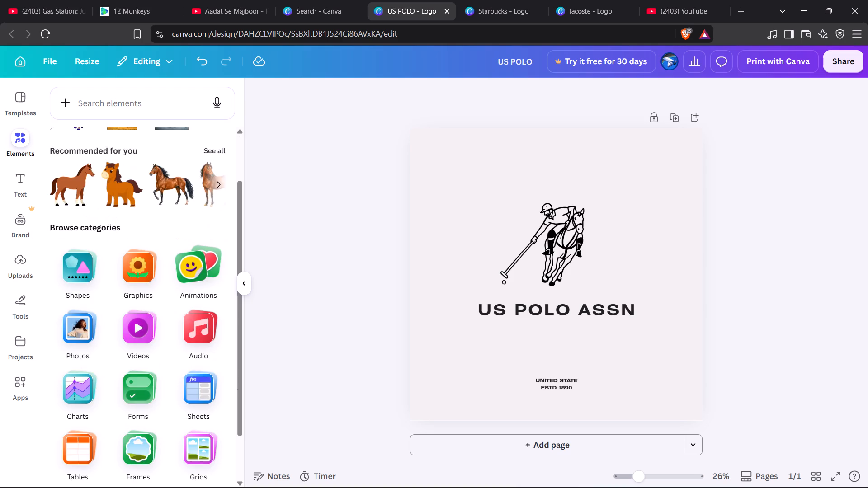
{"action": "scroll", "coordinate": [203, 321], "scroll_direction": "down", "scroll_amount": 2}
{"action": "scroll", "coordinate": [203, 321], "scroll_direction": "up", "scroll_amount": 4}
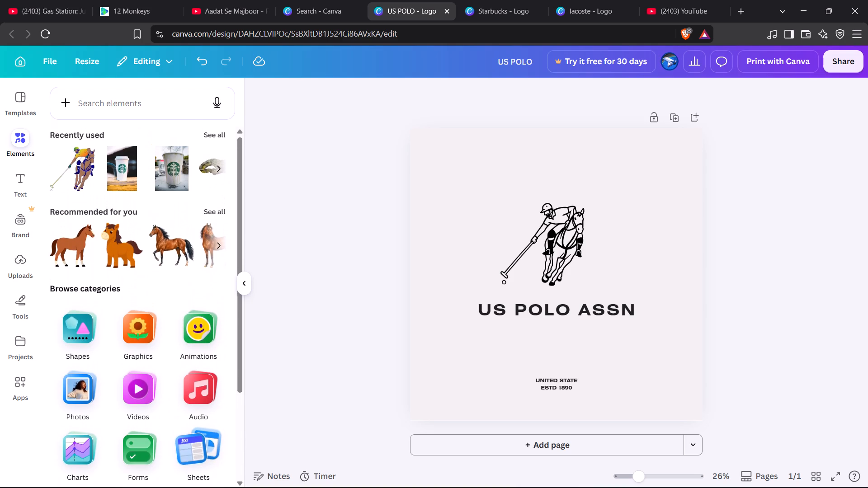
{"action": "scroll", "coordinate": [203, 321], "scroll_direction": "up", "scroll_amount": 1}
{"action": "scroll", "coordinate": [203, 321], "scroll_direction": "down", "scroll_amount": 1}
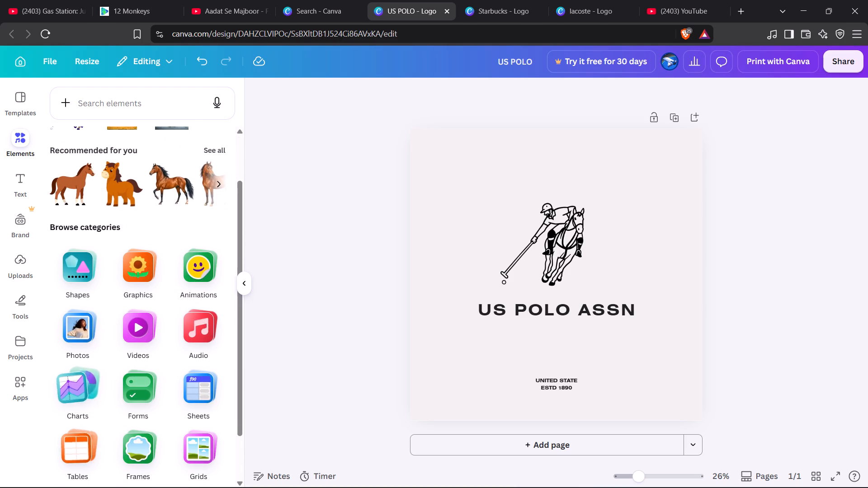
{"action": "scroll", "coordinate": [108, 437], "scroll_direction": "down", "scroll_amount": 1}
{"action": "left_click", "coordinate": [141, 438]}
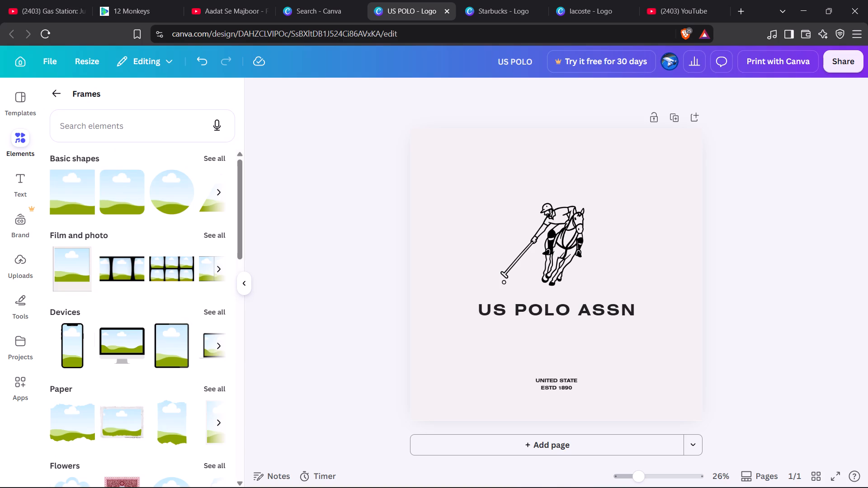
{"action": "left_click", "coordinate": [52, 96]}
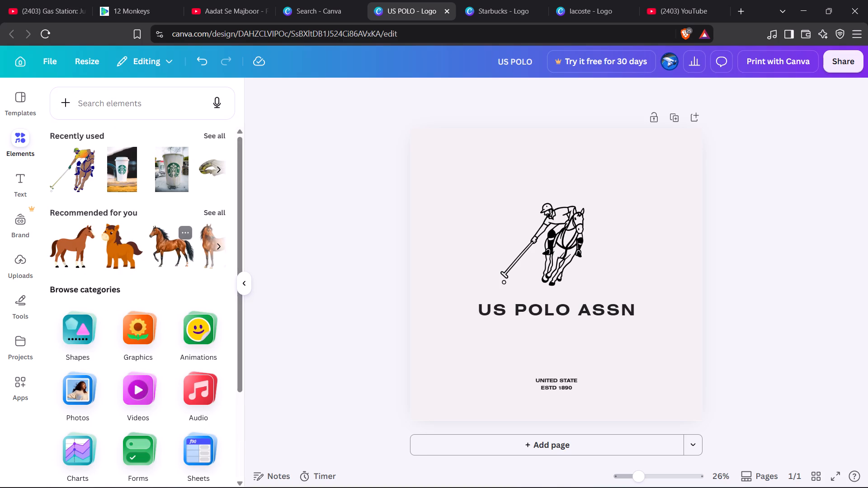
{"action": "scroll", "coordinate": [191, 249], "scroll_direction": "left", "scroll_amount": 4}
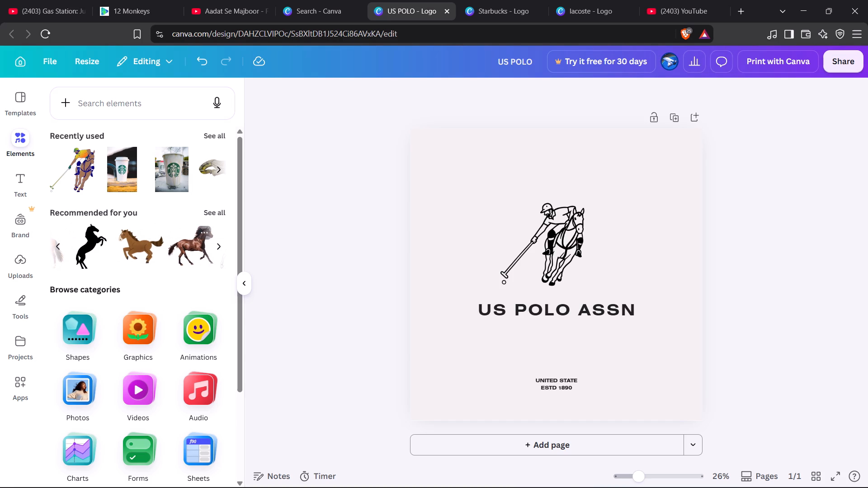
{"action": "scroll", "coordinate": [191, 249], "scroll_direction": "left", "scroll_amount": 1}
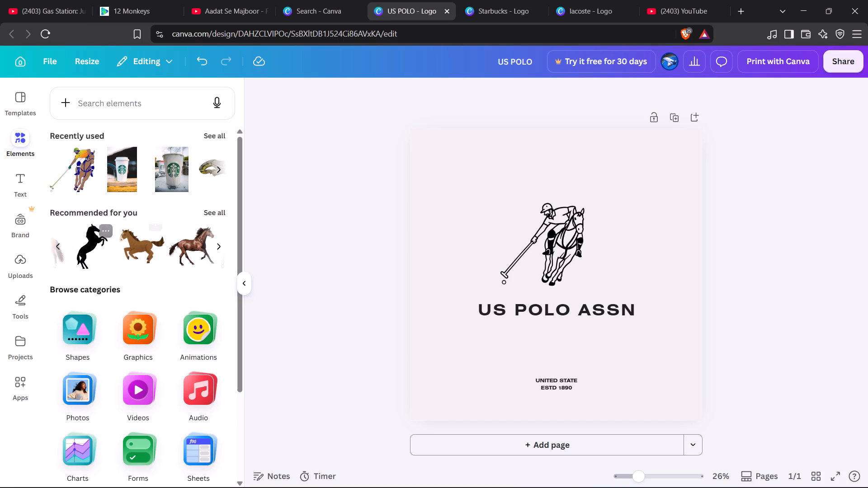
{"action": "scroll", "coordinate": [170, 262], "scroll_direction": "up", "scroll_amount": 2}
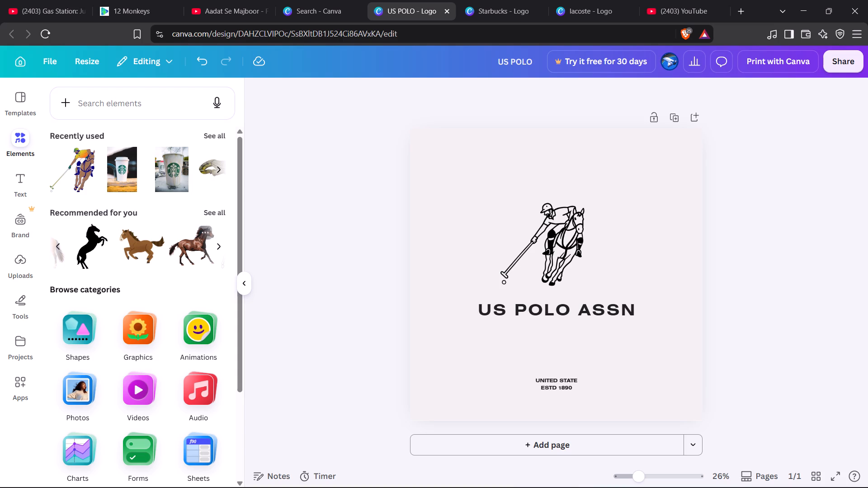
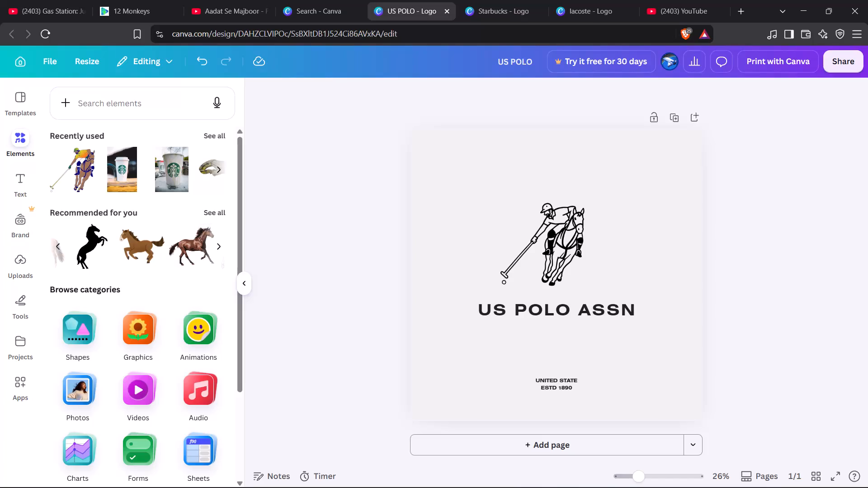
Compare the Starbucks and lacoste logo designs with the US POLO design.
{"action": "left_click", "coordinate": [467, 0]}
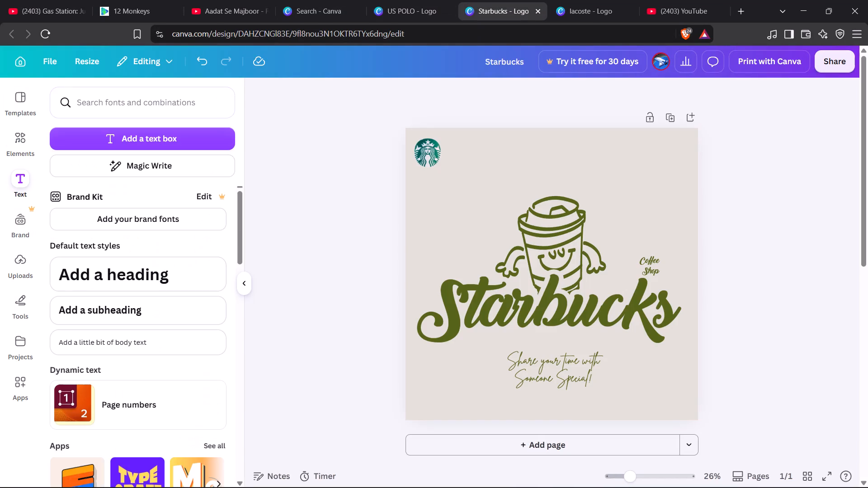
{"action": "left_click", "coordinate": [587, 0]}
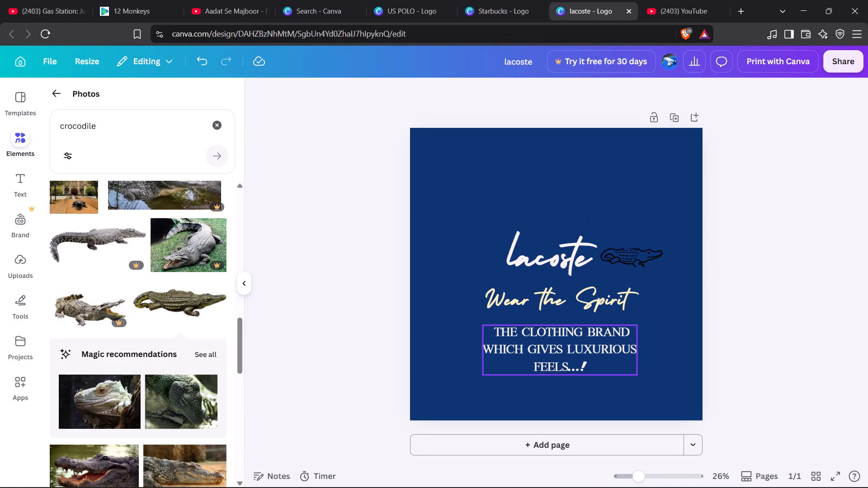
{"action": "left_click", "coordinate": [499, 0]}
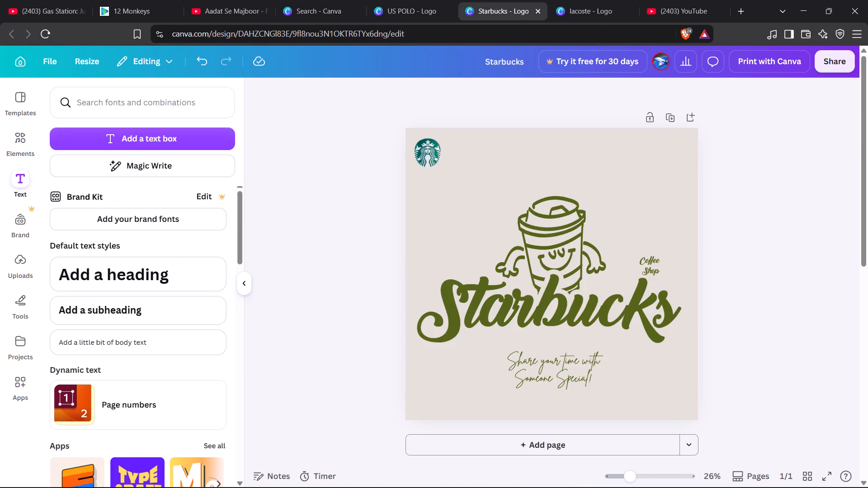
{"action": "left_click", "coordinate": [401, 3]}
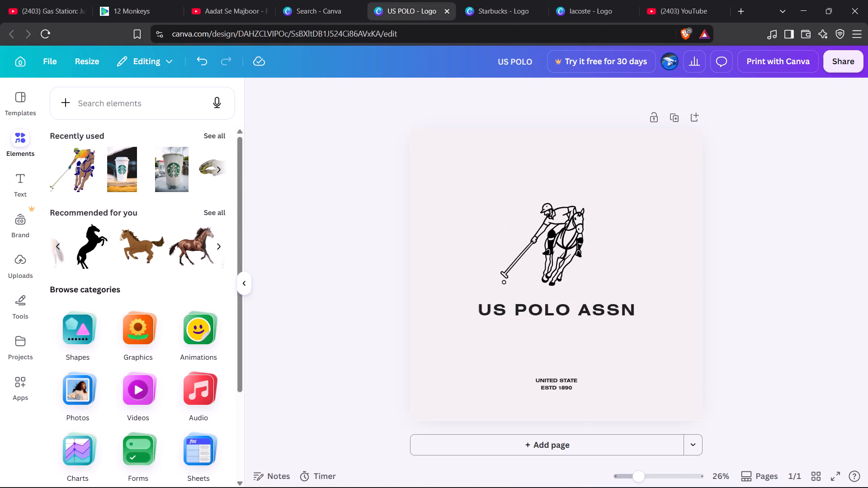
{"action": "left_click", "coordinate": [751, 349]}
{"action": "left_click", "coordinate": [359, 224]}
Create a new blank Logo design from the Canva templates page.
{"action": "left_click", "coordinate": [329, 1]}
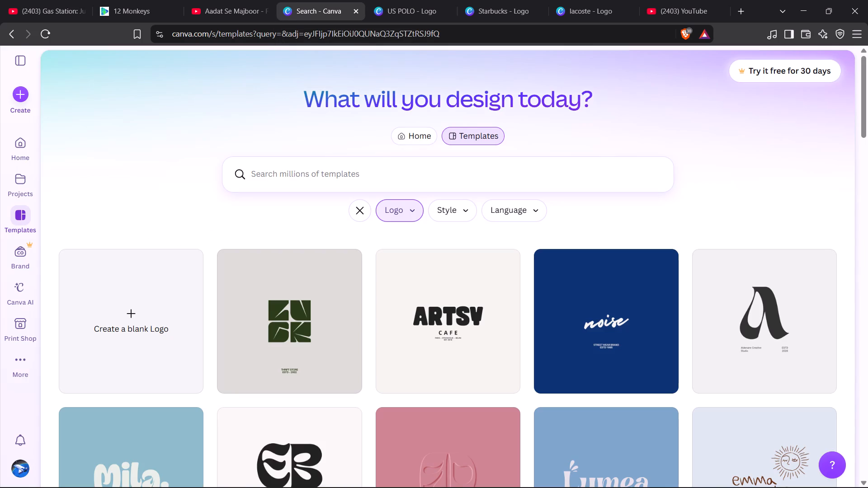
{"action": "left_click", "coordinate": [155, 308]}
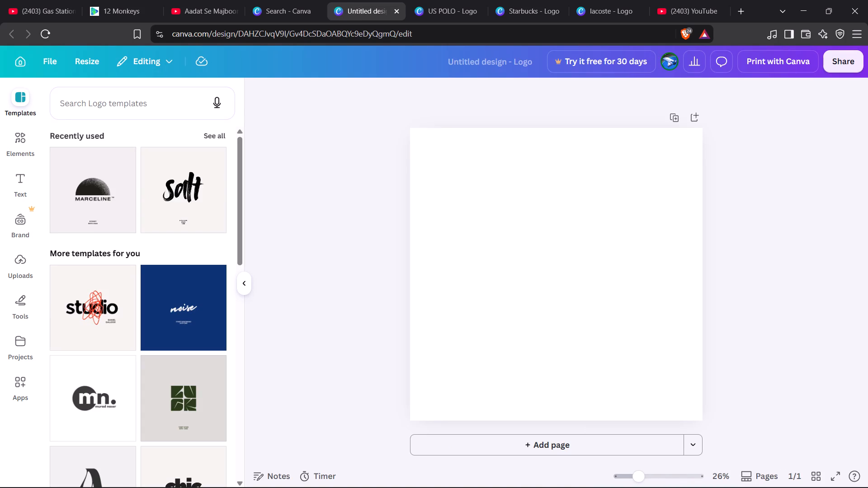
Browse the logo templates and apply the Black Thin Geometric Architect Logo template reading "space" to the blank page.
{"action": "scroll", "coordinate": [208, 397], "scroll_direction": "down", "scroll_amount": 1}
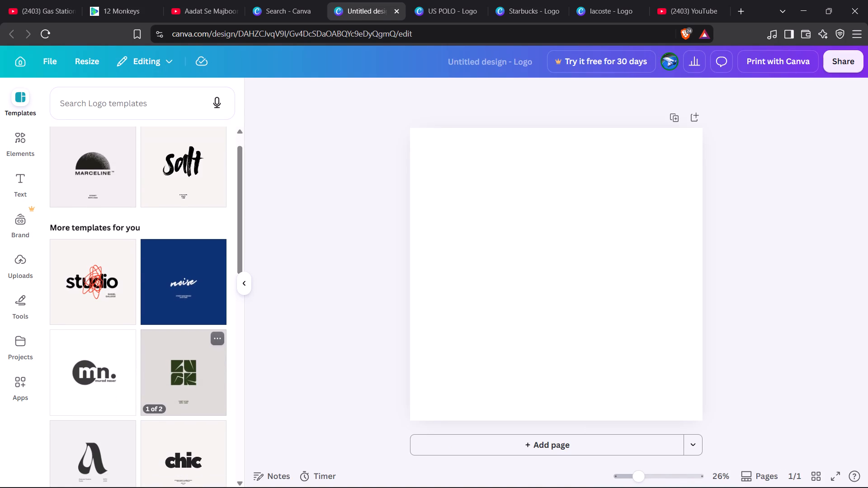
{"action": "scroll", "coordinate": [208, 397], "scroll_direction": "down", "scroll_amount": 3}
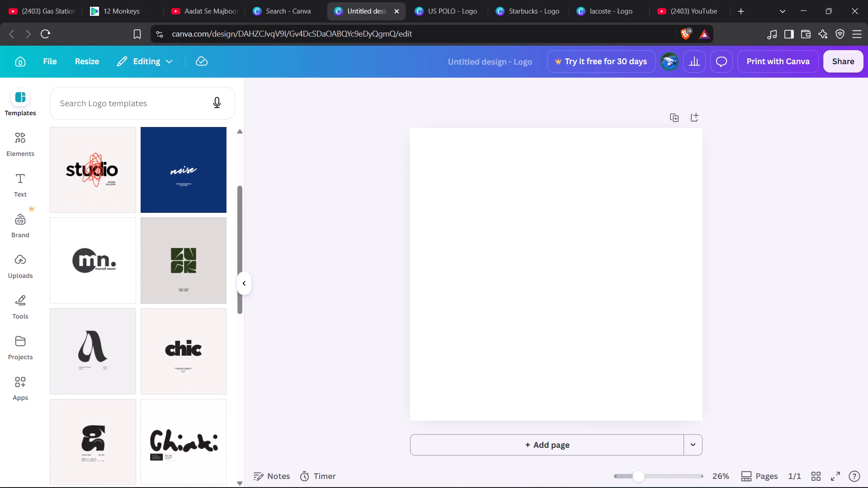
{"action": "scroll", "coordinate": [208, 397], "scroll_direction": "down", "scroll_amount": 4}
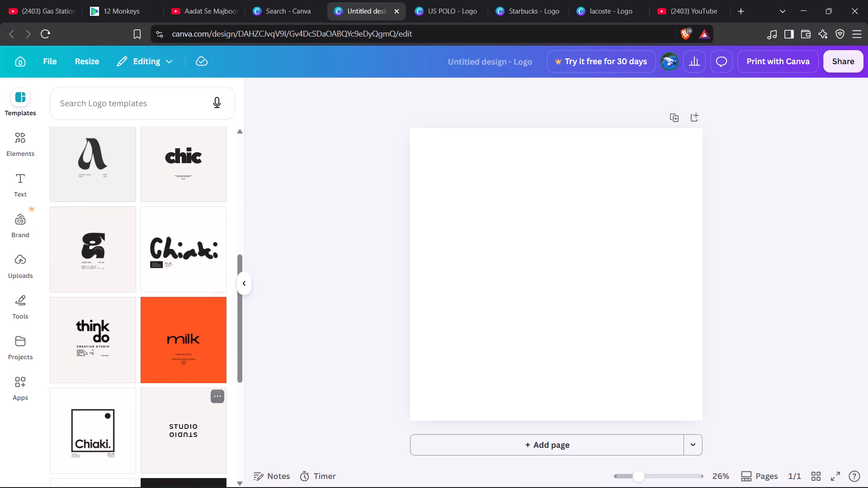
{"action": "scroll", "coordinate": [208, 397], "scroll_direction": "down", "scroll_amount": 2}
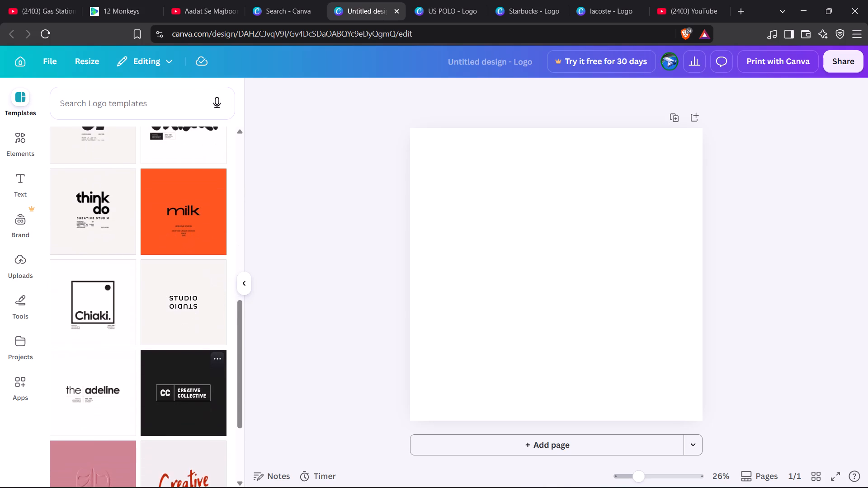
{"action": "scroll", "coordinate": [208, 397], "scroll_direction": "down", "scroll_amount": 2}
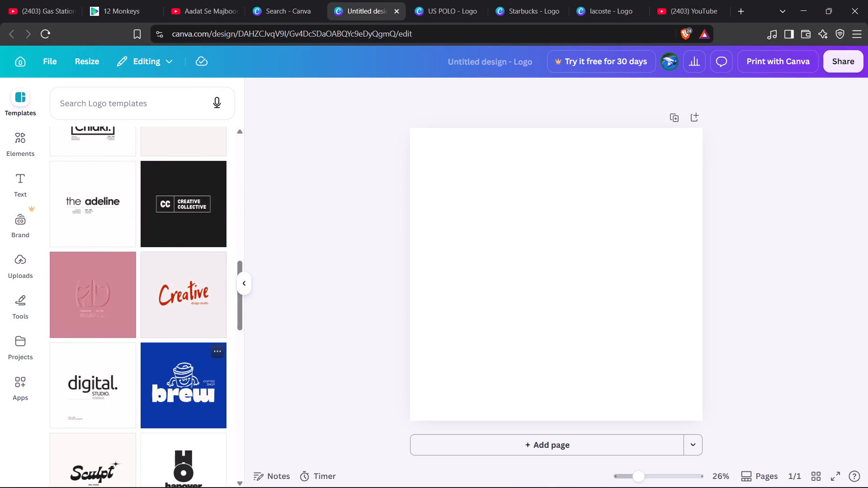
{"action": "scroll", "coordinate": [208, 397], "scroll_direction": "down", "scroll_amount": 1}
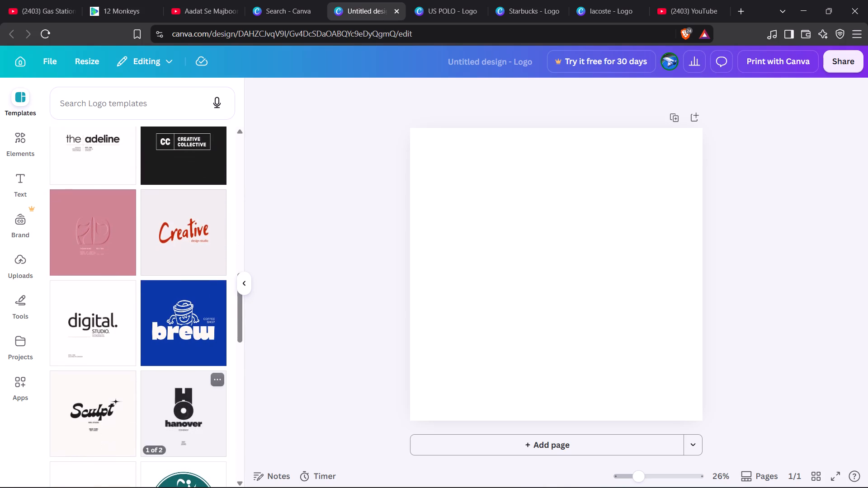
{"action": "scroll", "coordinate": [208, 397], "scroll_direction": "down", "scroll_amount": 1}
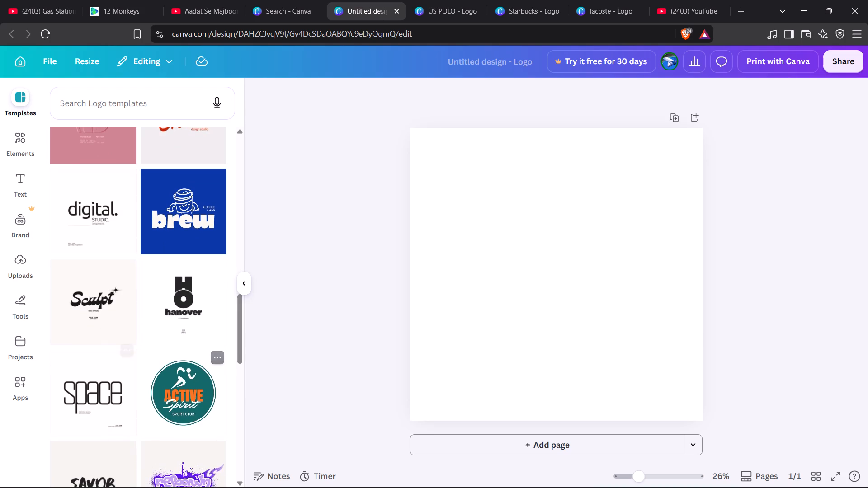
{"action": "left_click", "coordinate": [71, 413]}
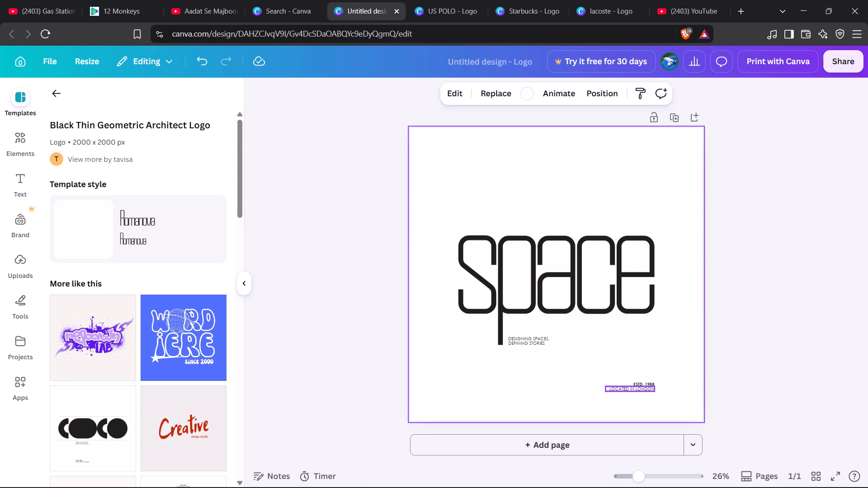
{"action": "left_click", "coordinate": [731, 329]}
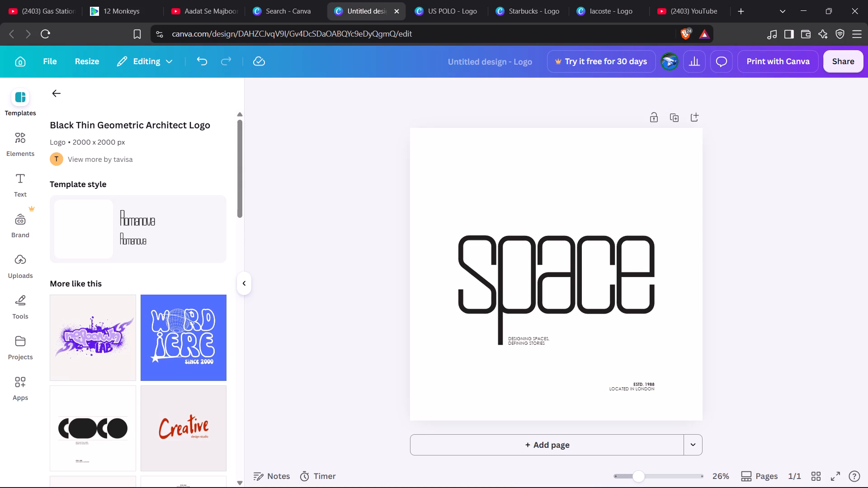
In the US POLO design, nudge the polo player graphic slightly to the right above the US POLO ASSN text.
{"action": "left_click", "coordinate": [442, 5]}
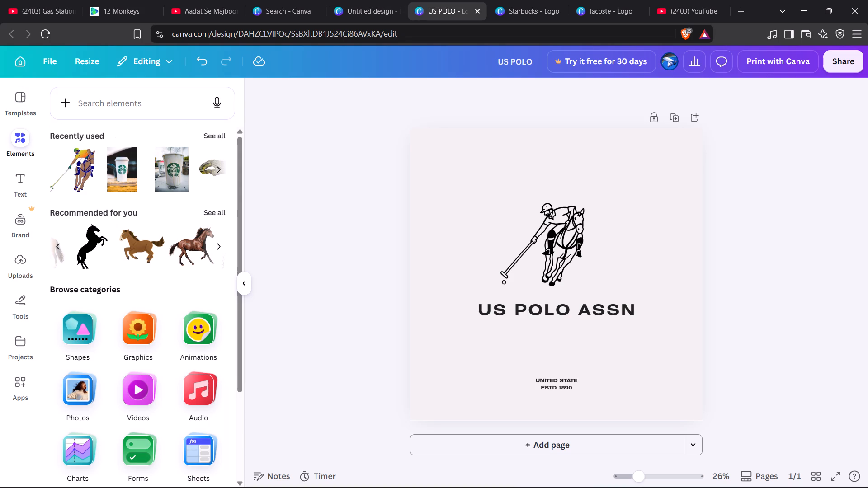
{"action": "scroll", "coordinate": [439, 246], "scroll_direction": "down", "scroll_amount": 3}
{"action": "left_click", "coordinate": [557, 257]}
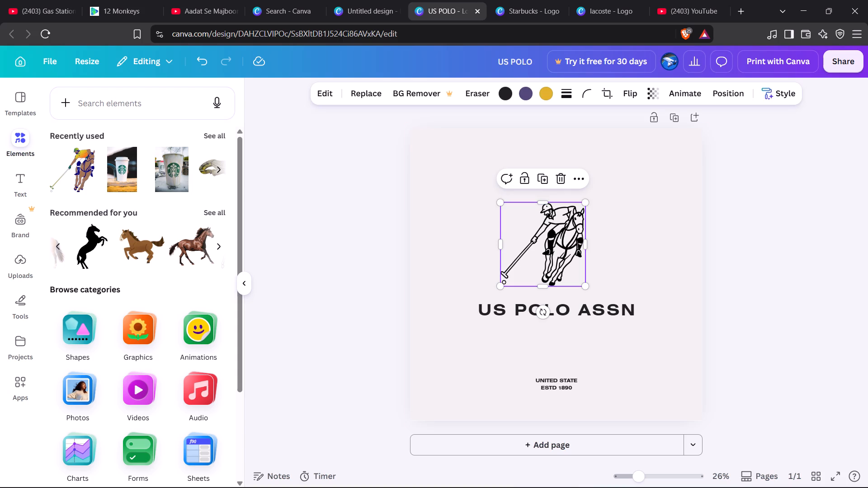
{"action": "key", "text": "Right"}
{"action": "key", "text": "Right"}
{"action": "key", "text": "Right"}
{"action": "key", "text": "Right"}
{"action": "key", "text": "Right"}
{"action": "key", "text": "Right"}
{"action": "key", "text": "Right"}
{"action": "key", "text": "Right"}
{"action": "key", "text": "Right"}
{"action": "key", "text": "Right"}
{"action": "key", "text": "Right"}
{"action": "key", "text": "Right"}
{"action": "key", "text": "Right"}
{"action": "key", "text": "Right"}
{"action": "key", "text": "Right"}
{"action": "key", "text": "Right"}
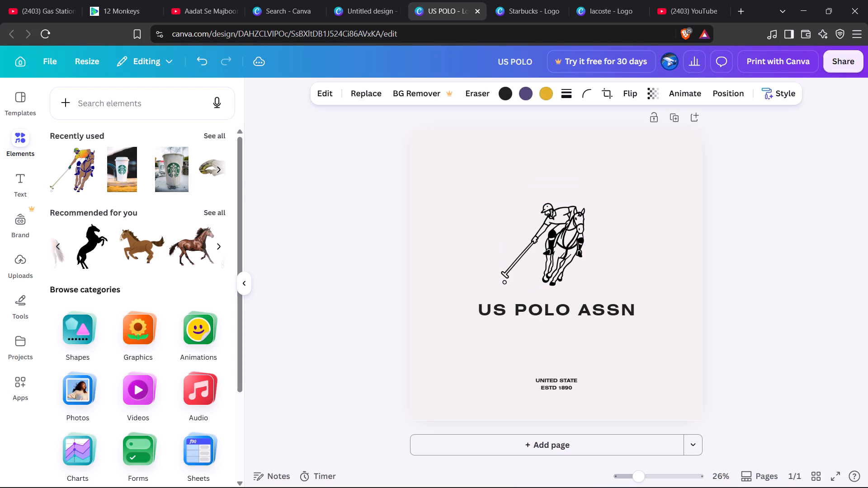
{"action": "key", "text": "Right"}
{"action": "key", "text": "Right"}
{"action": "key", "text": "Right"}
{"action": "key", "text": "Right"}
{"action": "key", "text": "Right"}
{"action": "key", "text": "Right"}
{"action": "key", "text": "Right"}
{"action": "key", "text": "Right"}
{"action": "key", "text": "Right"}
{"action": "key", "text": "Right"}
{"action": "key", "text": "Right"}
{"action": "key", "text": "Right"}
{"action": "key", "text": "Right"}
{"action": "key", "text": "Right"}
{"action": "key", "text": "Right"}
{"action": "key", "text": "Right"}
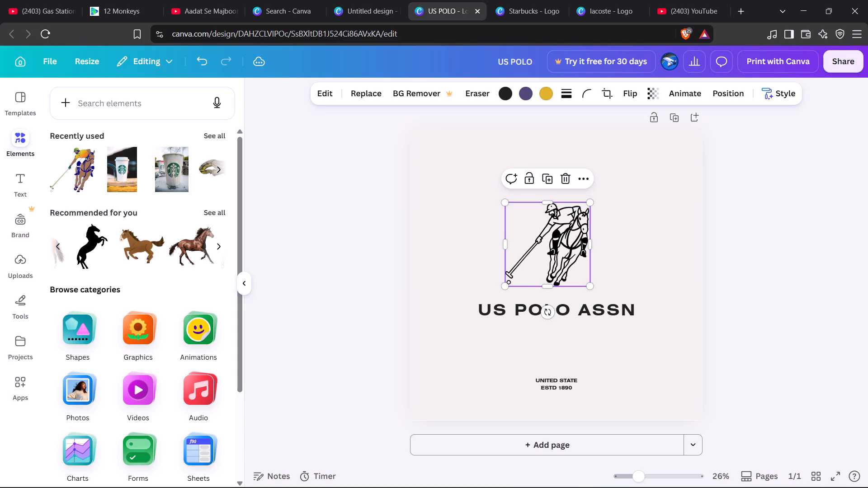
{"action": "left_click", "coordinate": [784, 262]}
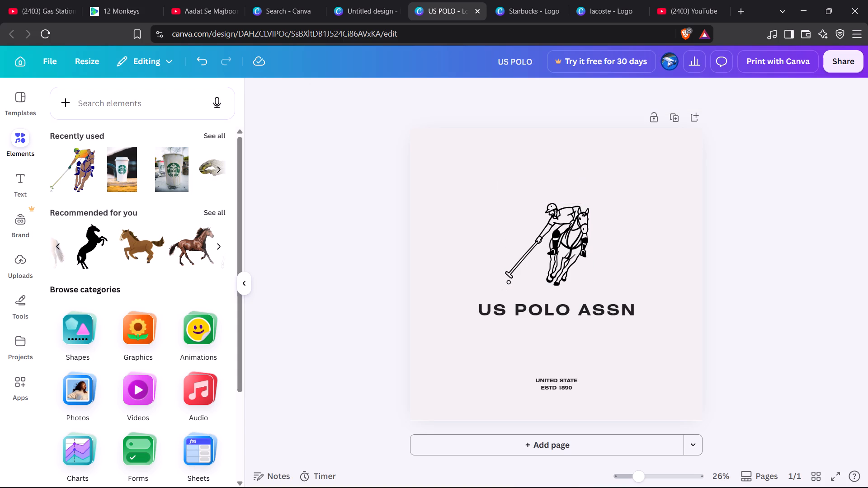